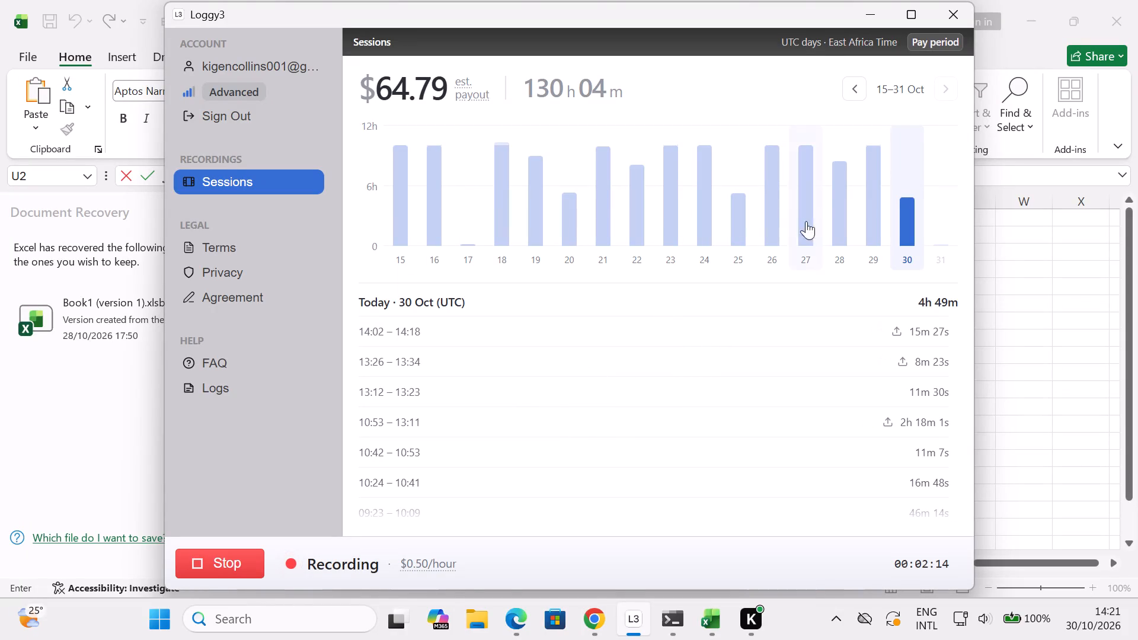
Minimize the Loggy3 window to return to the Book1 workbook in Excel.
{"action": "left_click", "coordinate": [865, 16]}
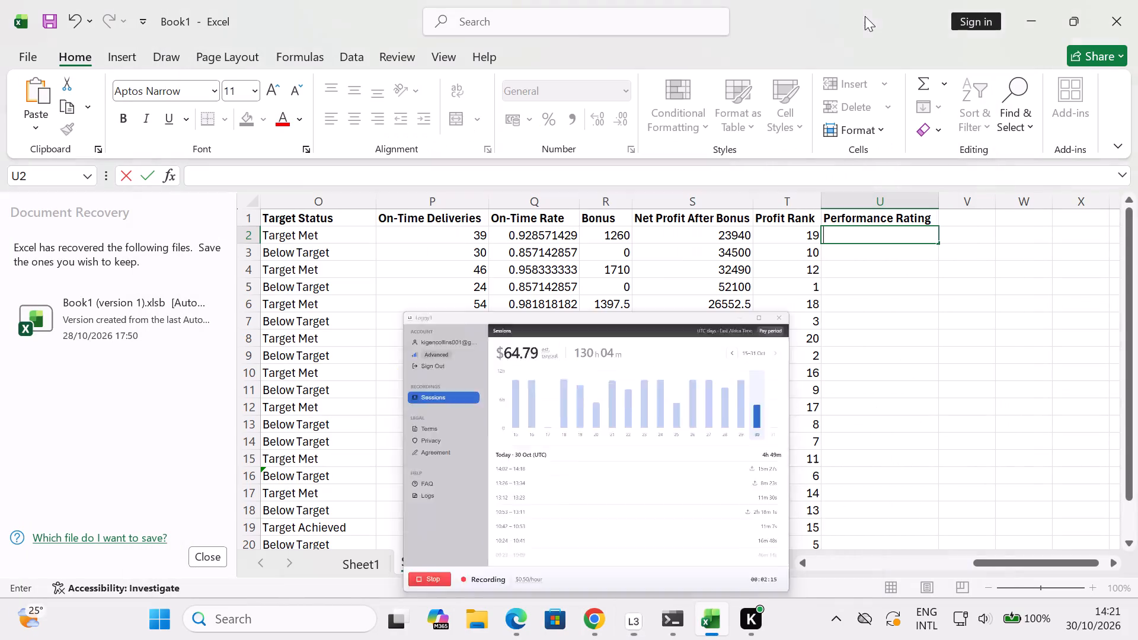
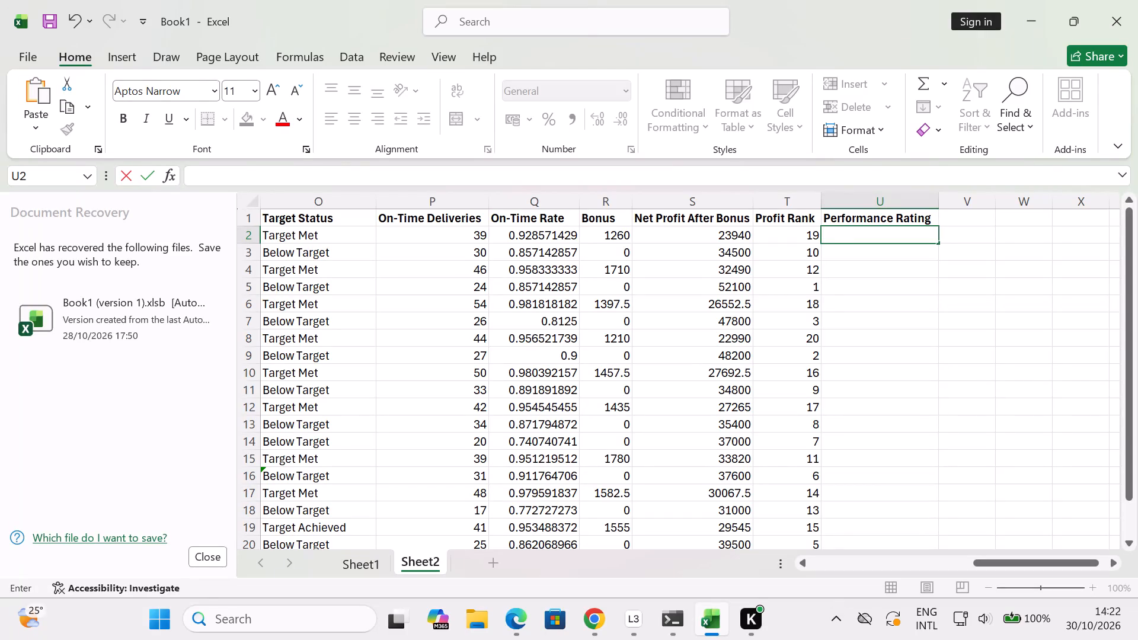
Begin a formula in cell U2, the first row of the Performance Rating column.
{"action": "key", "text": "equal"}
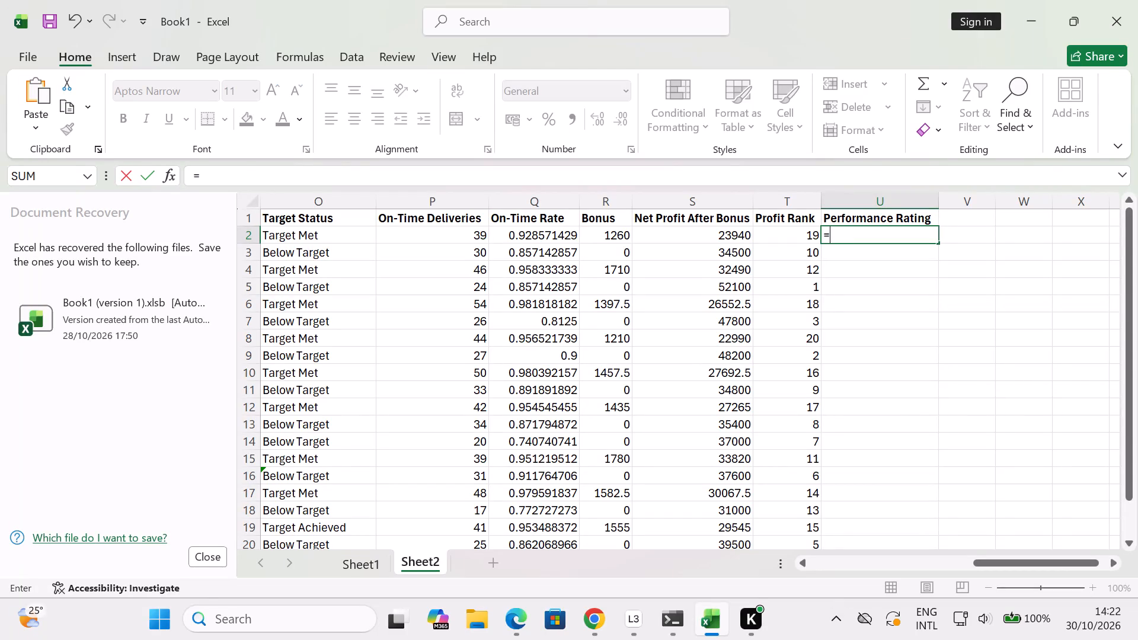
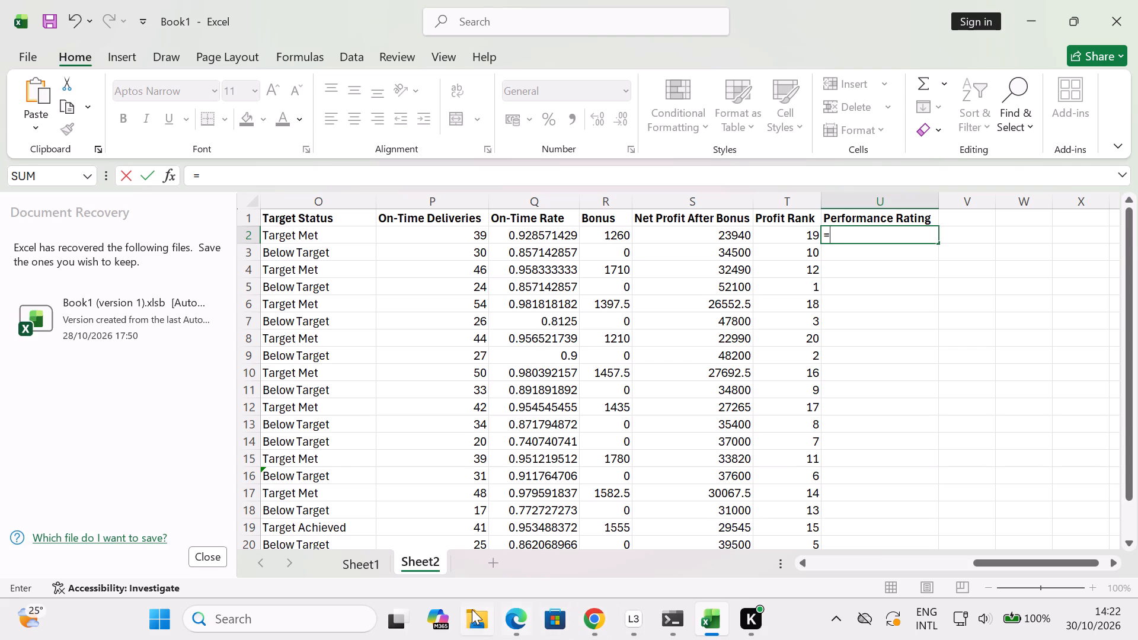
Discard the unfinished formula in the Performance Rating cell U2 and add a new blank worksheet after Sheet2.
{"action": "left_click", "coordinate": [487, 561]}
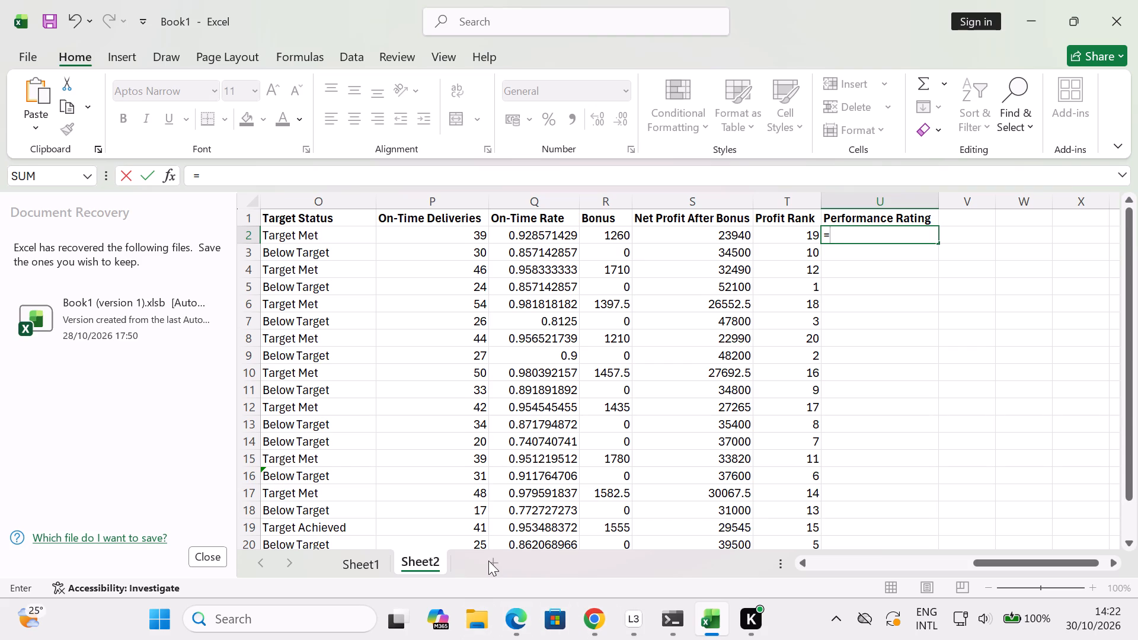
{"action": "left_click", "coordinate": [493, 559]}
{"action": "left_click", "coordinate": [493, 559]}
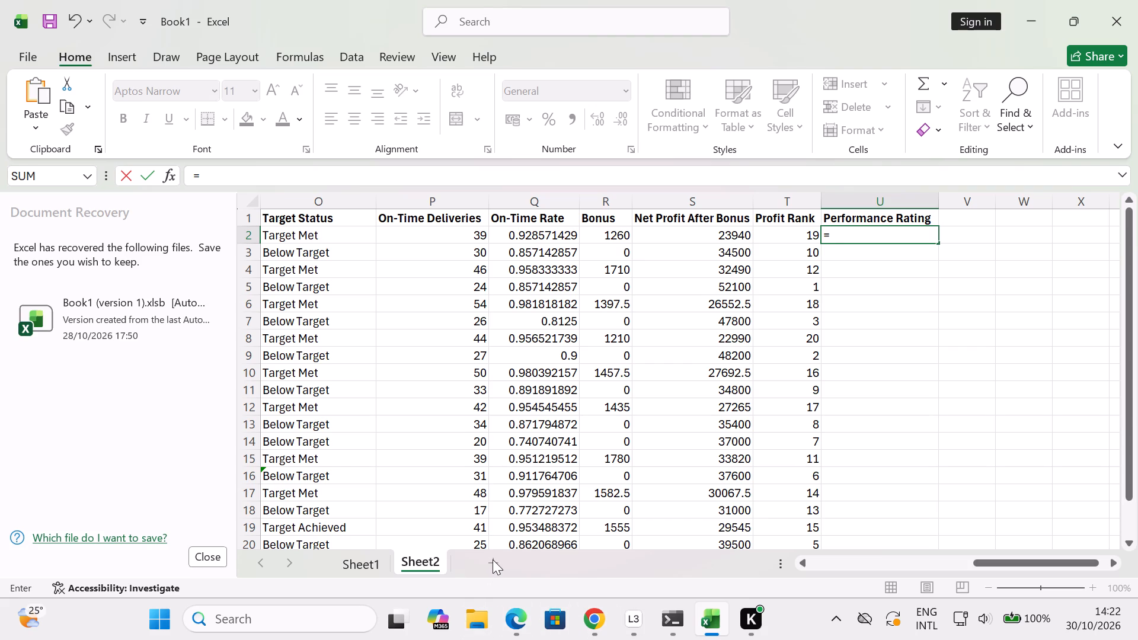
{"action": "triple_click", "coordinate": [495, 556]}
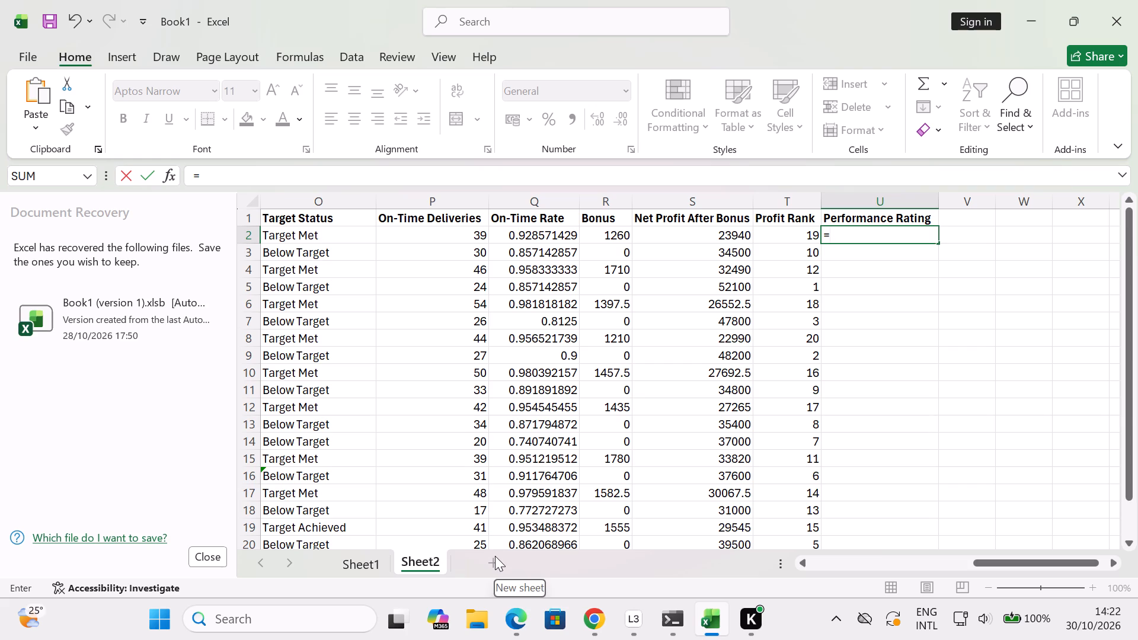
{"action": "key", "text": "BackSpace"}
{"action": "left_click", "coordinate": [494, 562]}
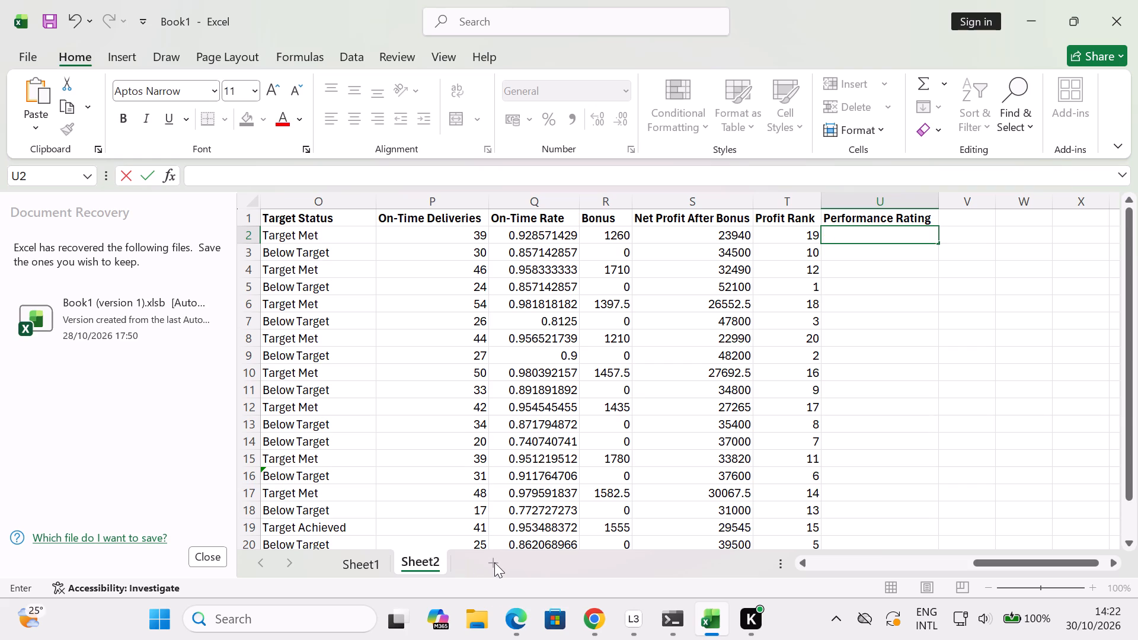
{"action": "double_click", "coordinate": [494, 562]}
{"action": "left_click", "coordinate": [972, 271]}
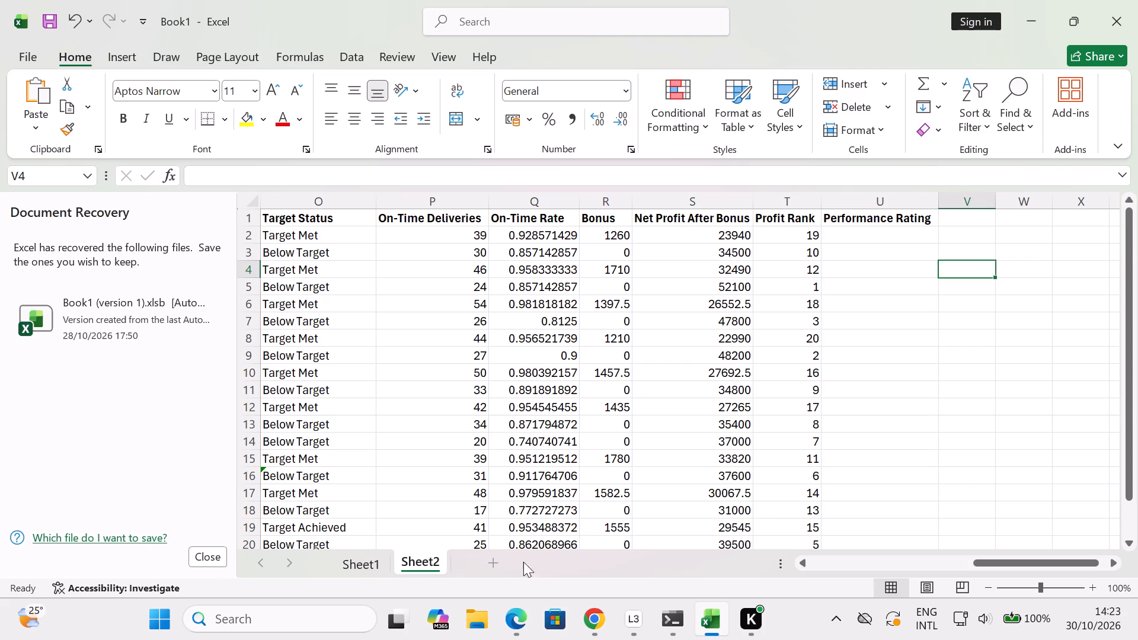
{"action": "left_click", "coordinate": [488, 559]}
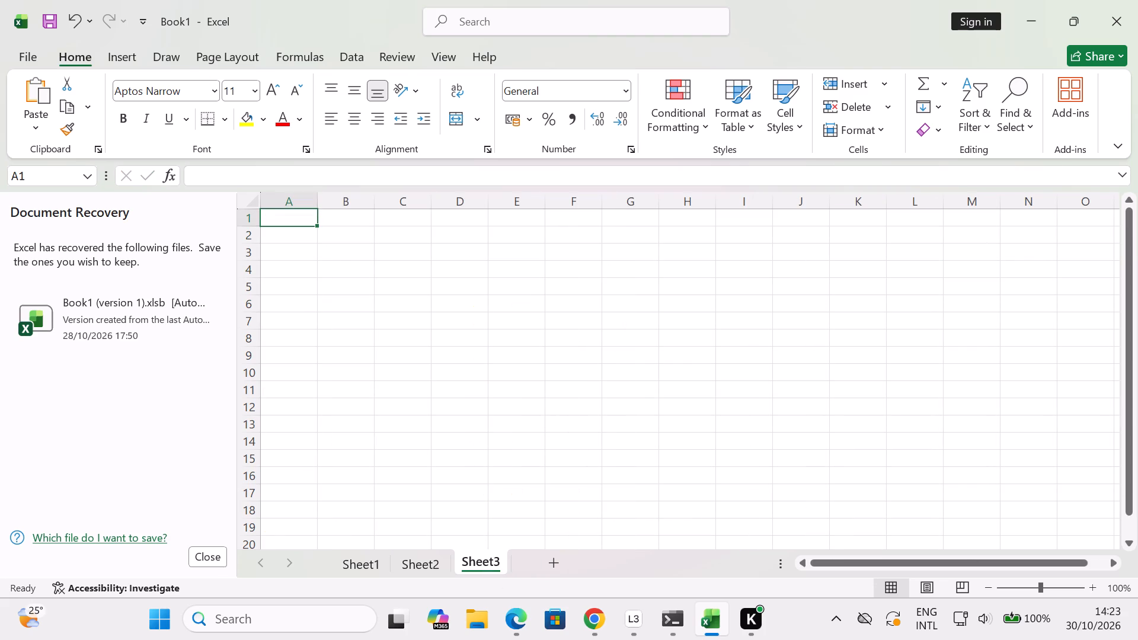
Enter the headers "No." in A1 and "SalesPerson" in B1 of the new sheet.
{"action": "type", "text": "No"}
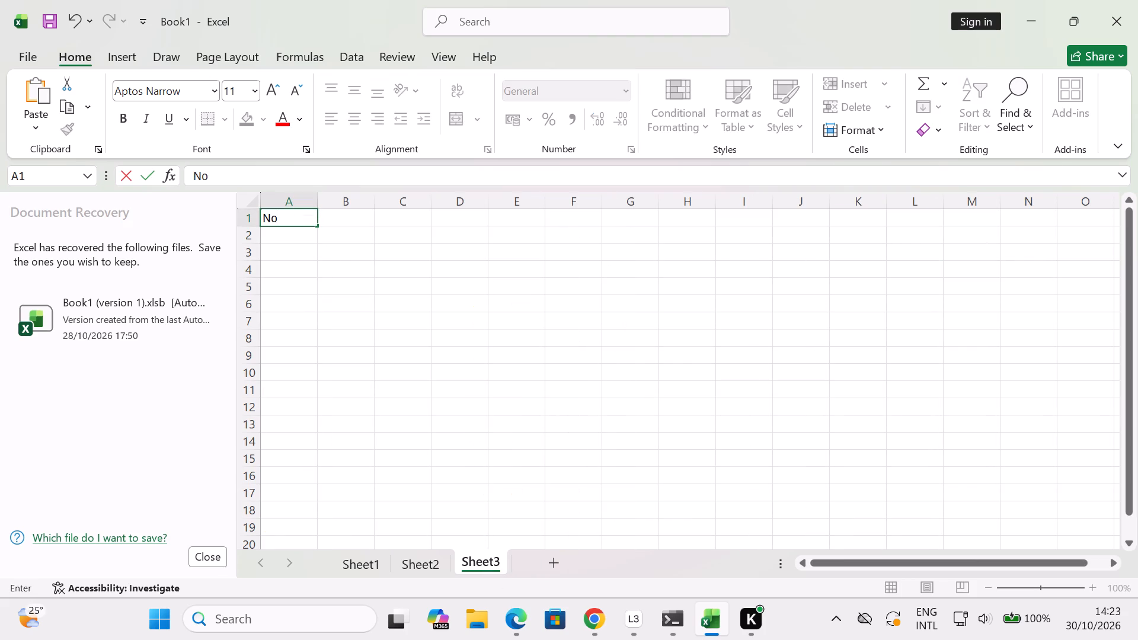
{"action": "key", "text": "comma"}
{"action": "key", "text": "BackSpace"}
{"action": "key", "text": "period"}
{"action": "key", "text": "Right"}
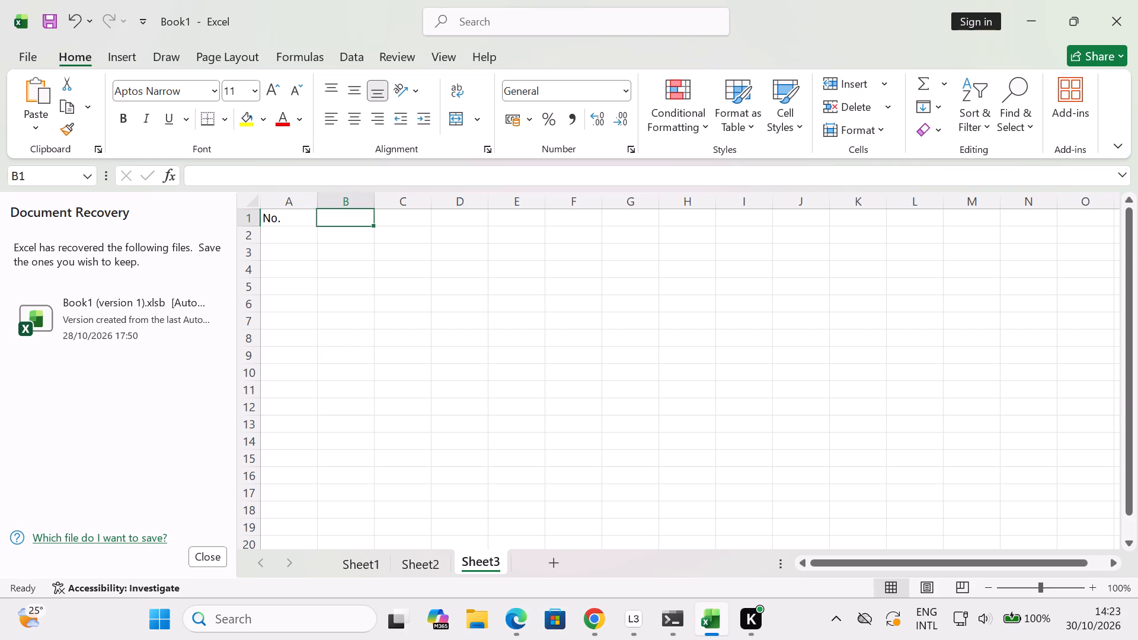
{"action": "type", "text": "Sa"}
{"action": "type", "text": "les"}
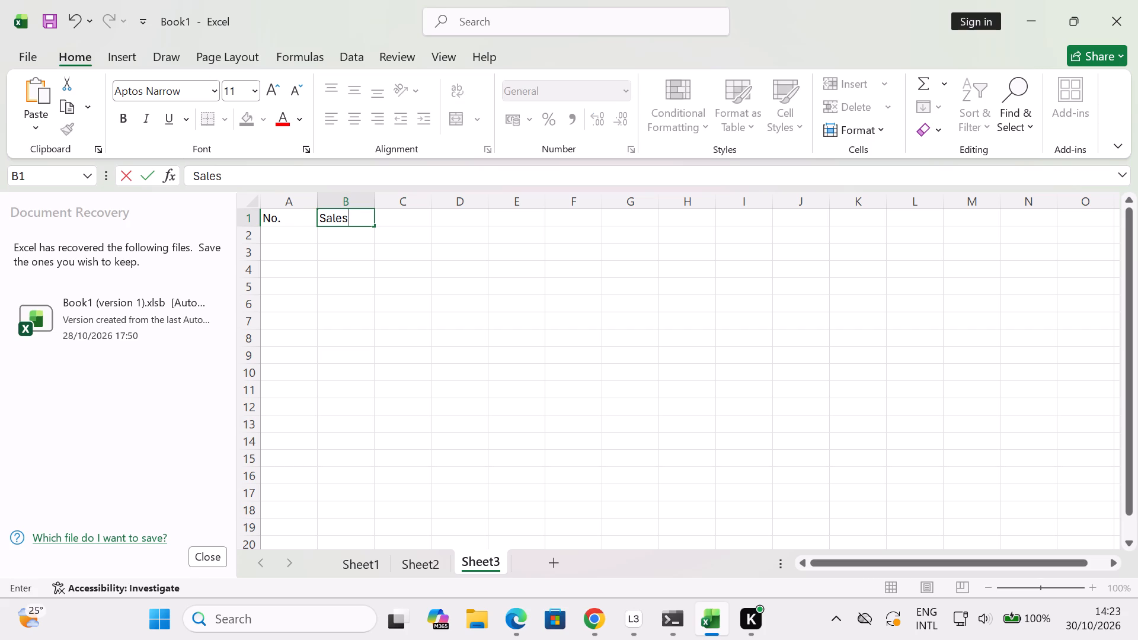
{"action": "key", "text": "shift+p"}
{"action": "type", "text": "ers"}
{"action": "type", "text": "on"}
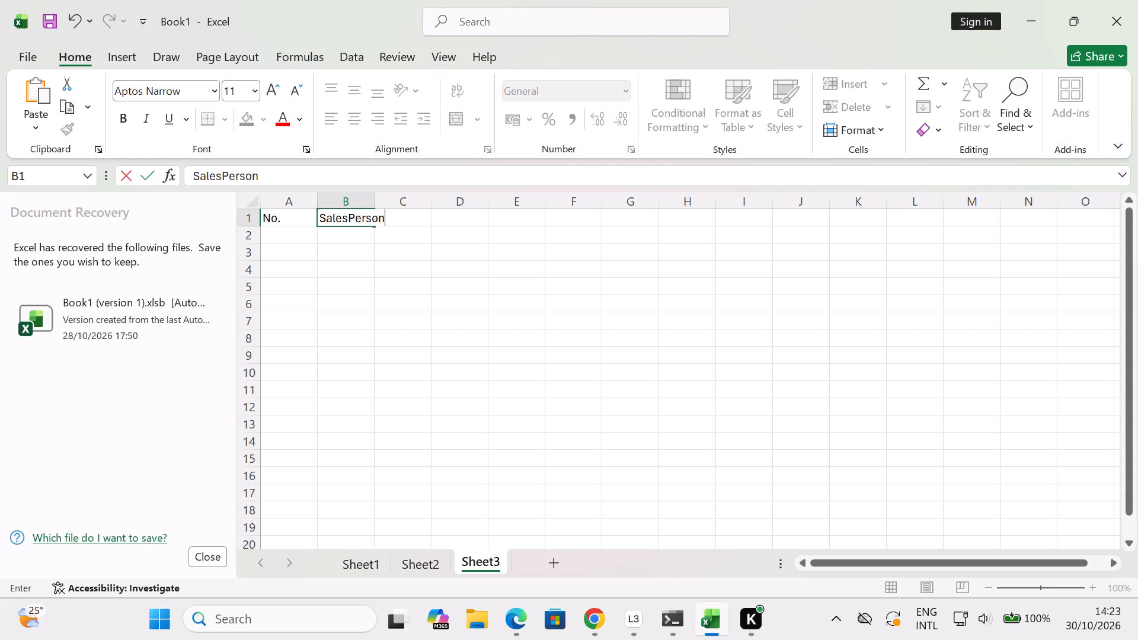
{"action": "left_click", "coordinate": [481, 357]}
Widen column B so the SalesPerson header fits within it.
{"action": "left_click_drag", "start_coordinate": [376, 202], "coordinate": [390, 204]}
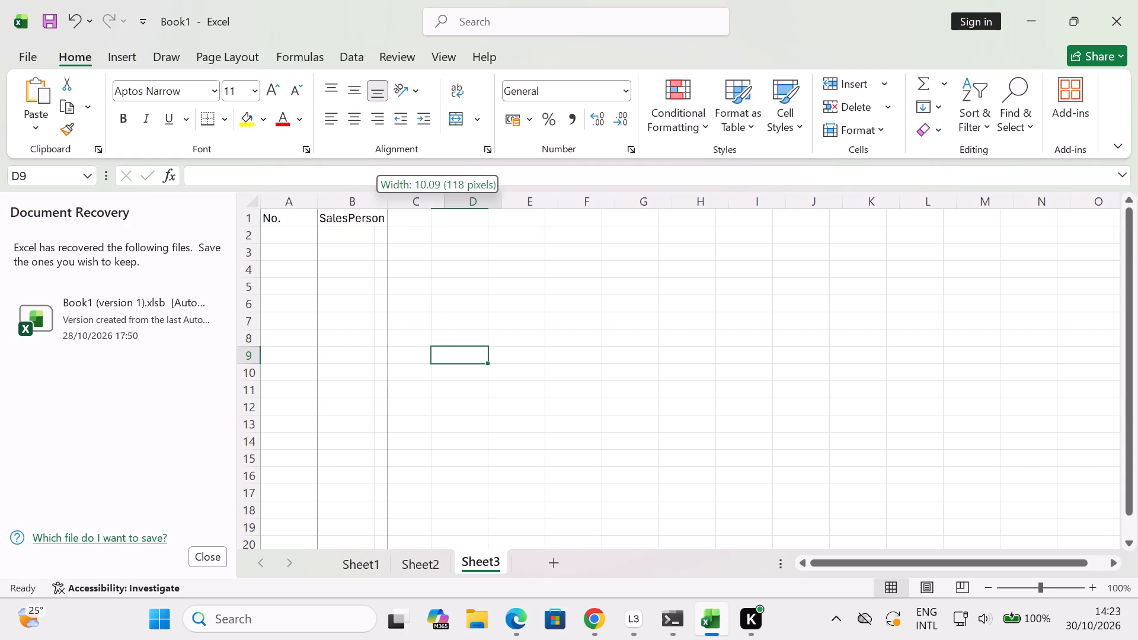
{"action": "left_click_drag", "start_coordinate": [390, 204], "coordinate": [393, 204]}
Enter the headers "Product" in C1 and "Units Sold" in D1.
{"action": "left_click", "coordinate": [415, 217]}
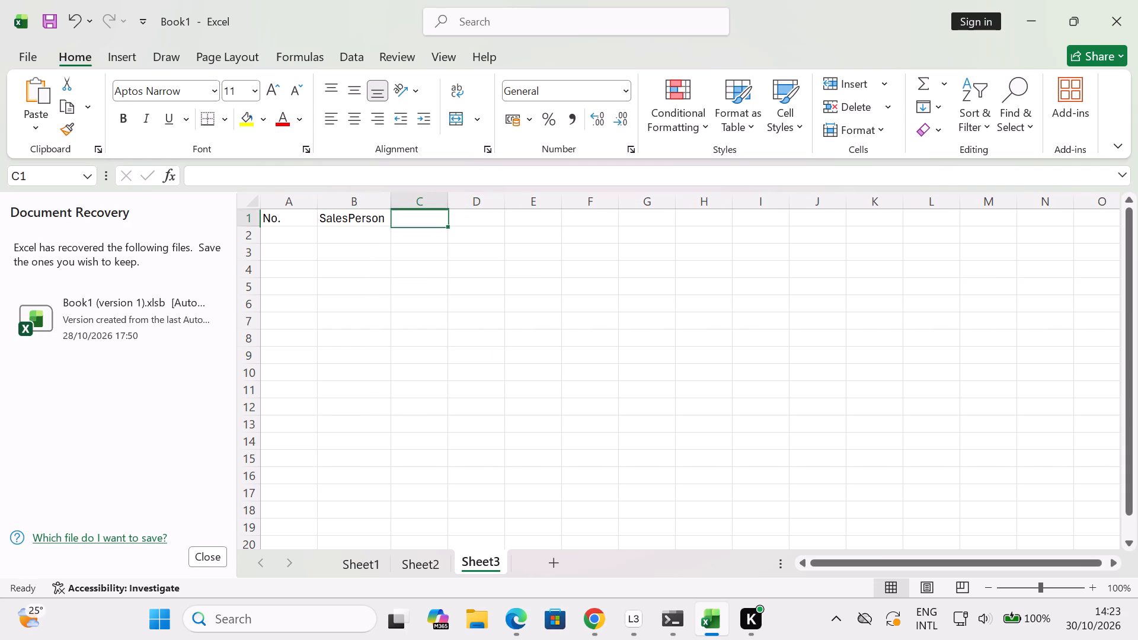
{"action": "type", "text": "Product"}
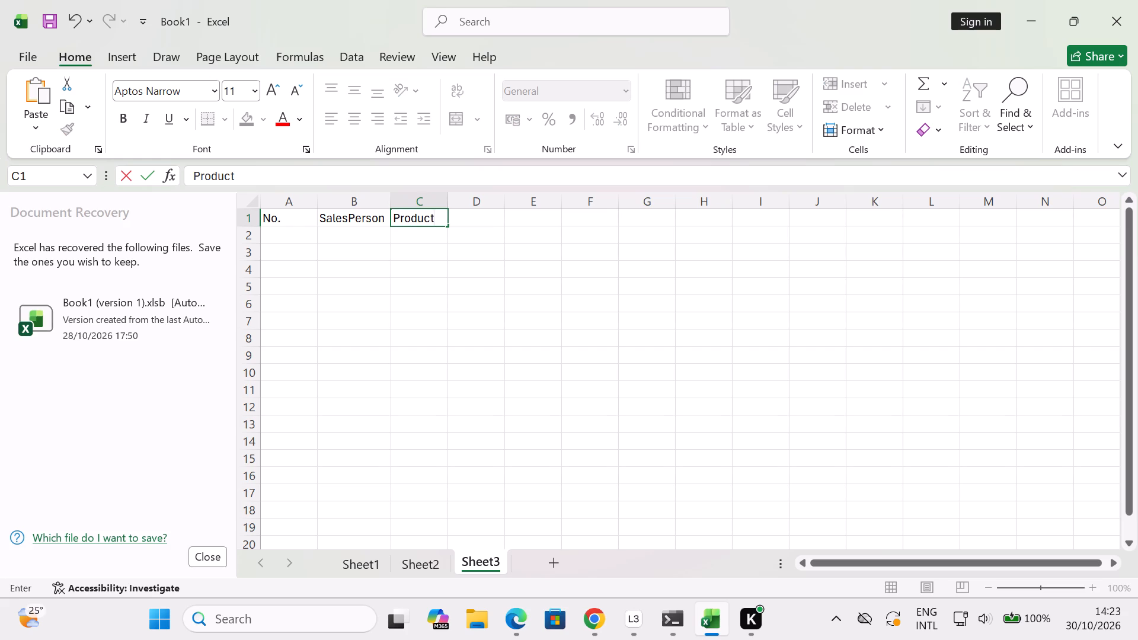
{"action": "left_click", "coordinate": [487, 218]}
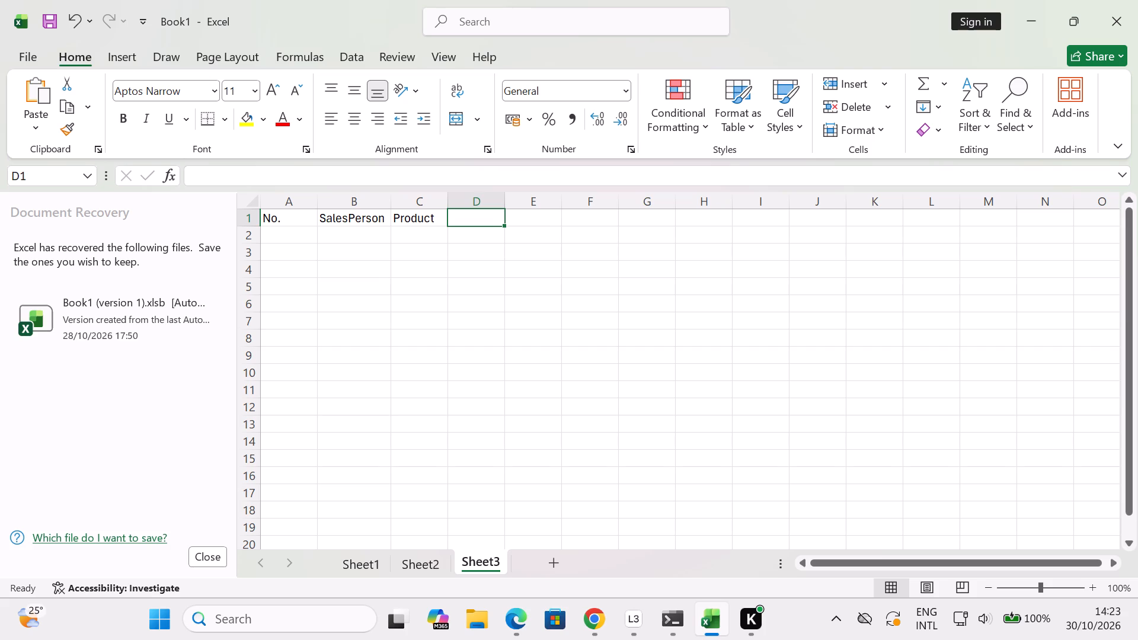
{"action": "type", "text": "Units"}
{"action": "key", "text": "space"}
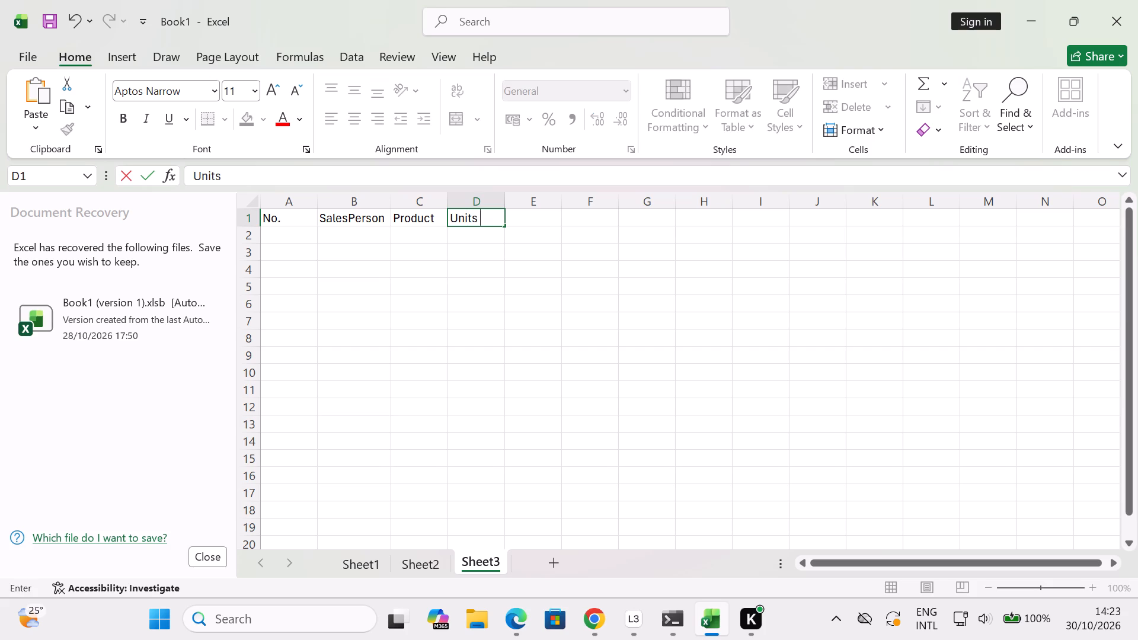
{"action": "type", "text": "Sol"}
{"action": "key", "text": "d"}
{"action": "left_click", "coordinate": [545, 250]}
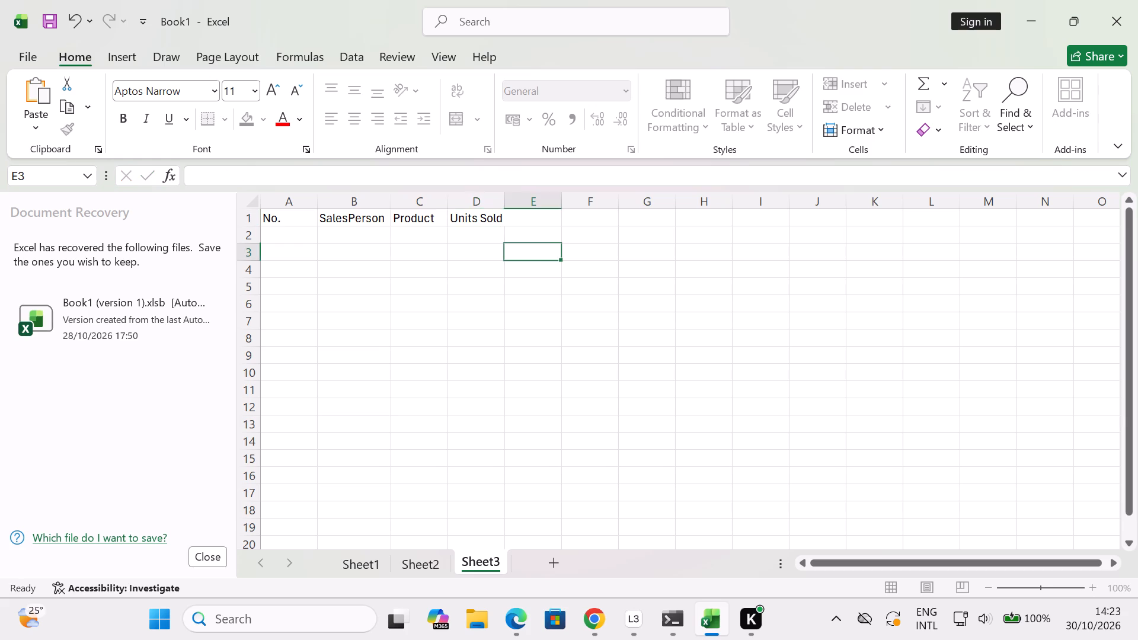
Widen column D slightly around the Units Sold header and narrow column A around the No. header.
{"action": "left_click_drag", "start_coordinate": [507, 199], "coordinate": [514, 200]}
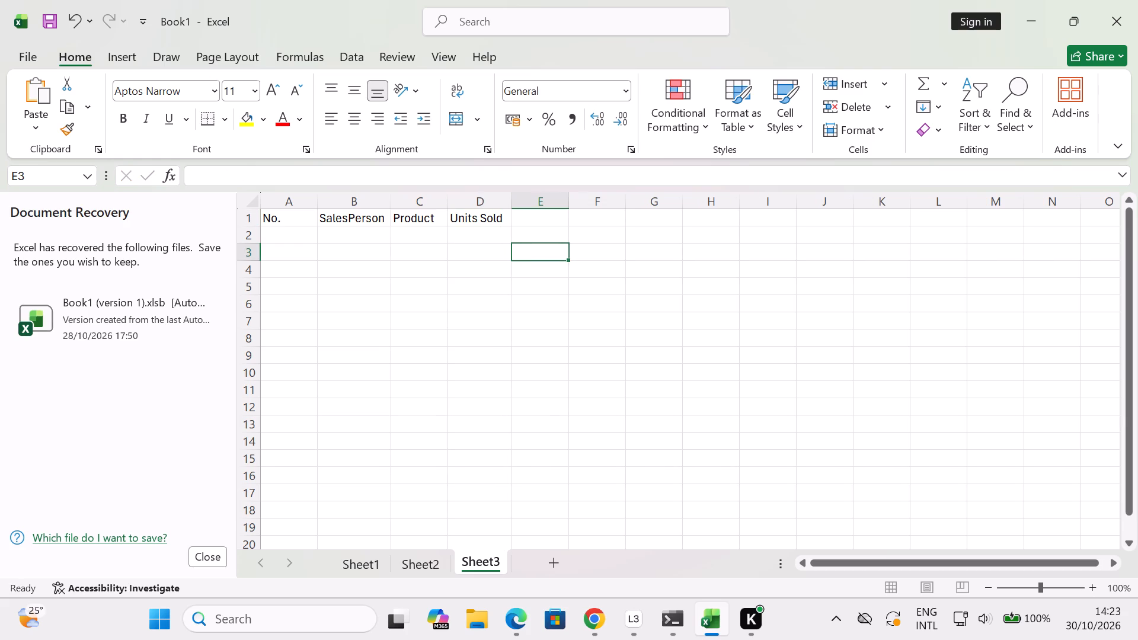
{"action": "left_click_drag", "start_coordinate": [321, 200], "coordinate": [305, 194]}
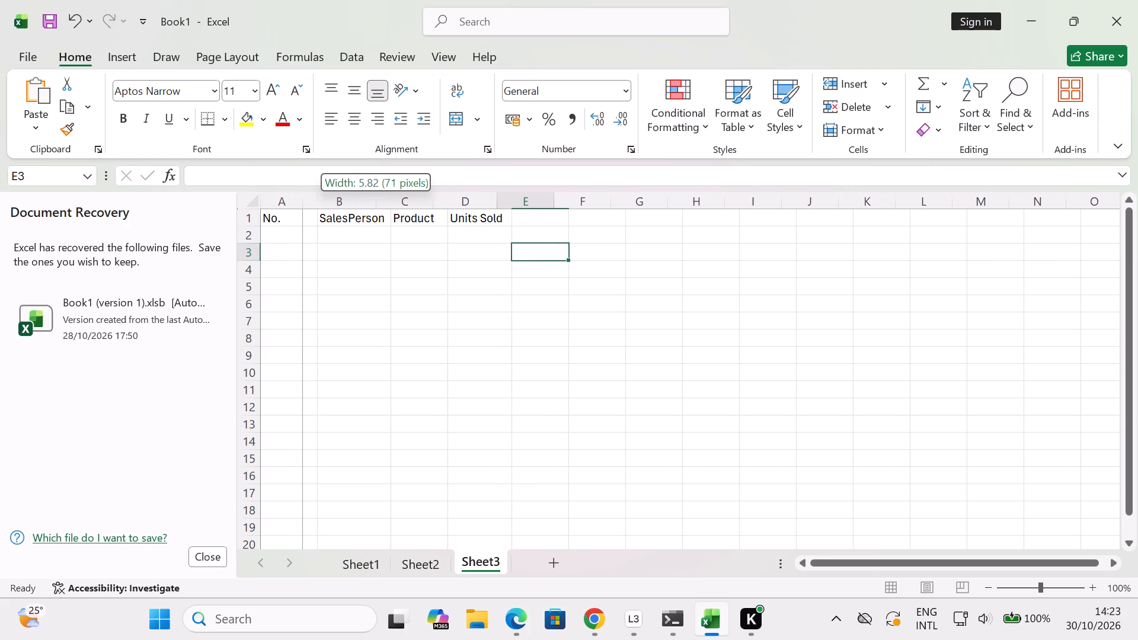
{"action": "left_click_drag", "start_coordinate": [305, 194], "coordinate": [302, 194]}
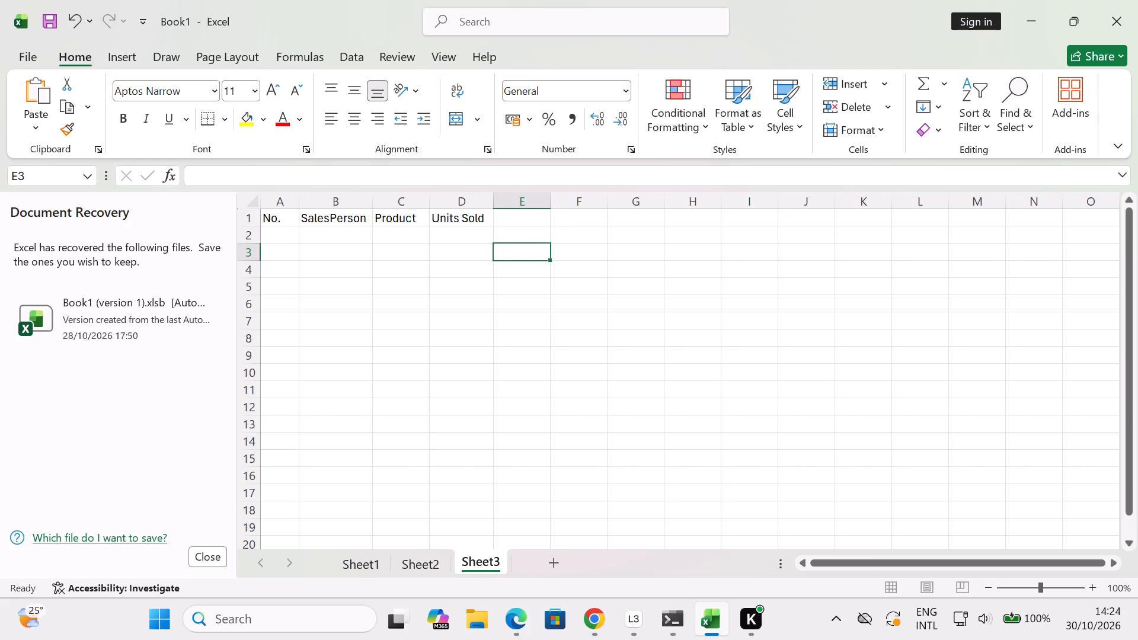
Switch to Loggy3, stop the running recording session and minimise its window.
{"action": "left_click", "coordinate": [631, 617]}
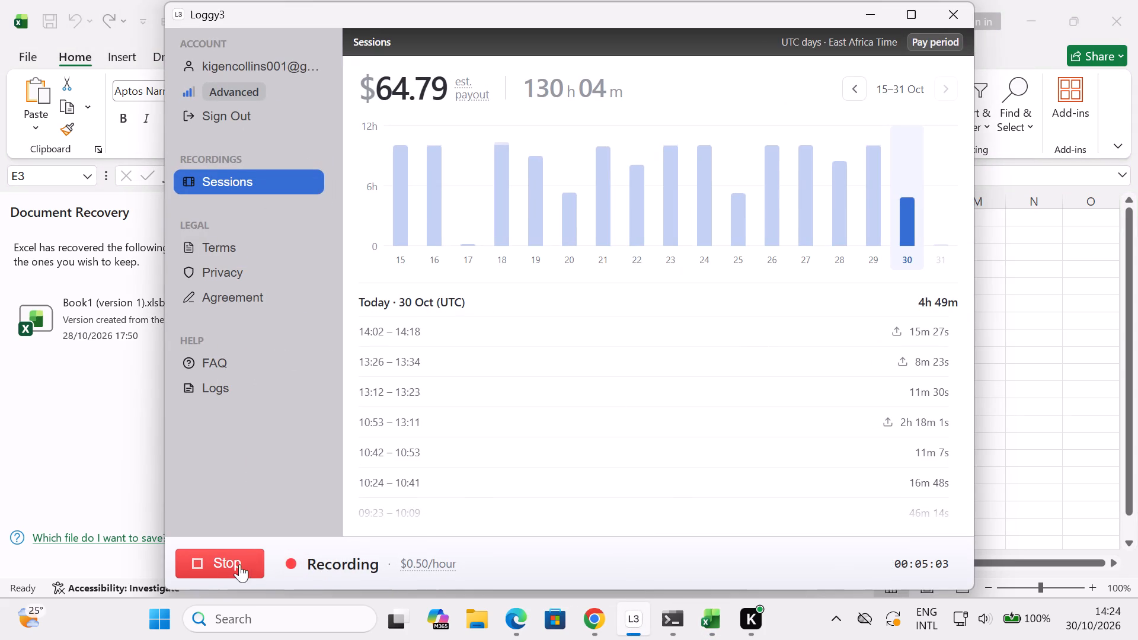
{"action": "left_click", "coordinate": [214, 559]}
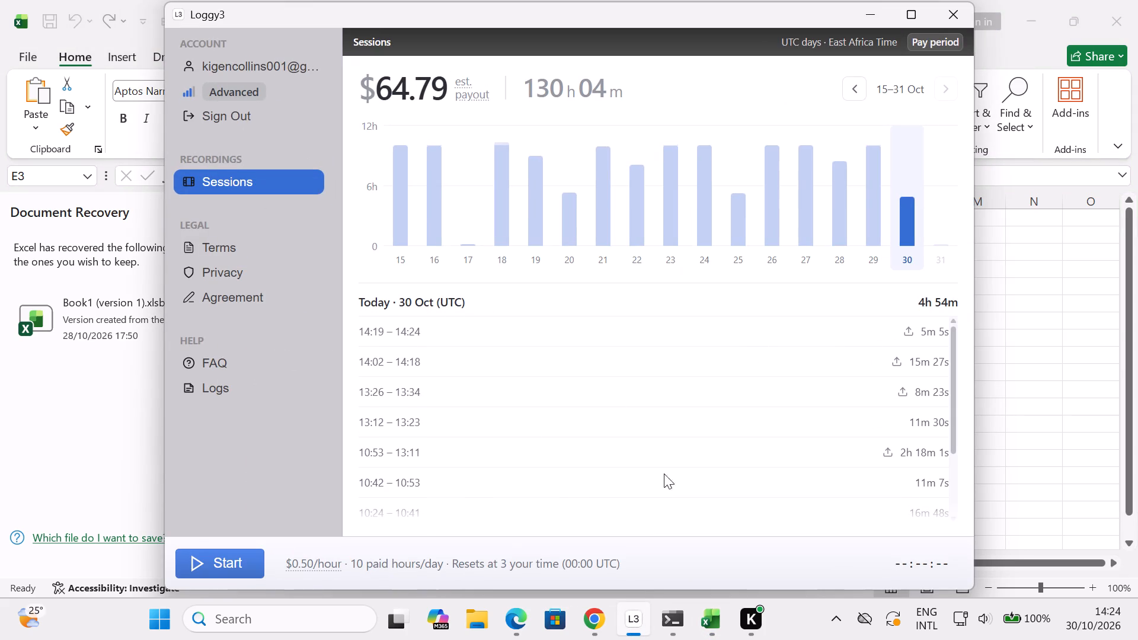
{"action": "left_click", "coordinate": [875, 14]}
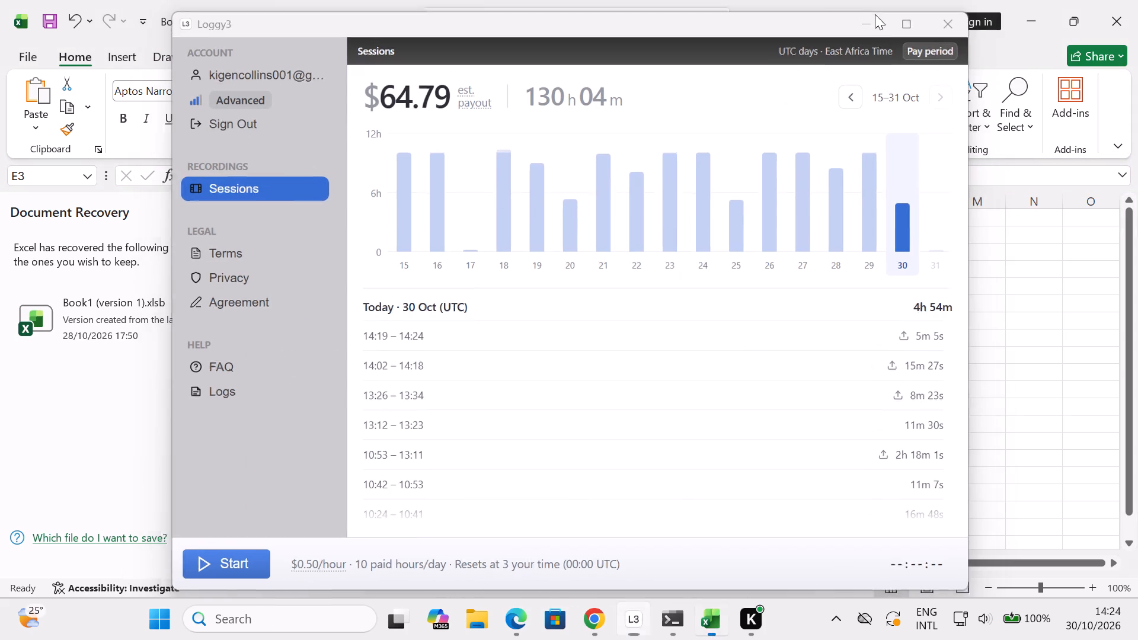
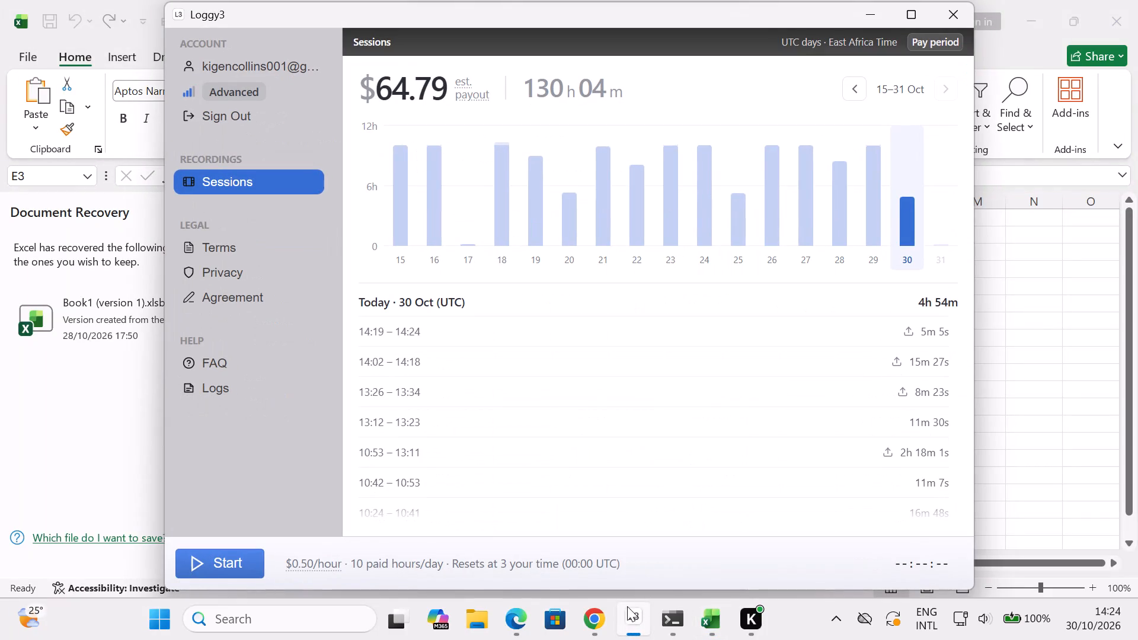
Start a new recording session in Loggy3 and minimise its window.
{"action": "left_click", "coordinate": [244, 556]}
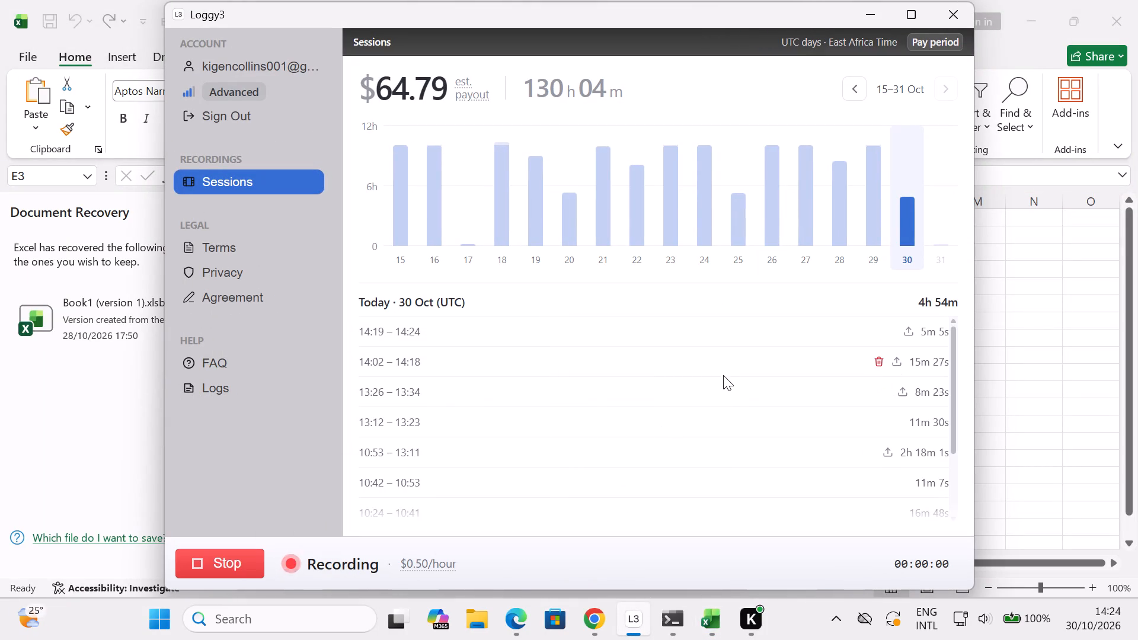
{"action": "left_click", "coordinate": [872, 15]}
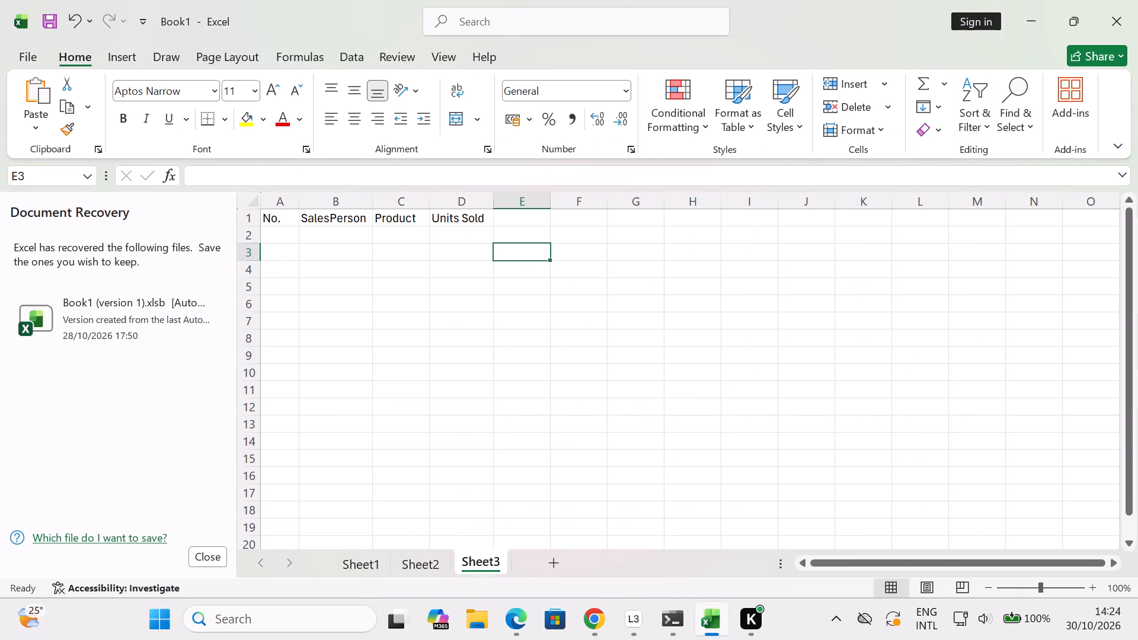
Enter the header "Buying Price" in E1 of Sheet3 and widen column E to fit it.
{"action": "left_click", "coordinate": [535, 220]}
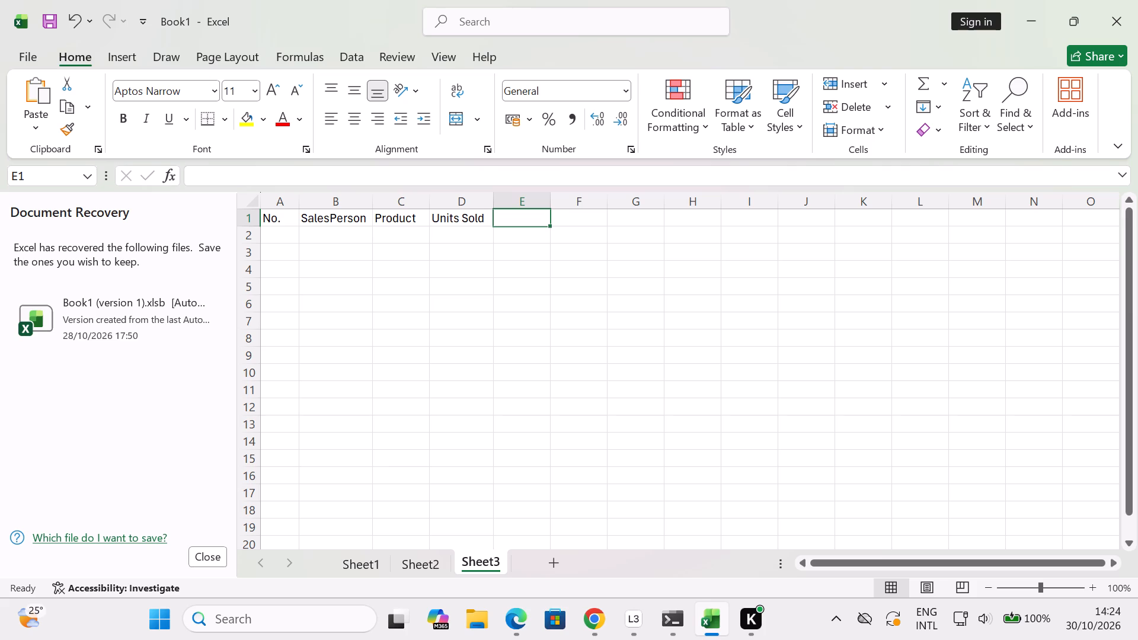
{"action": "key", "text": "shift+b"}
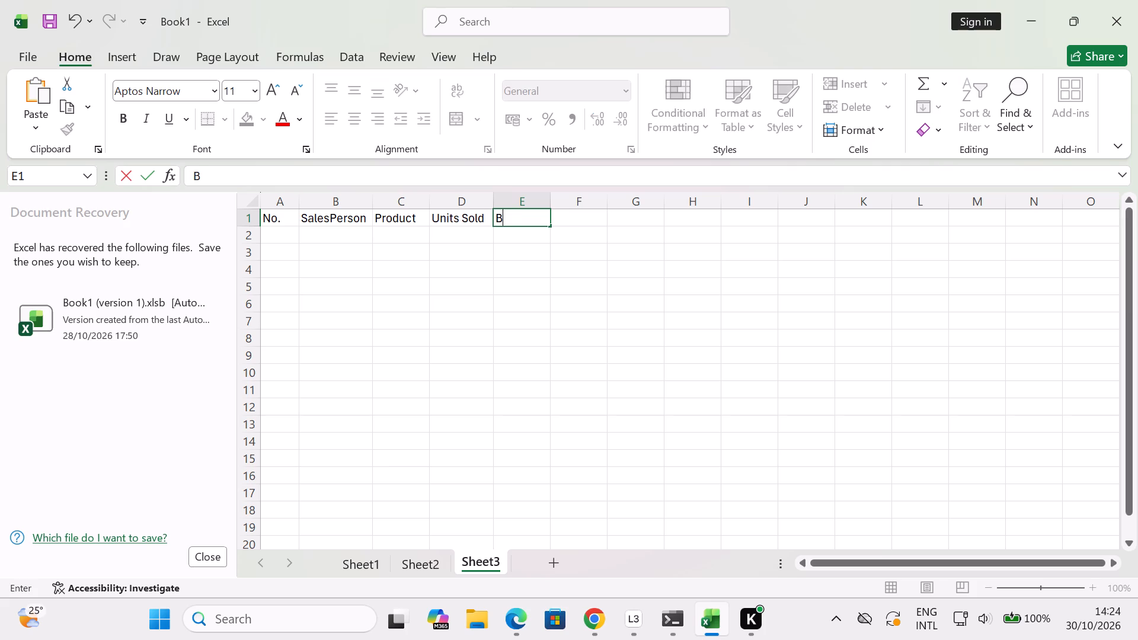
{"action": "type", "text": "uyi"}
{"action": "type", "text": "ng"}
{"action": "key", "text": "space"}
{"action": "type", "text": "Pri"}
{"action": "type", "text": "ce"}
{"action": "left_click", "coordinate": [638, 280]}
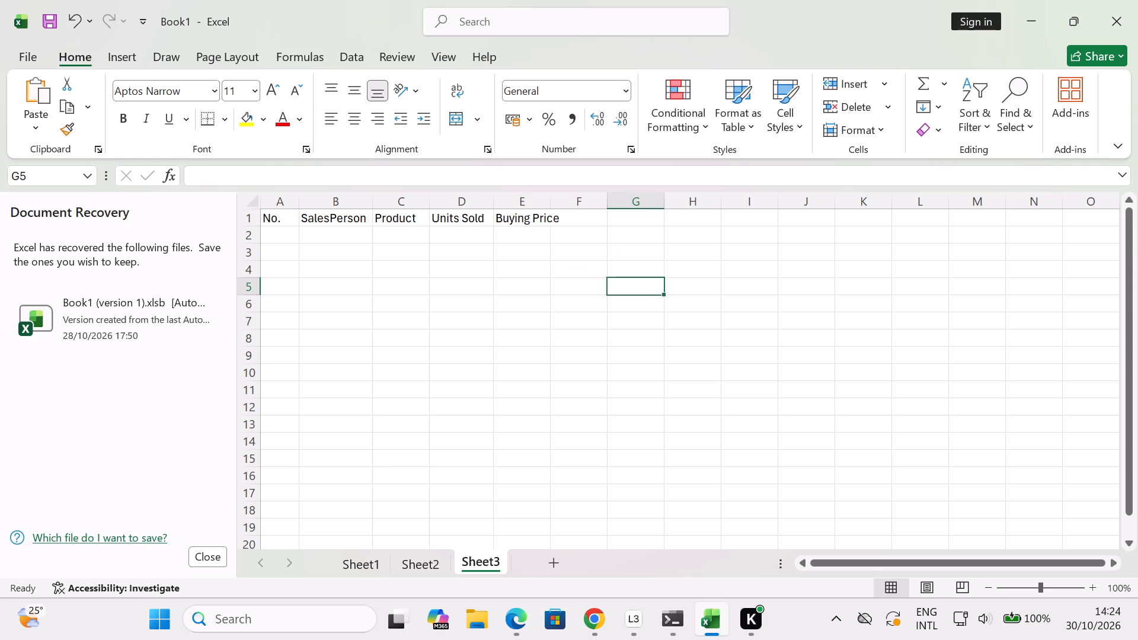
{"action": "left_click_drag", "start_coordinate": [545, 204], "coordinate": [561, 203]}
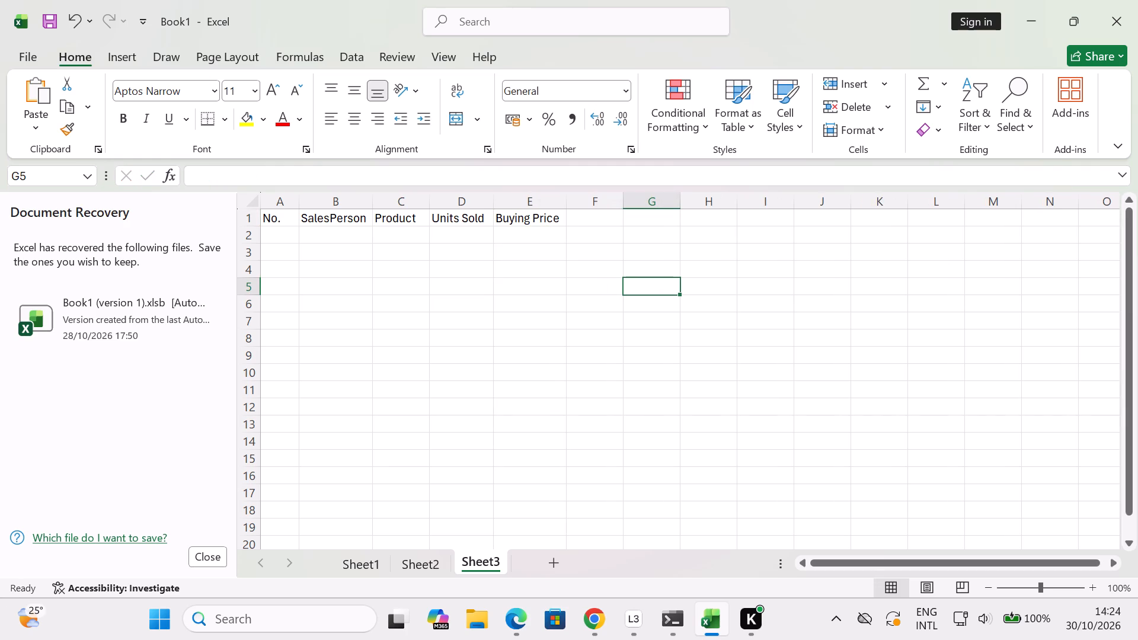
Widen column E further and extend its header in E1 to "Buying Price(KSh)".
{"action": "left_click", "coordinate": [586, 216]}
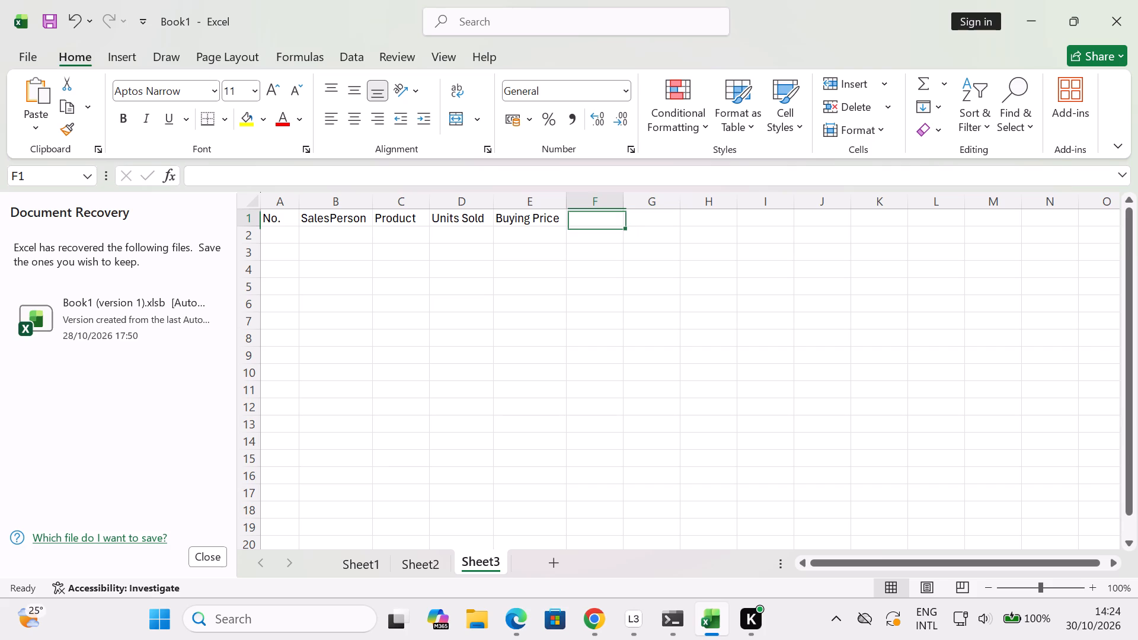
{"action": "left_click", "coordinate": [553, 217]}
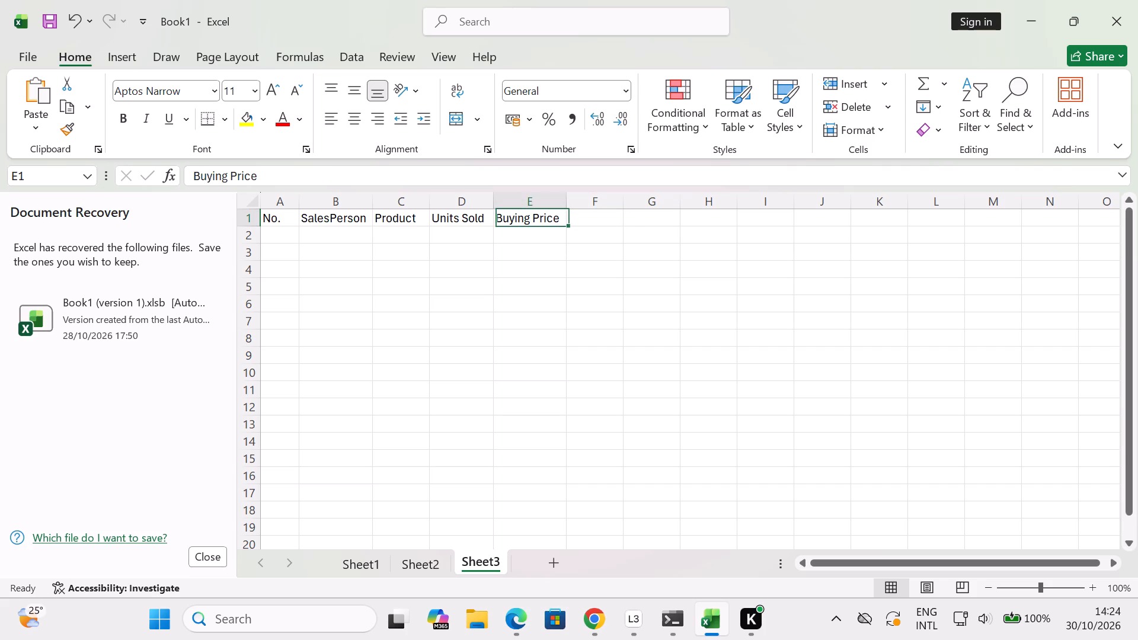
{"action": "double_click", "coordinate": [562, 219]}
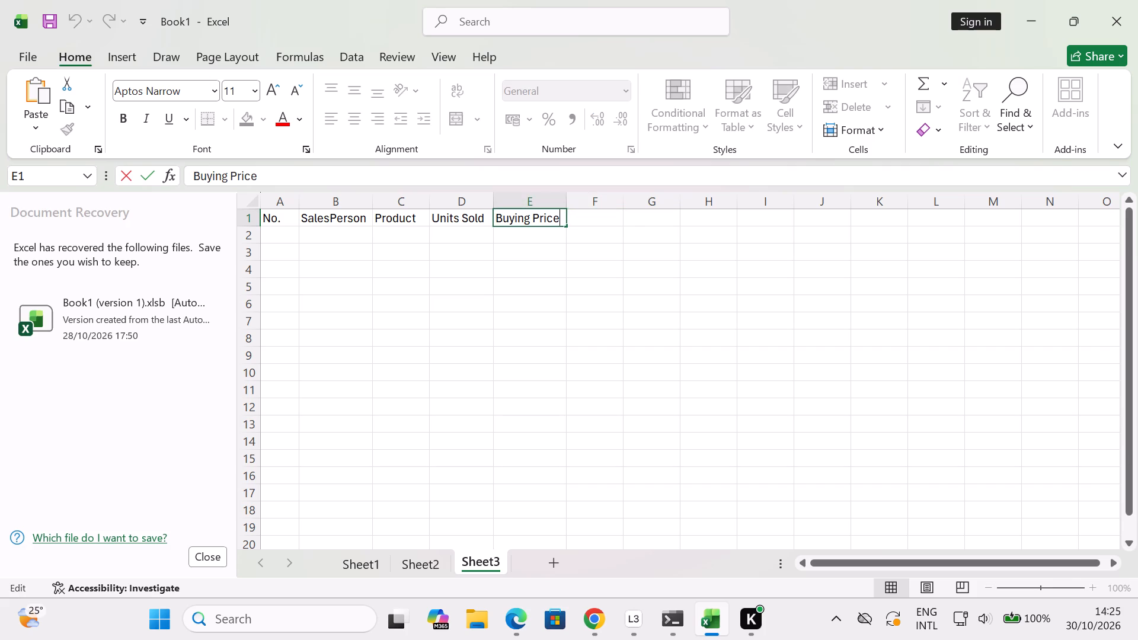
{"action": "left_click", "coordinate": [589, 222]}
{"action": "left_click_drag", "start_coordinate": [564, 196], "coordinate": [611, 202]}
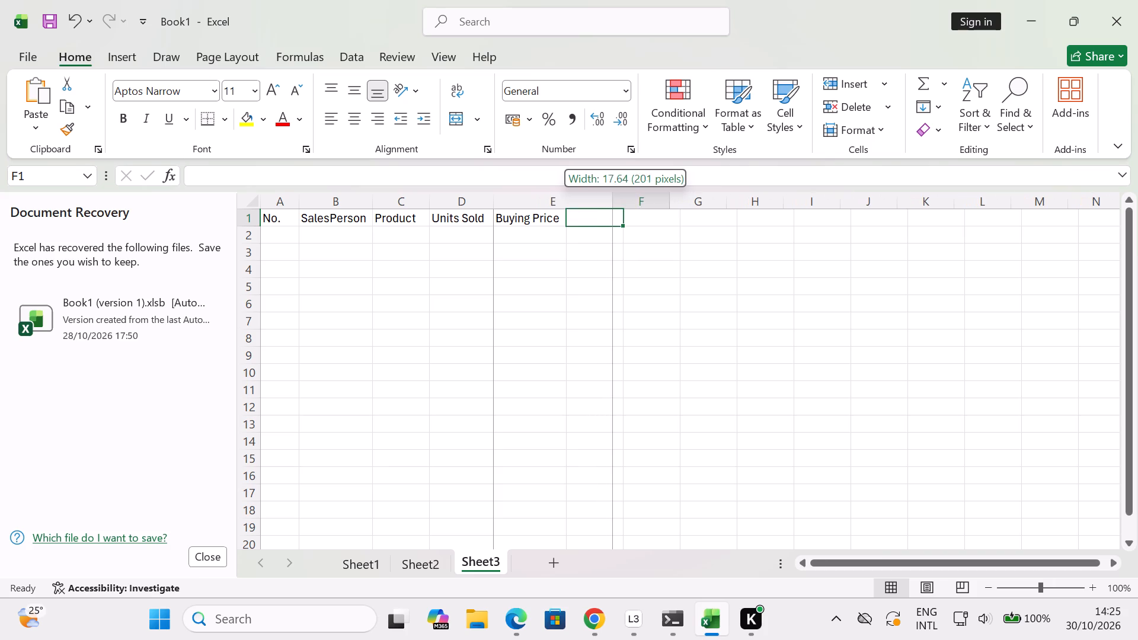
{"action": "left_click_drag", "start_coordinate": [611, 202], "coordinate": [612, 202]}
{"action": "left_click", "coordinate": [574, 220]}
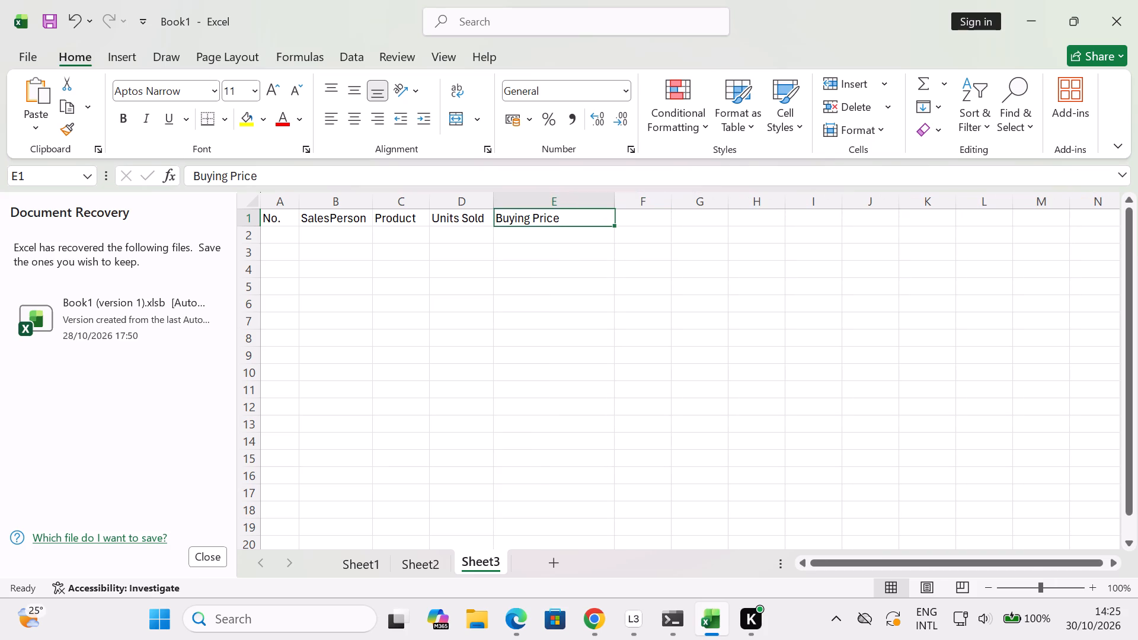
{"action": "double_click", "coordinate": [565, 218]}
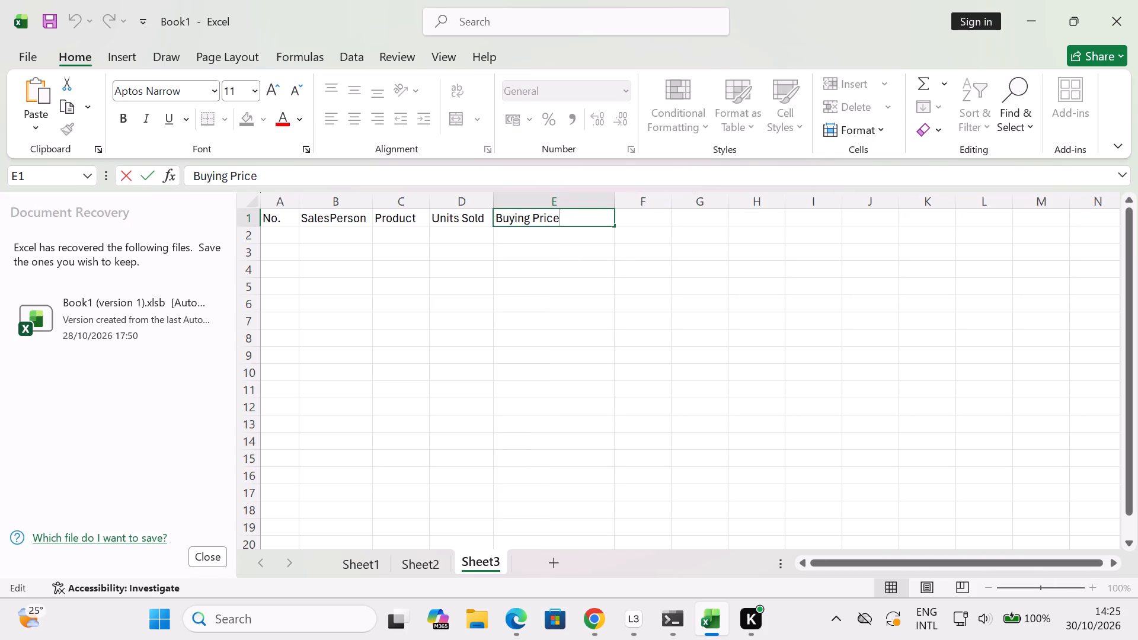
{"action": "key", "text": "shift+parenleft"}
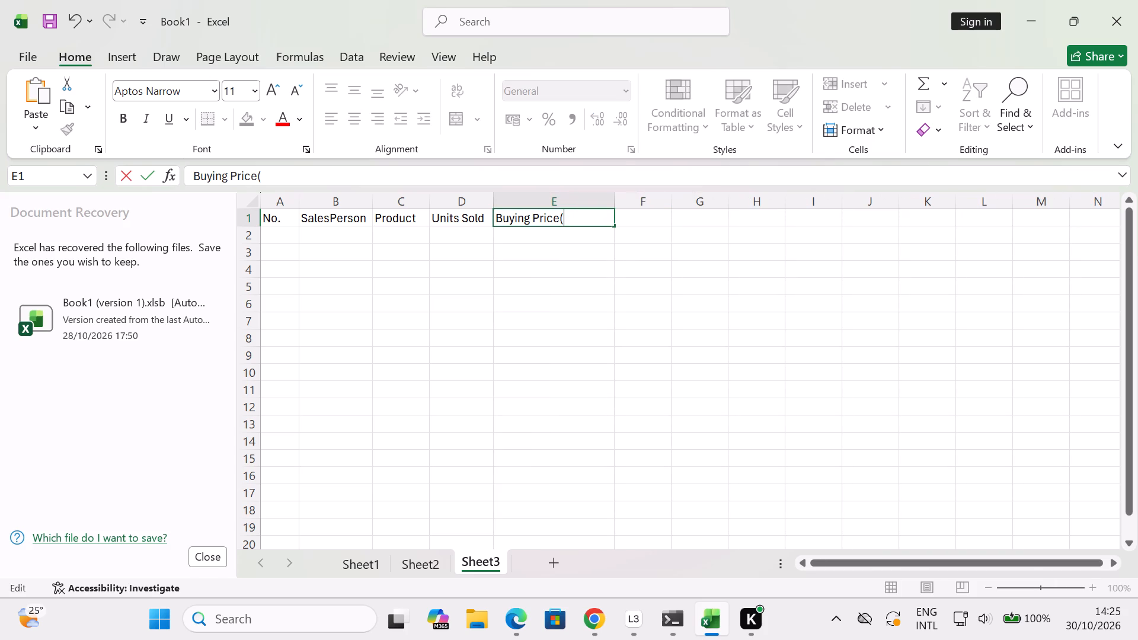
{"action": "key", "text": "shift+k"}
{"action": "key", "text": "shift+s"}
{"action": "key", "text": "h"}
{"action": "key", "text": "shift+parenright"}
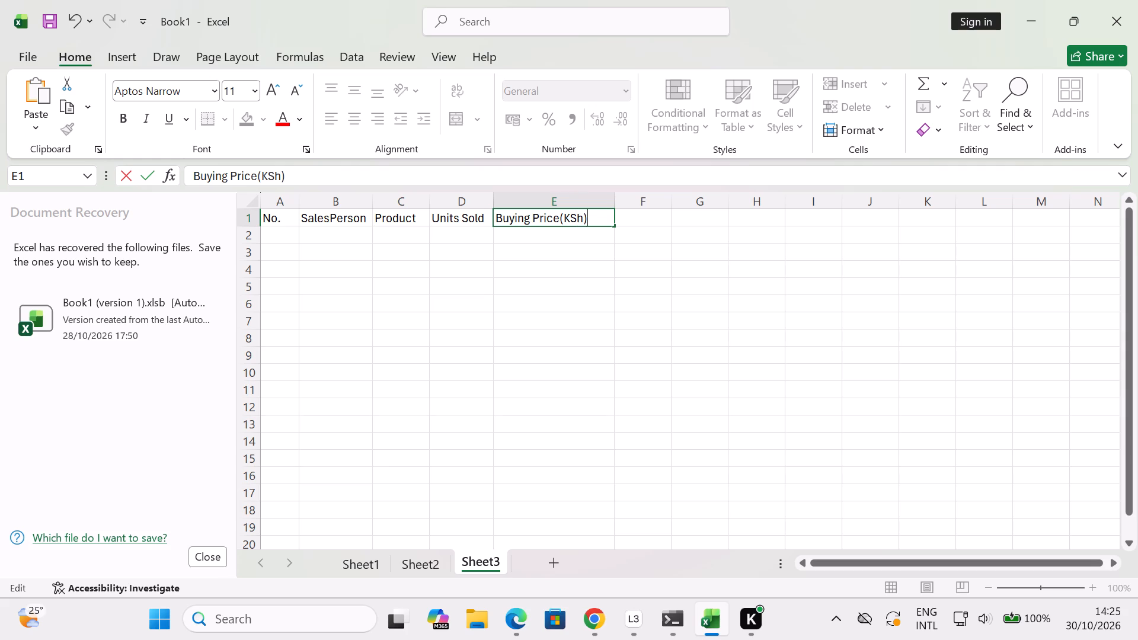
{"action": "left_click", "coordinate": [667, 223]}
Narrow column E so it fits closely around the Buying Price(KSh) header.
{"action": "left_click_drag", "start_coordinate": [615, 201], "coordinate": [599, 201]}
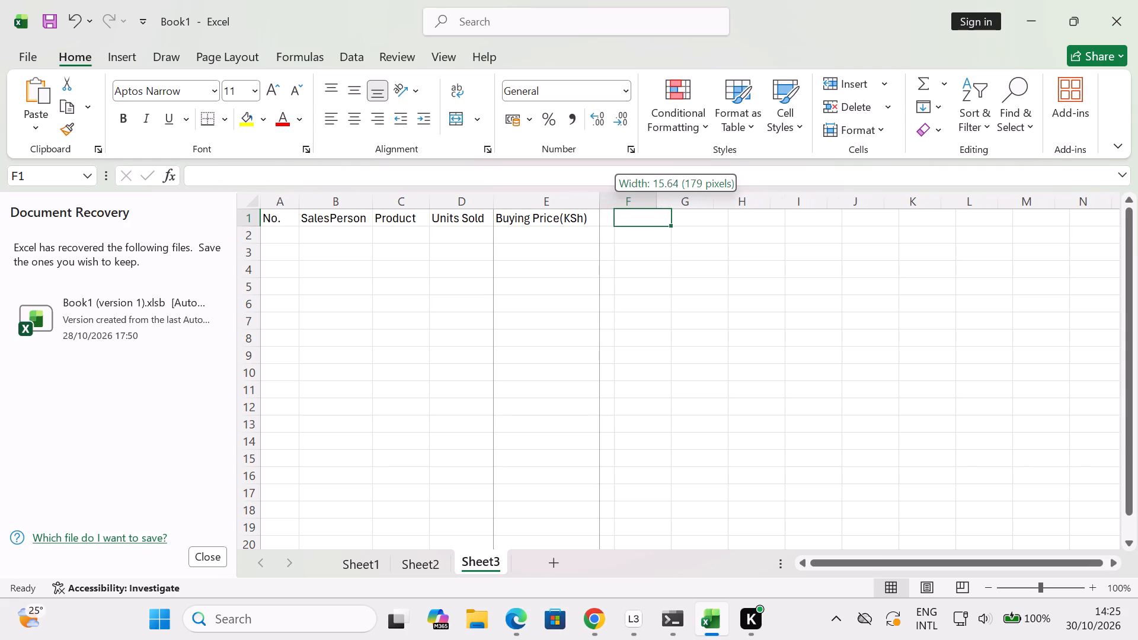
{"action": "left_click_drag", "start_coordinate": [599, 201], "coordinate": [593, 201]}
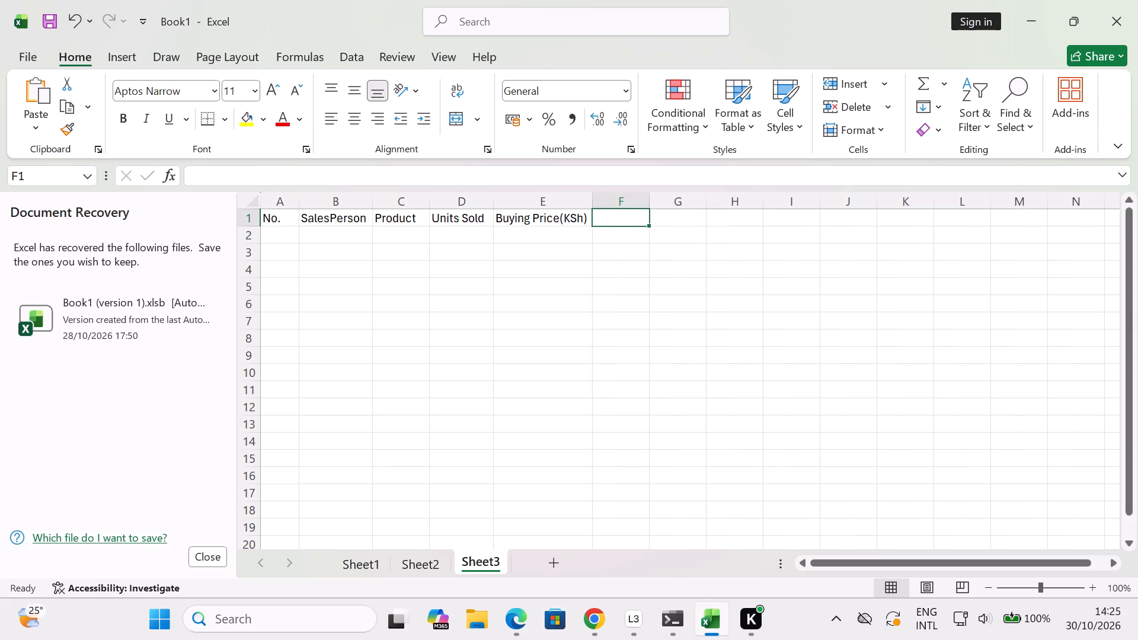
Enter the header "Selling Price(KSh)" in F1 and widen column F to fit it.
{"action": "left_click_drag", "start_coordinate": [649, 206], "coordinate": [670, 207]}
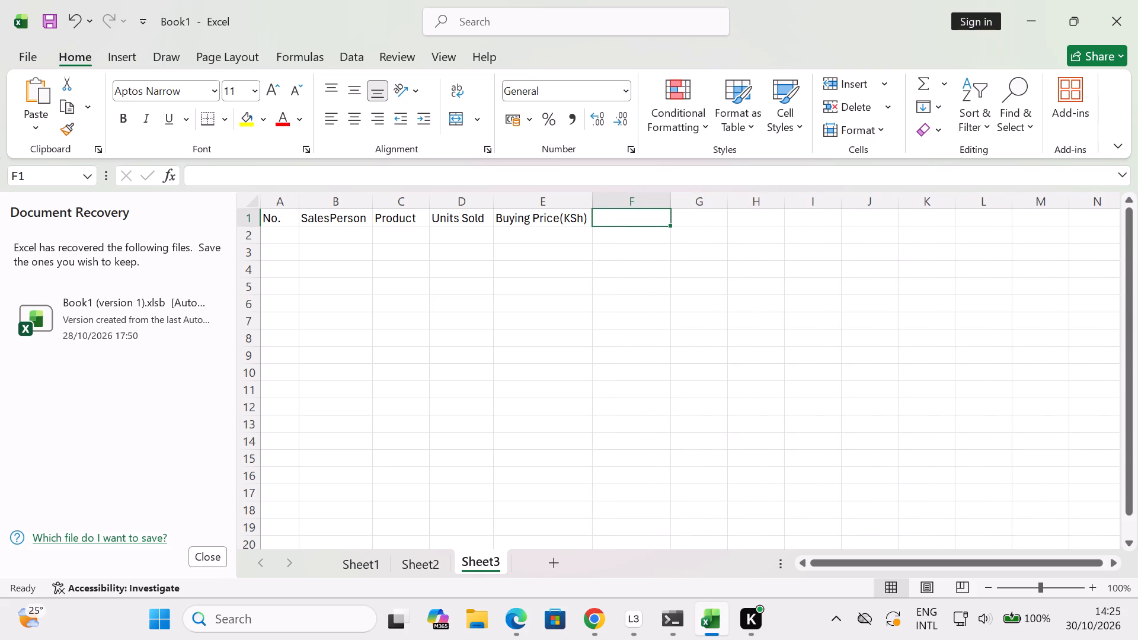
{"action": "type", "text": "Se"}
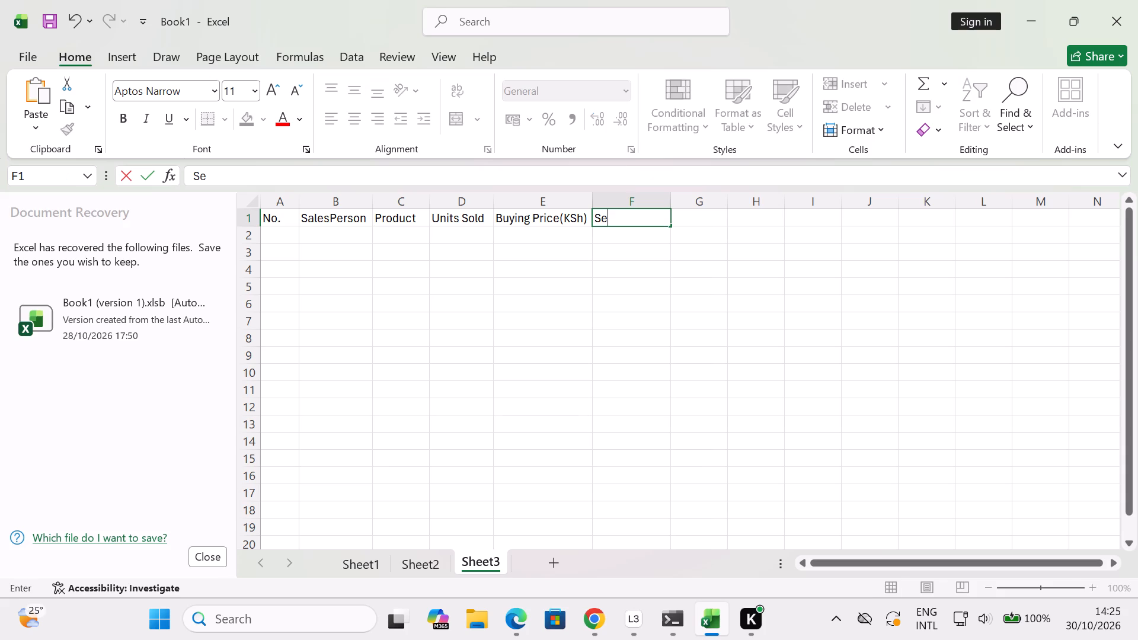
{"action": "type", "text": "lling"}
{"action": "key", "text": "space"}
{"action": "type", "text": "Price"}
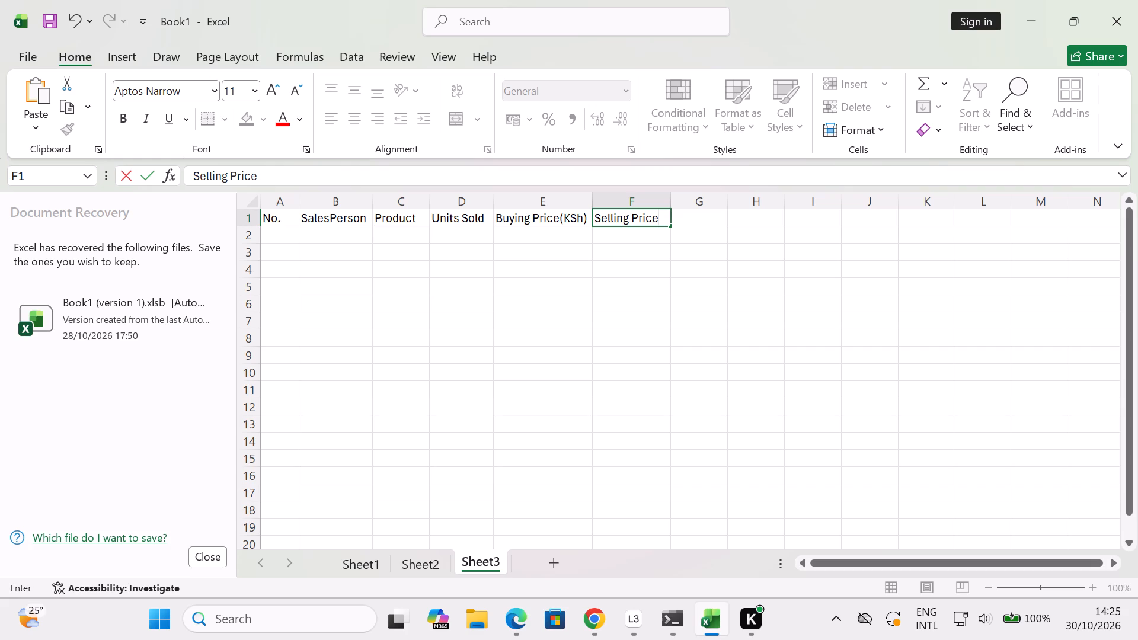
{"action": "key", "text": "shift+parenleft"}
{"action": "key", "text": "shift+k"}
{"action": "key", "text": "shift+s"}
{"action": "key", "text": "h"}
{"action": "key", "text": "shift+parenright"}
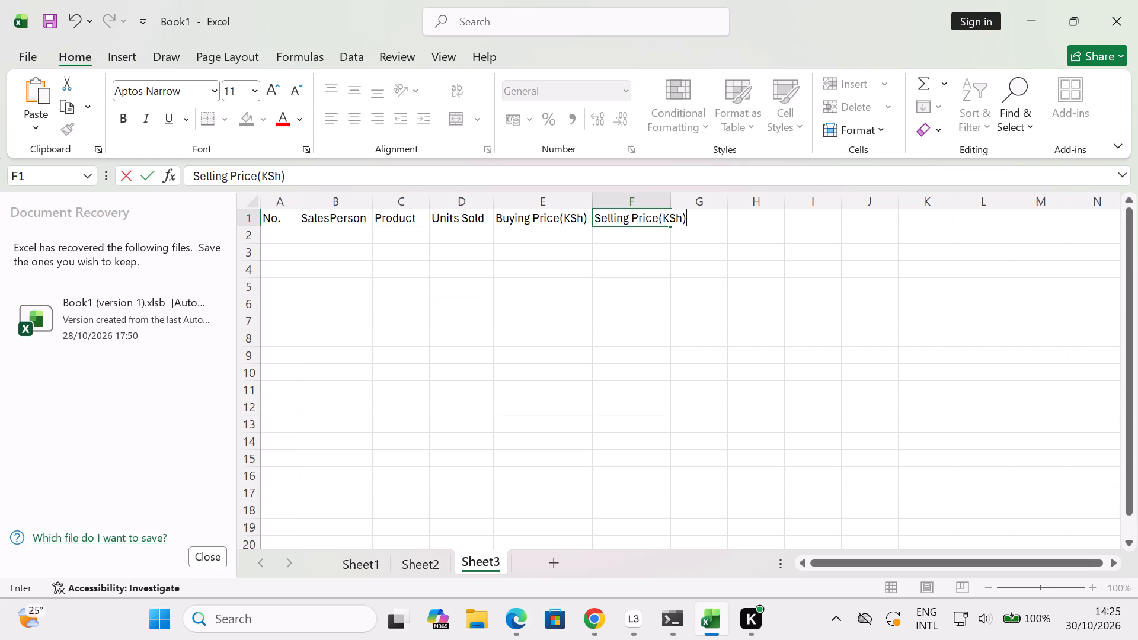
{"action": "left_click", "coordinate": [727, 265]}
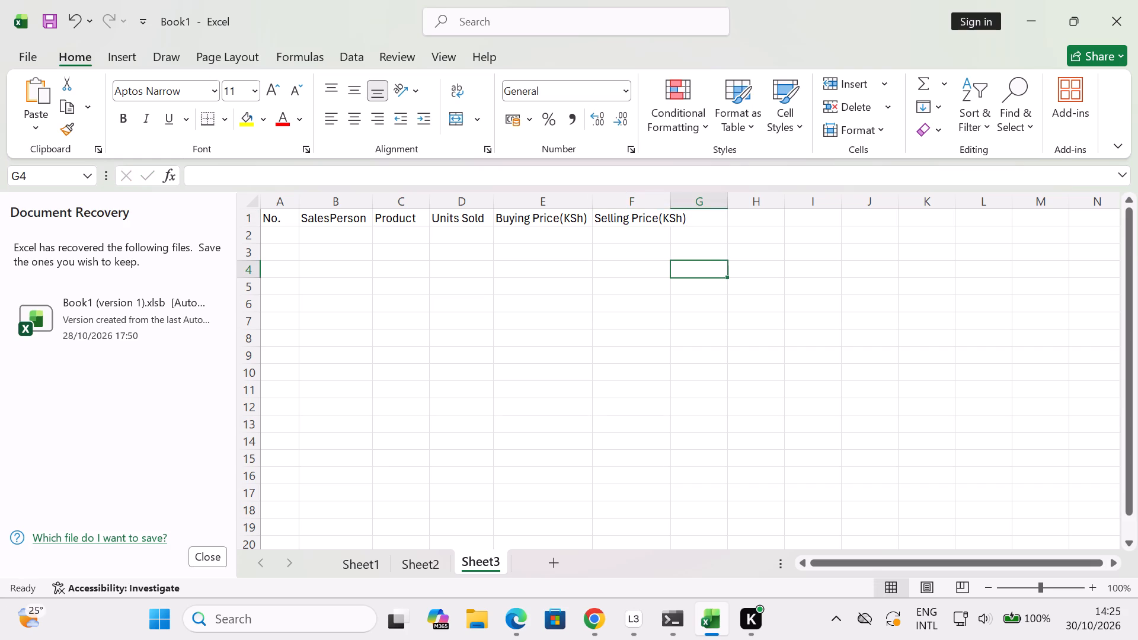
{"action": "left_click_drag", "start_coordinate": [667, 199], "coordinate": [685, 200]}
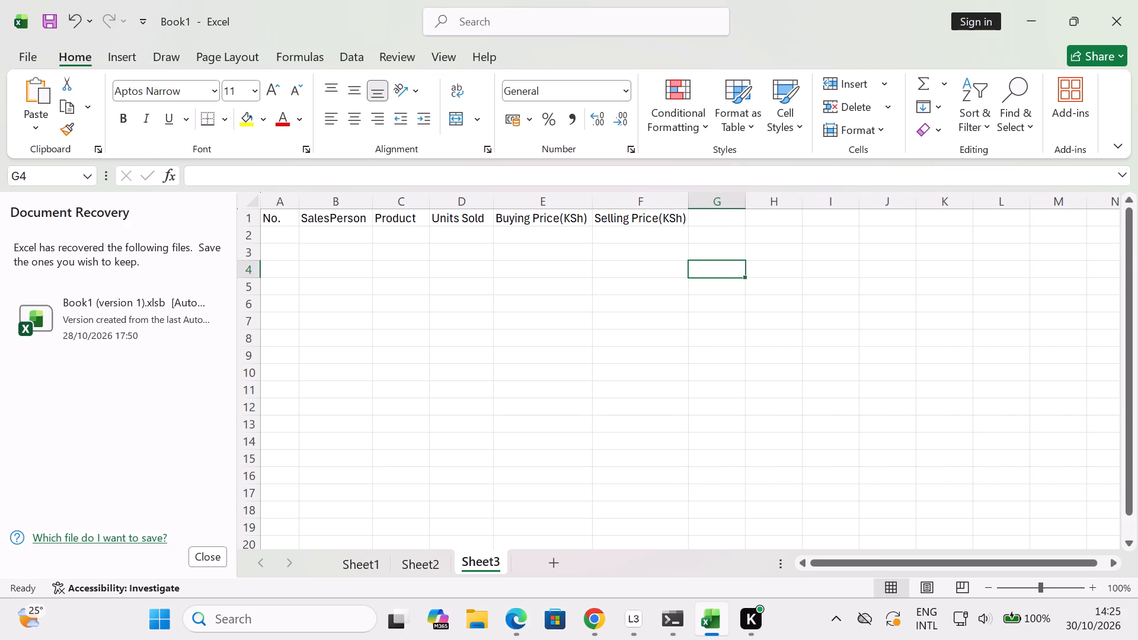
Enter the header "Transport(KSh)" in G1 and widen column G to fit it.
{"action": "left_click", "coordinate": [723, 220]}
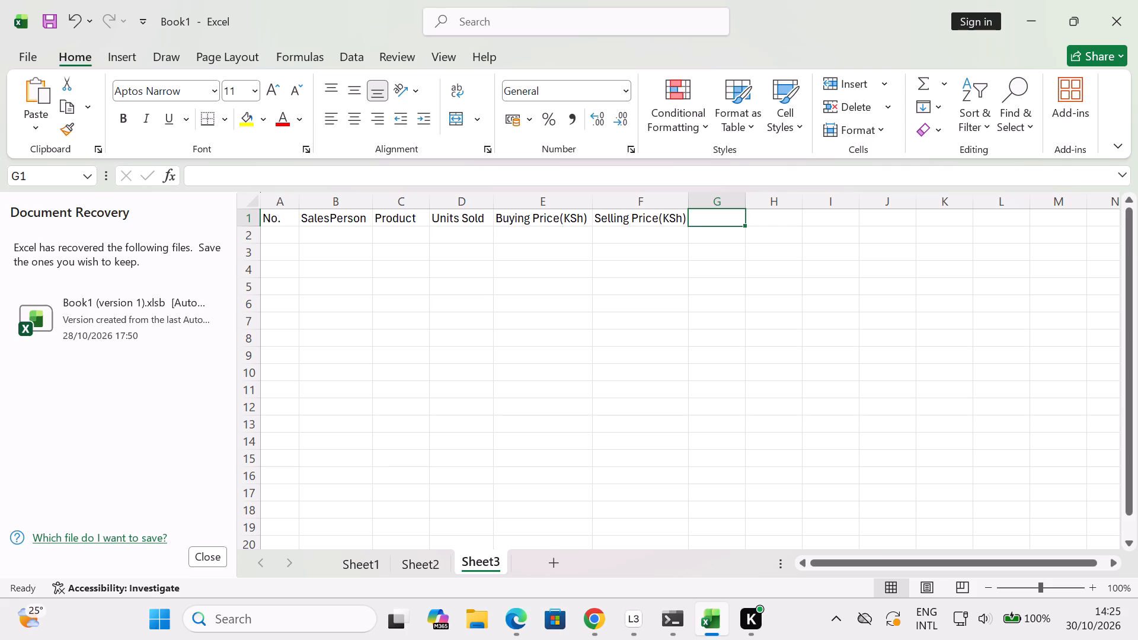
{"action": "left_click_drag", "start_coordinate": [740, 201], "coordinate": [766, 204]}
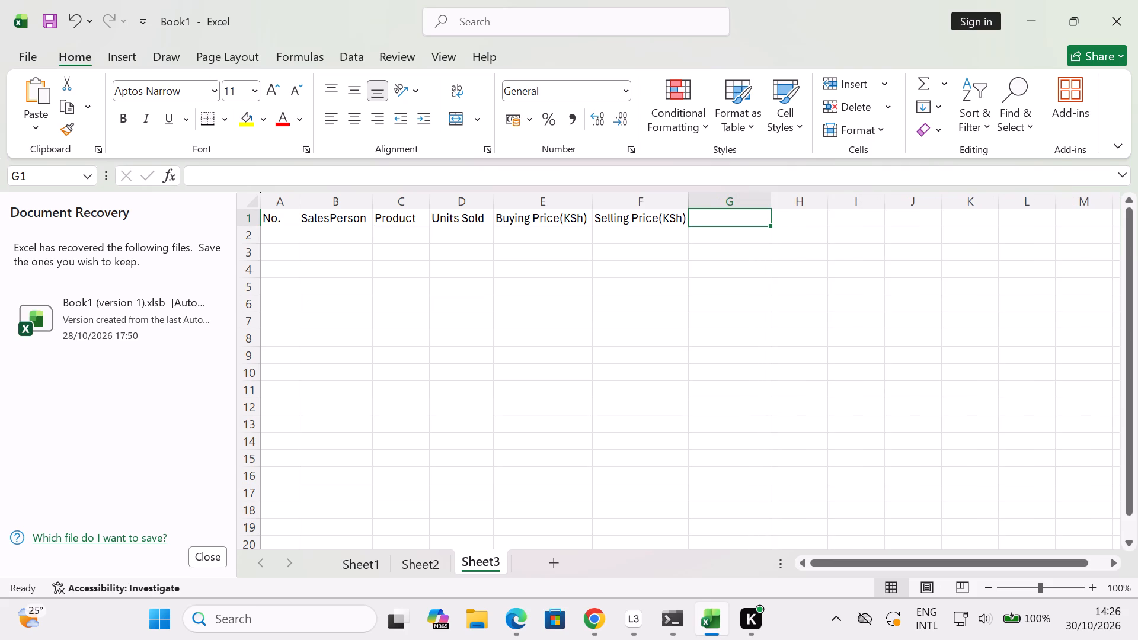
{"action": "double_click", "coordinate": [736, 220]}
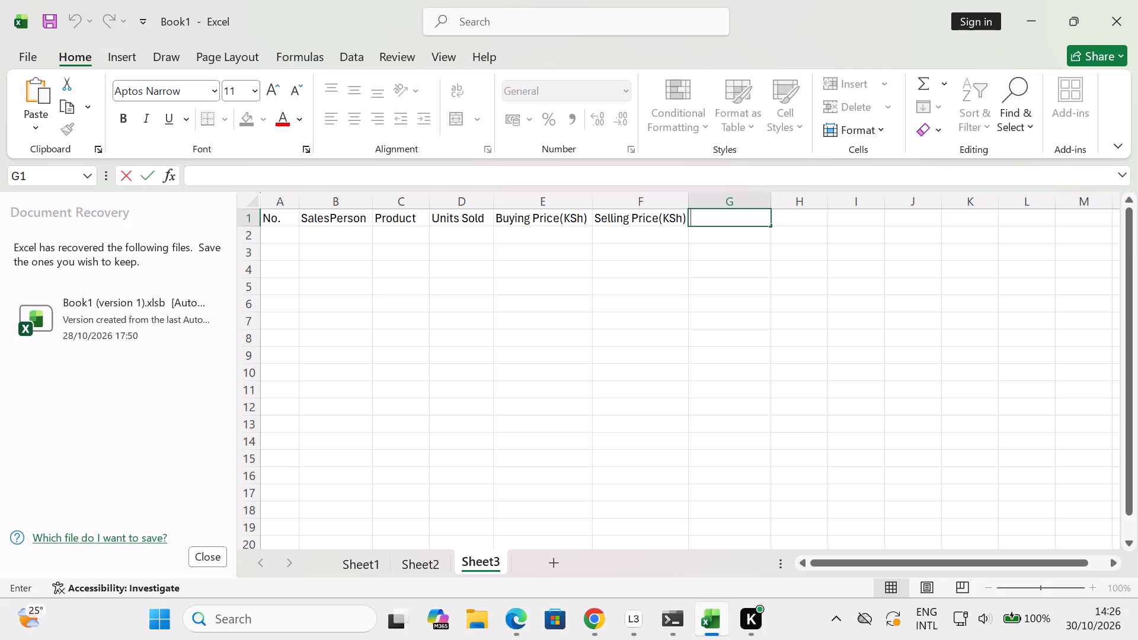
{"action": "type", "text": "Tra"}
{"action": "type", "text": "ns"}
{"action": "type", "text": "port"}
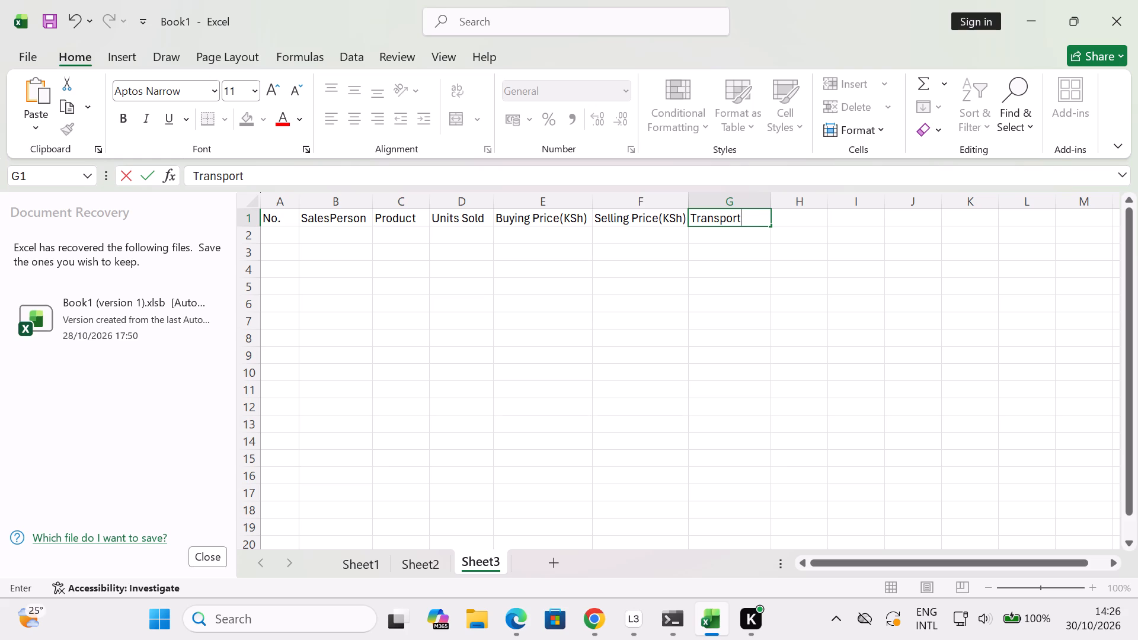
{"action": "key", "text": "shift+parenleft"}
{"action": "key", "text": "shift+k"}
{"action": "type", "text": "Sh"}
{"action": "key", "text": "shift+parenright"}
{"action": "left_click", "coordinate": [808, 304]}
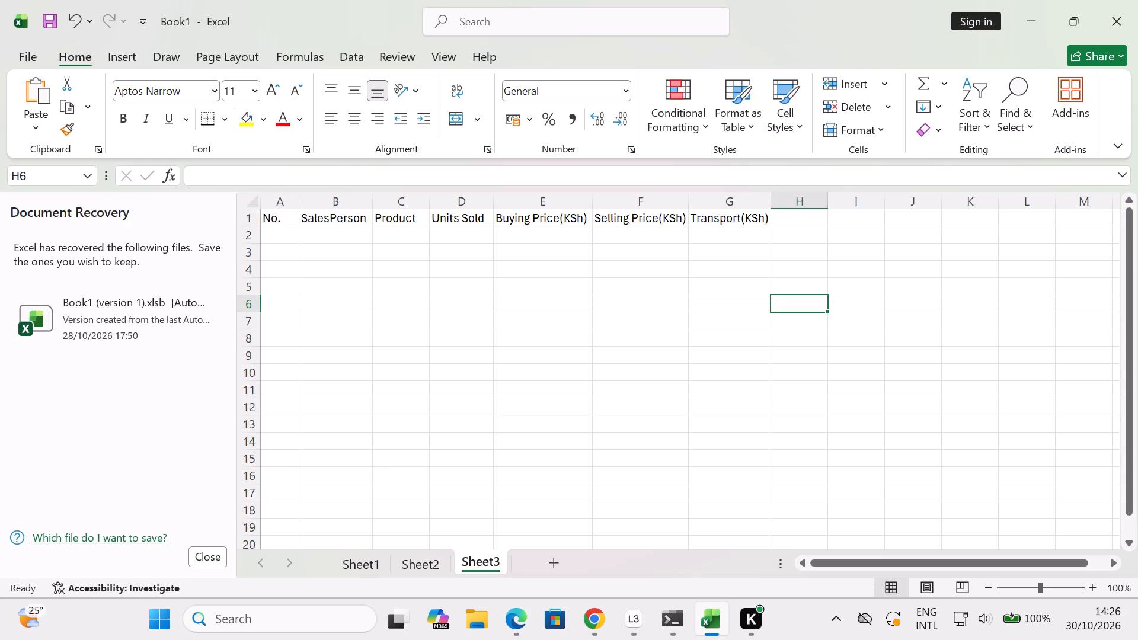
Make the headers in A1 through E1 bold, from No. to Buying Price(KSh).
{"action": "left_click", "coordinate": [288, 219]}
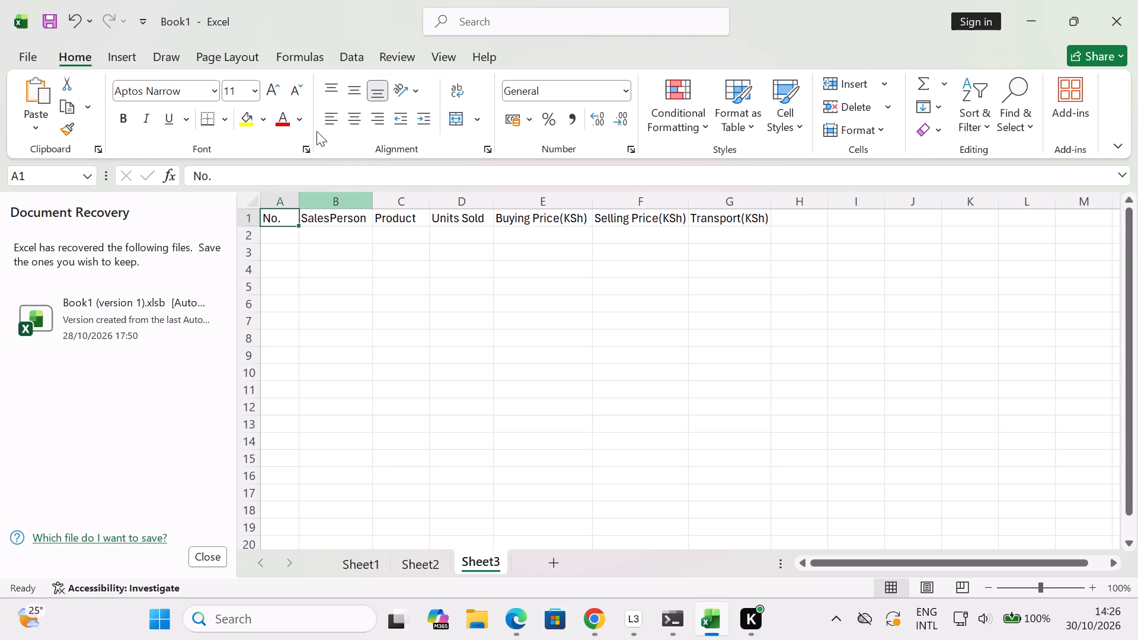
{"action": "left_click", "coordinate": [127, 122]}
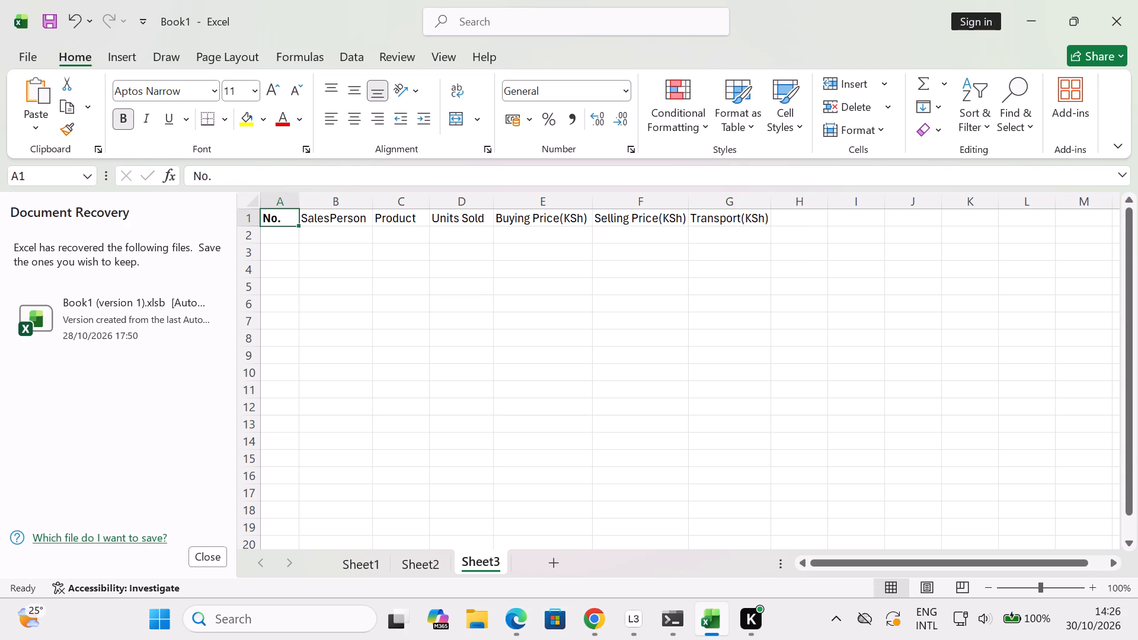
{"action": "left_click", "coordinate": [359, 218]}
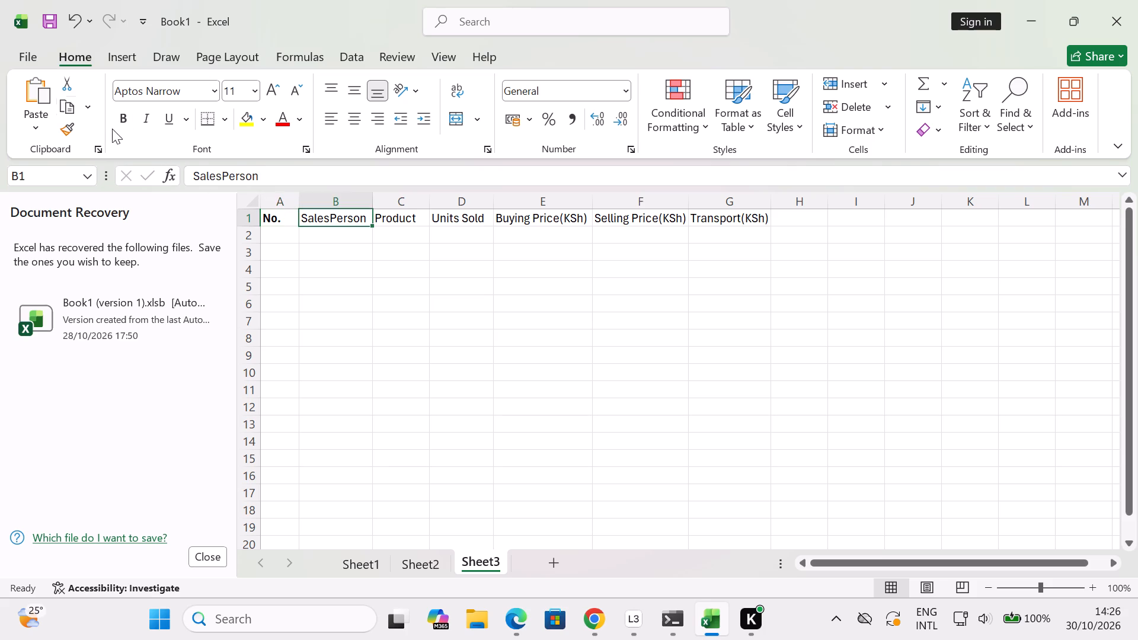
{"action": "left_click", "coordinate": [126, 116]}
{"action": "left_click", "coordinate": [418, 216]}
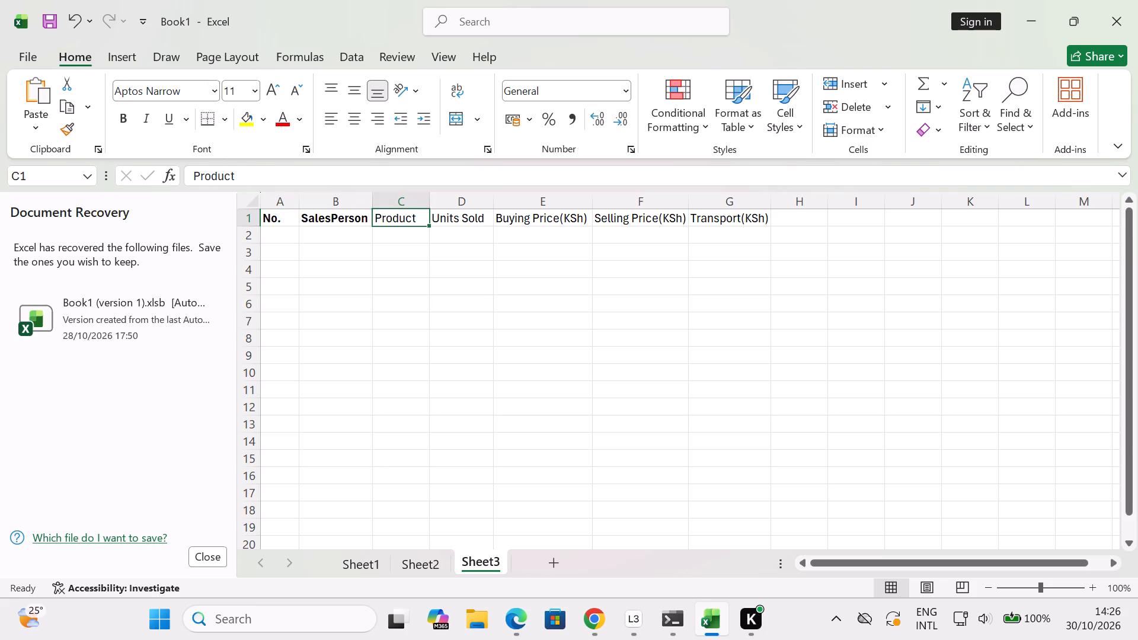
{"action": "left_click", "coordinate": [115, 118]}
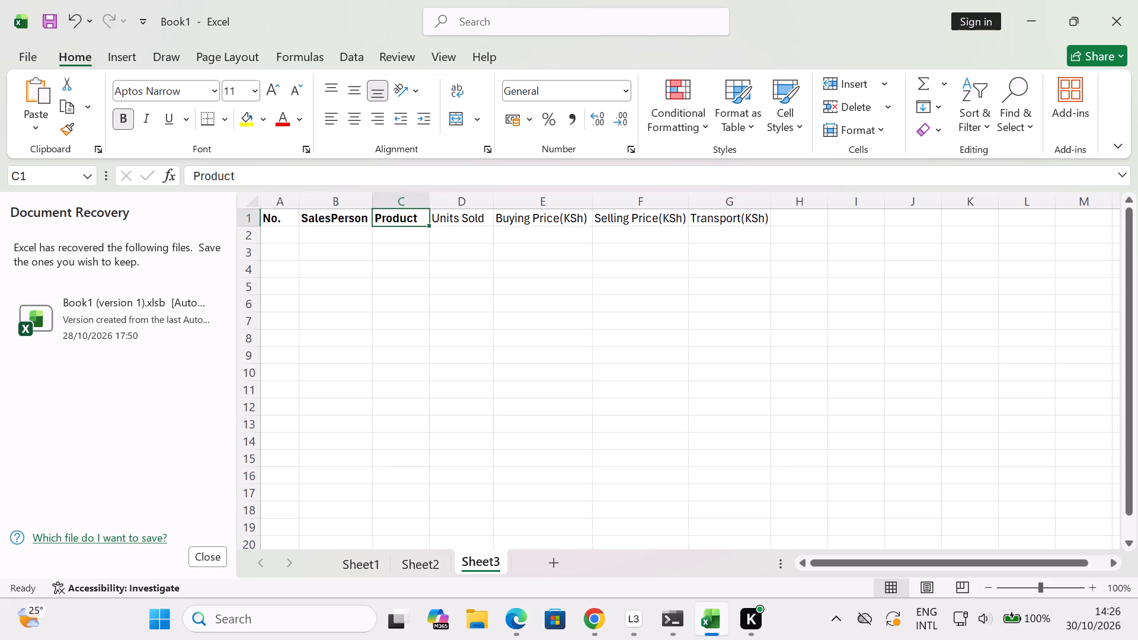
{"action": "left_click", "coordinate": [475, 217]}
{"action": "left_click", "coordinate": [124, 114]}
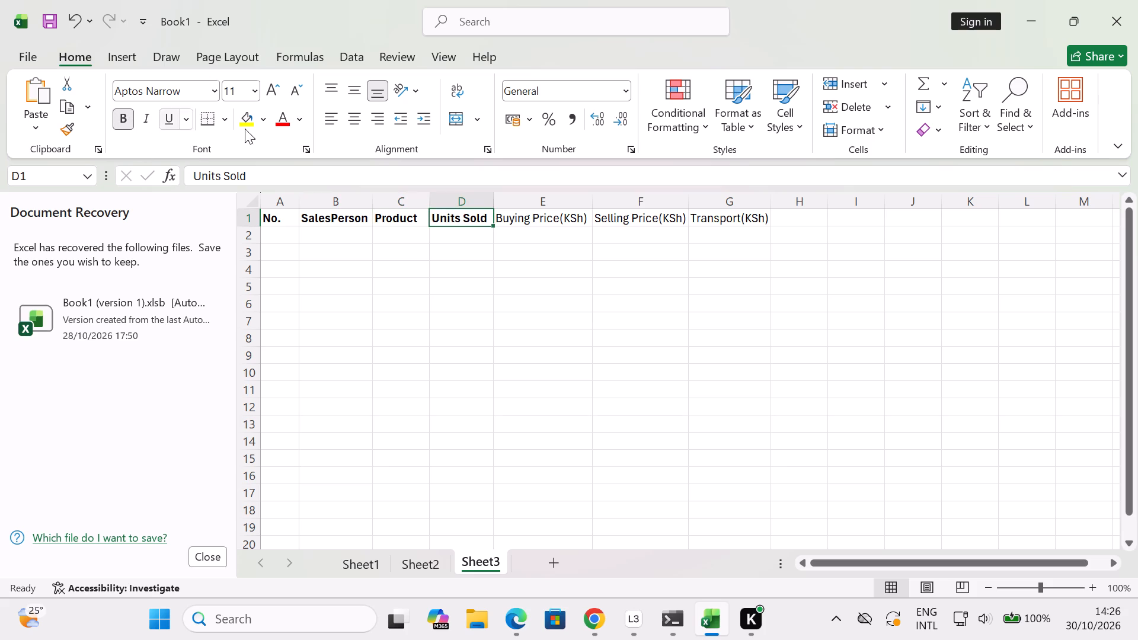
{"action": "left_click", "coordinate": [571, 218]}
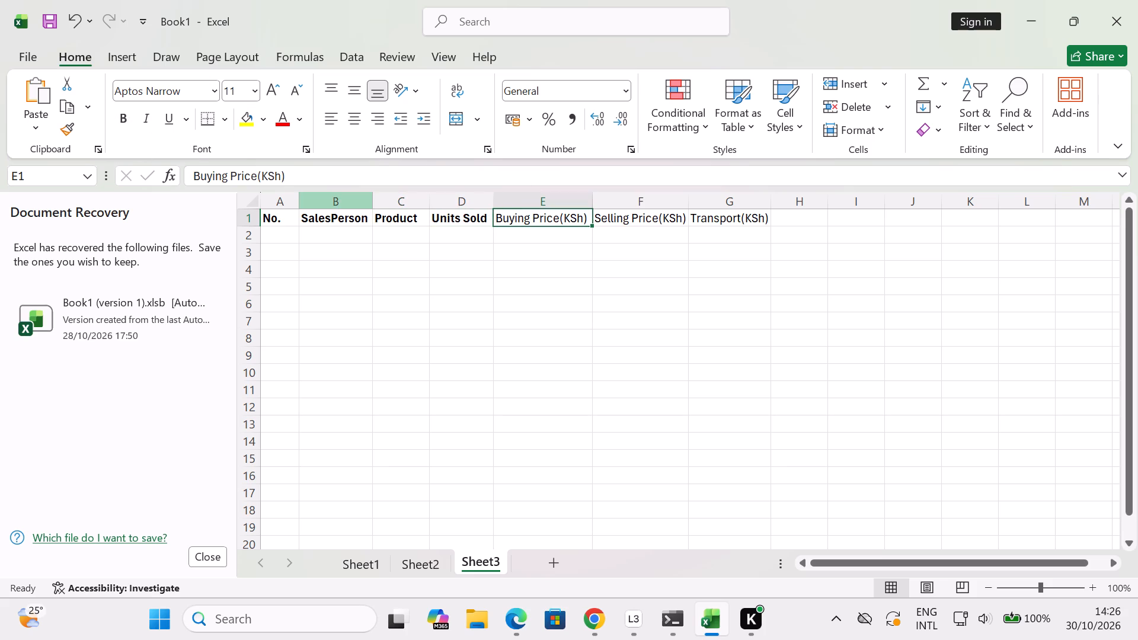
{"action": "left_click", "coordinate": [119, 118]}
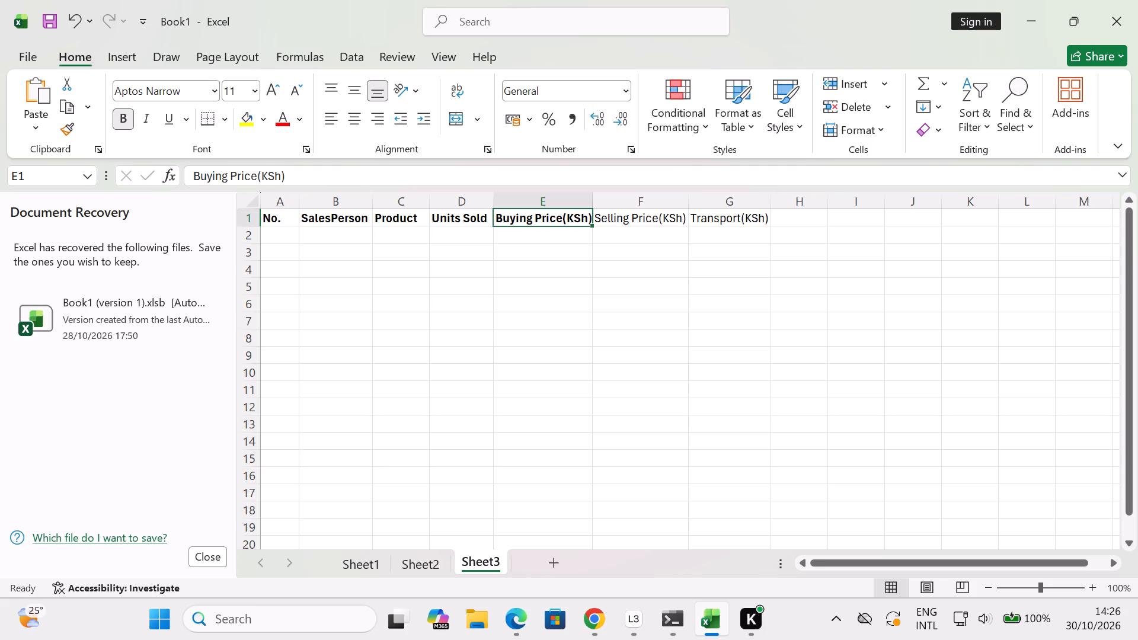
{"action": "left_click", "coordinate": [660, 247]}
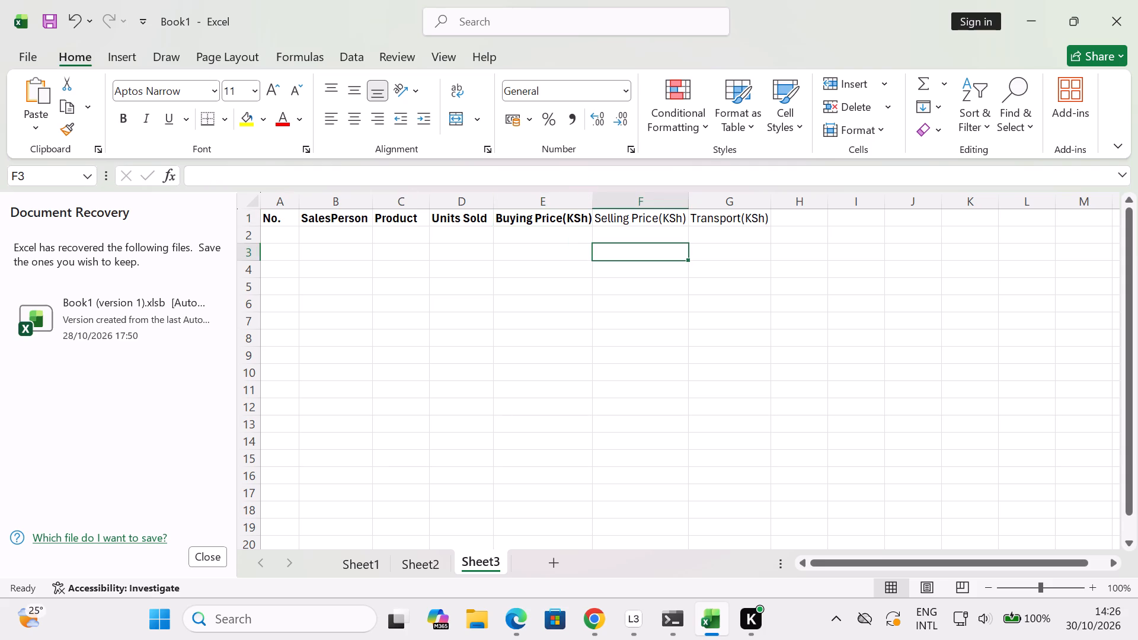
Widen columns B, D, E, F and G slightly to give the header texts more room.
{"action": "left_click", "coordinate": [592, 197]}
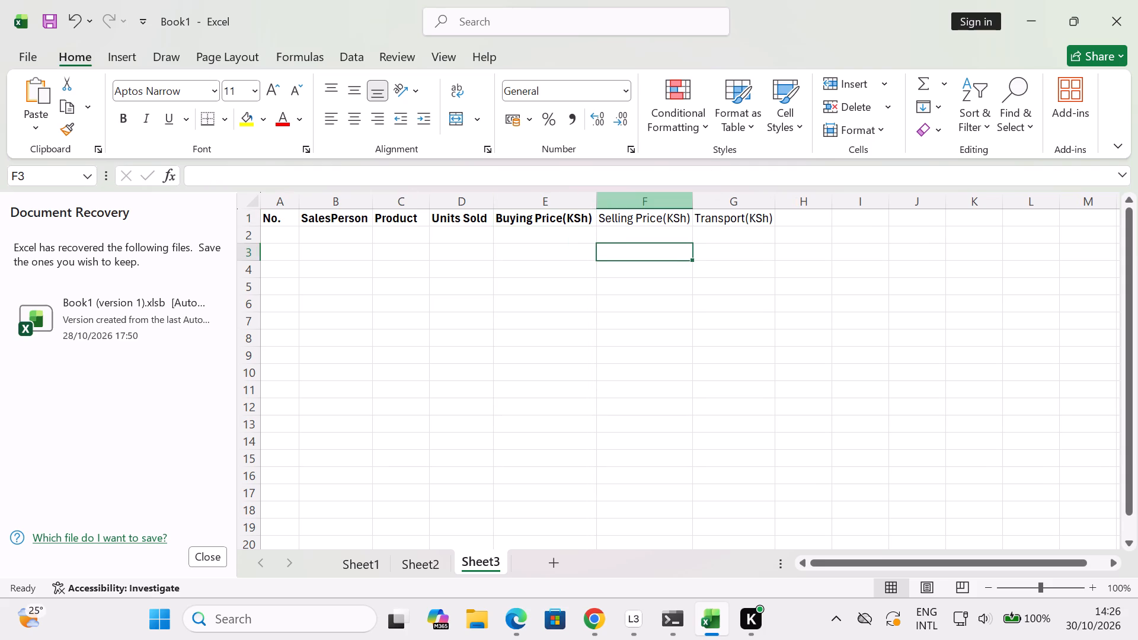
{"action": "left_click_drag", "start_coordinate": [693, 205], "coordinate": [705, 205]}
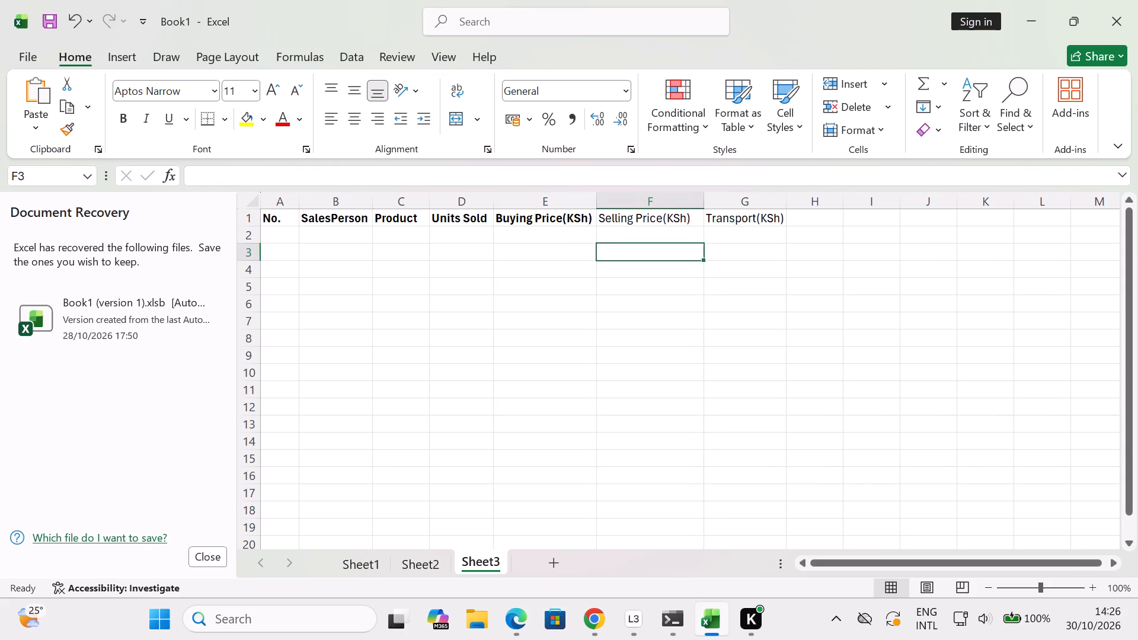
{"action": "left_click_drag", "start_coordinate": [781, 207], "coordinate": [800, 207]}
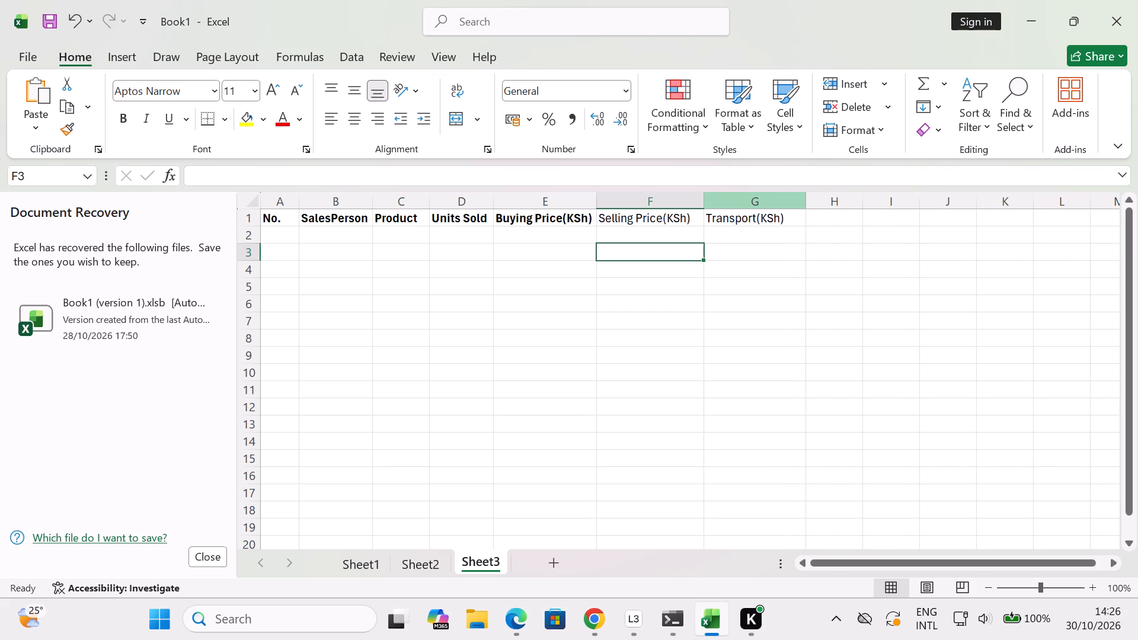
{"action": "left_click_drag", "start_coordinate": [491, 203], "coordinate": [502, 204]}
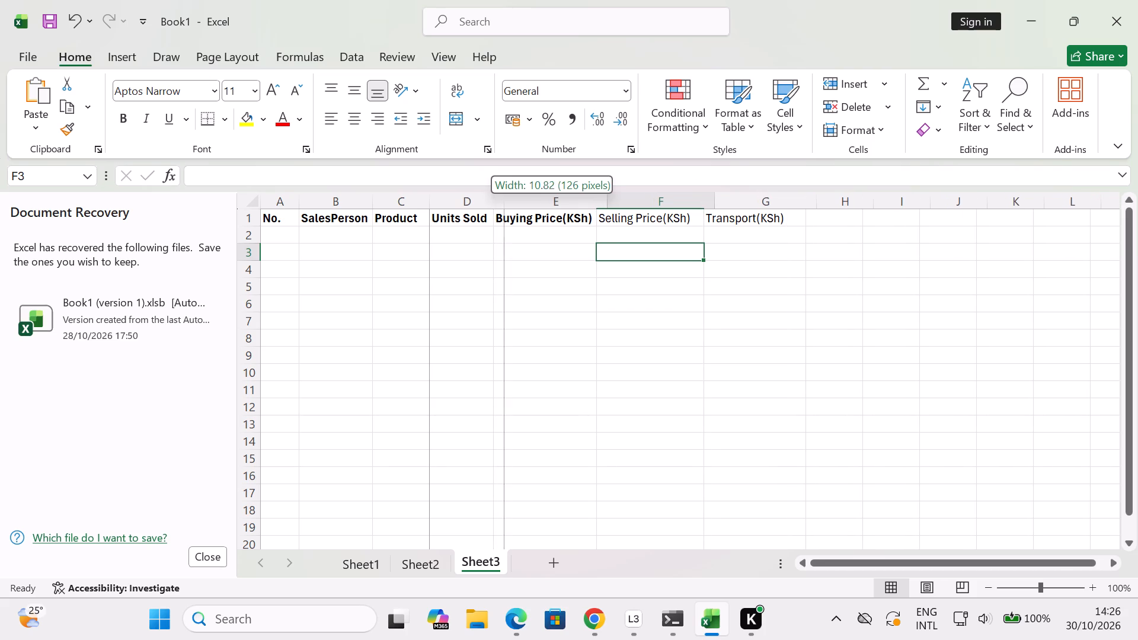
{"action": "left_click_drag", "start_coordinate": [502, 204], "coordinate": [503, 204]}
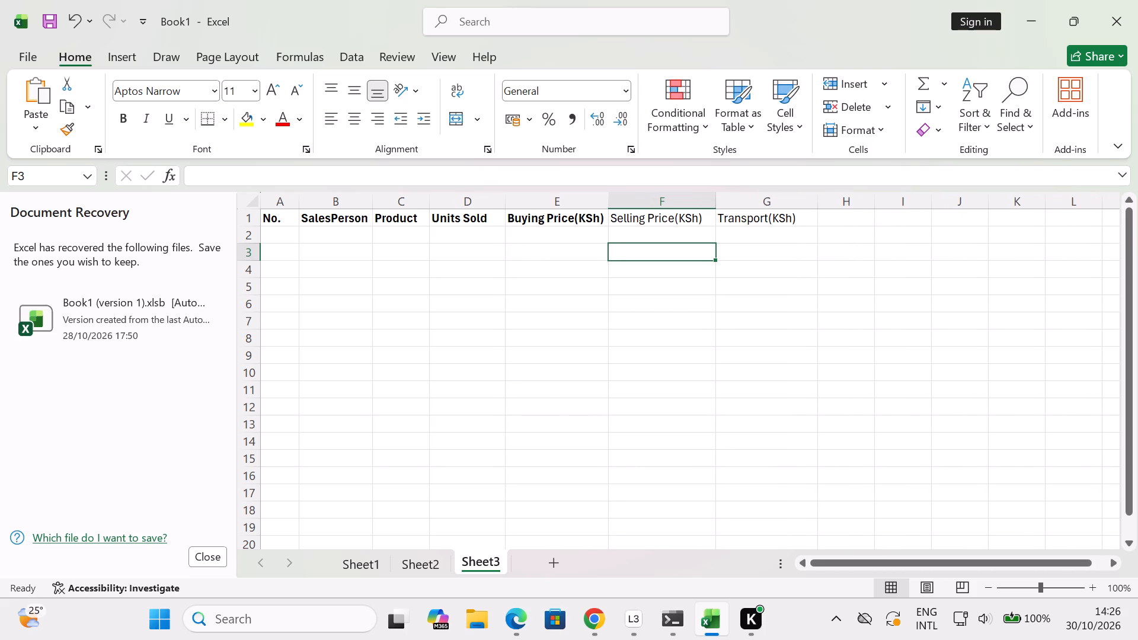
{"action": "left_click_drag", "start_coordinate": [605, 202], "coordinate": [610, 202]}
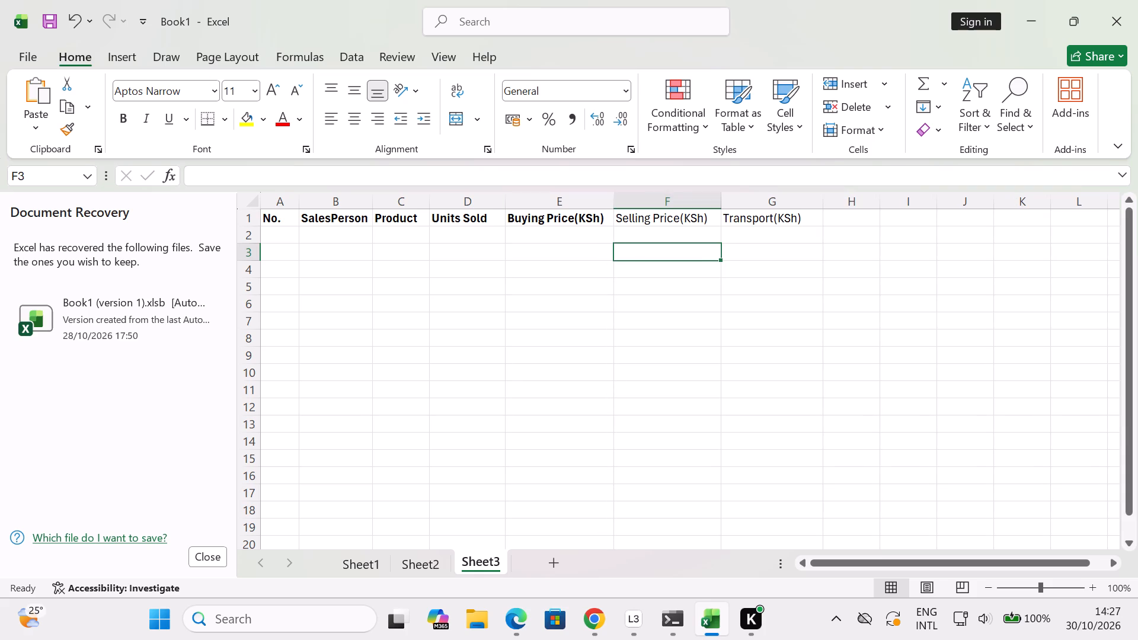
{"action": "left_click_drag", "start_coordinate": [372, 204], "coordinate": [380, 207]}
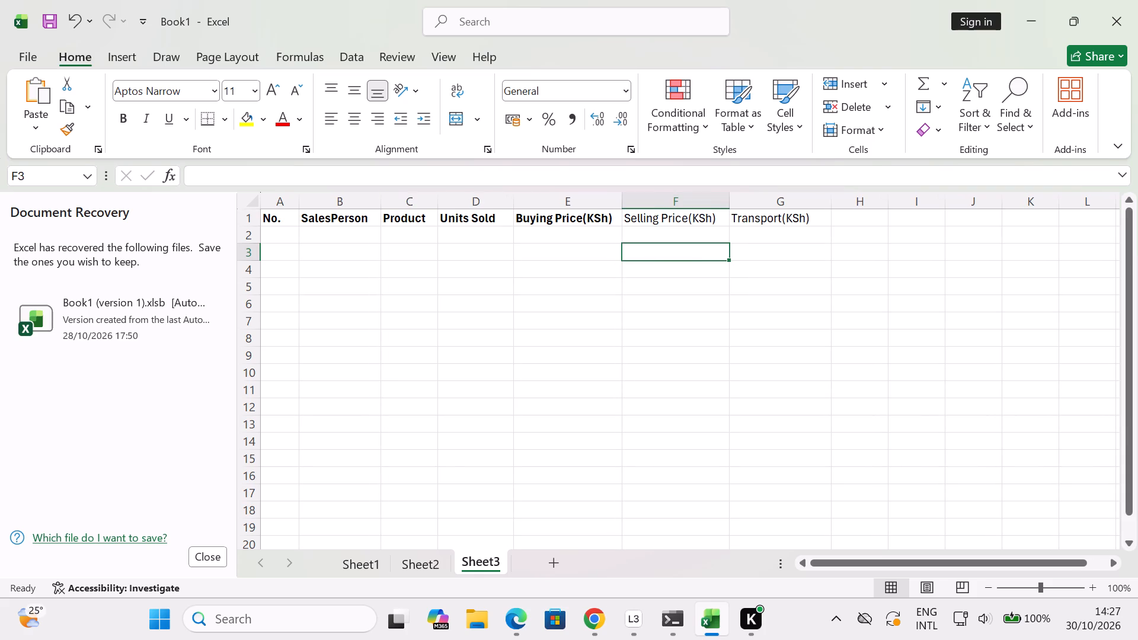
Make the Selling Price(KSh) and Transport(KSh) headers in F1 and G1 bold.
{"action": "left_click", "coordinate": [696, 219]}
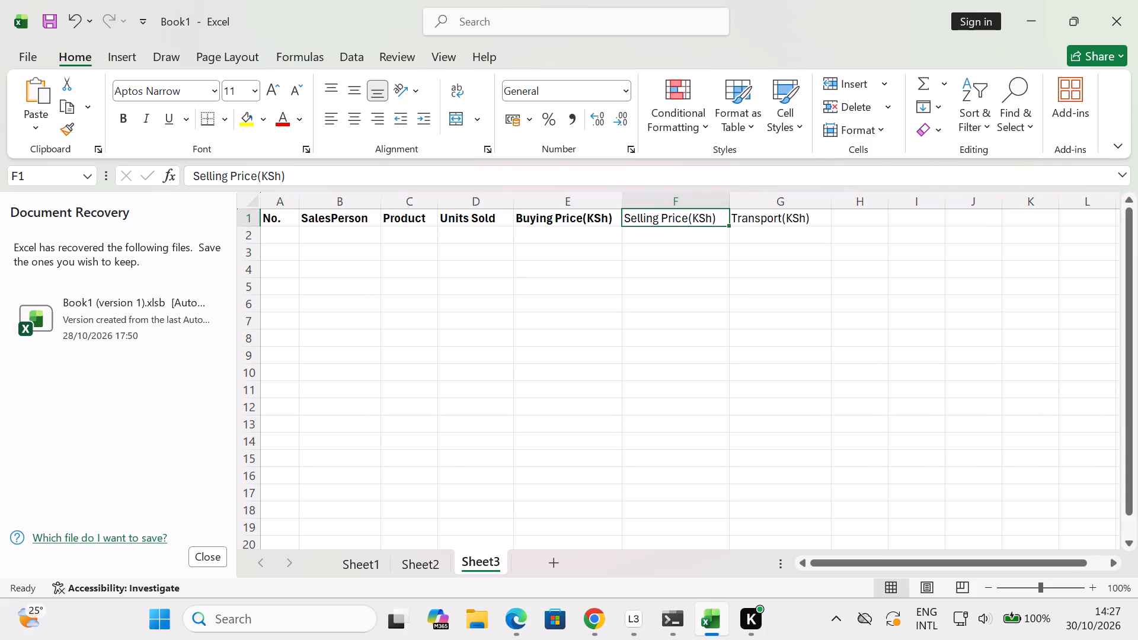
{"action": "left_click", "coordinate": [129, 121]}
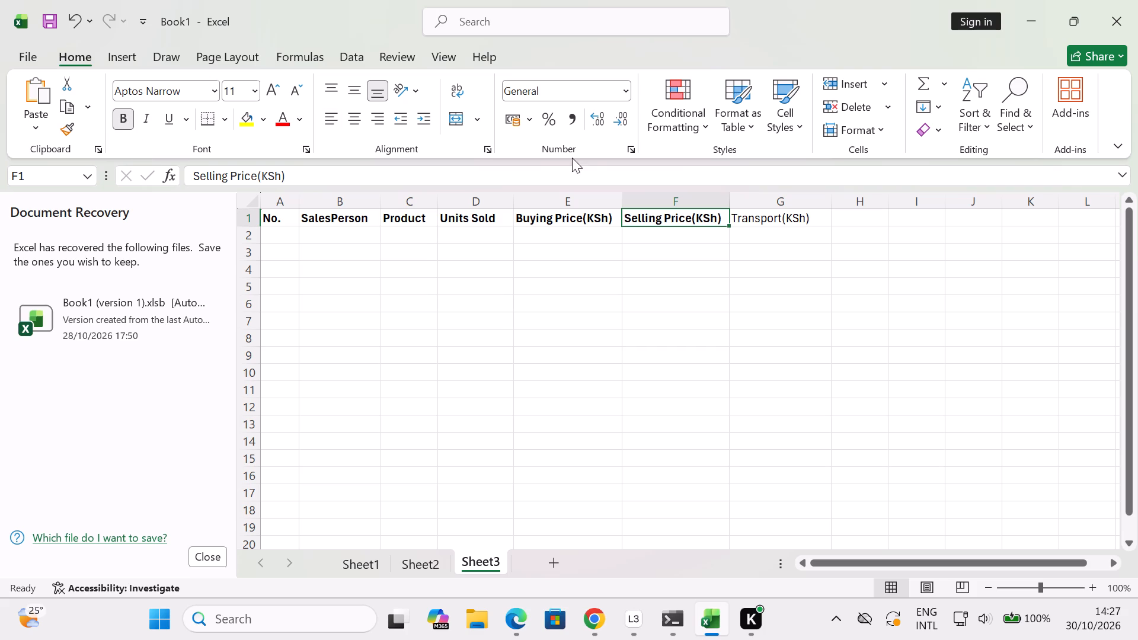
{"action": "left_click", "coordinate": [771, 222]}
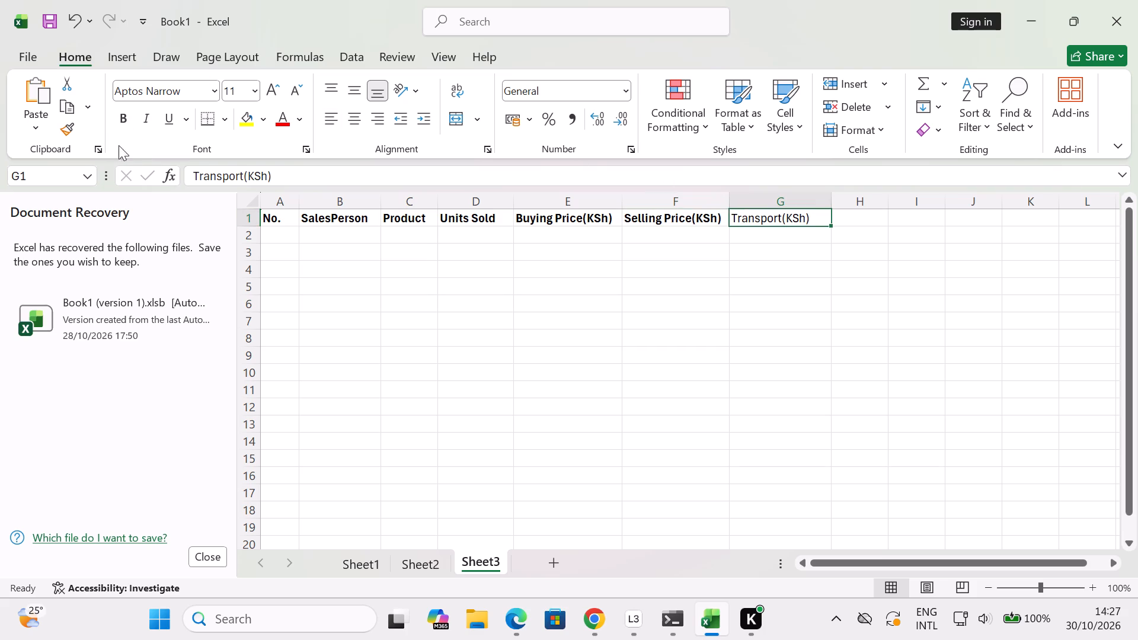
{"action": "left_click", "coordinate": [118, 117]}
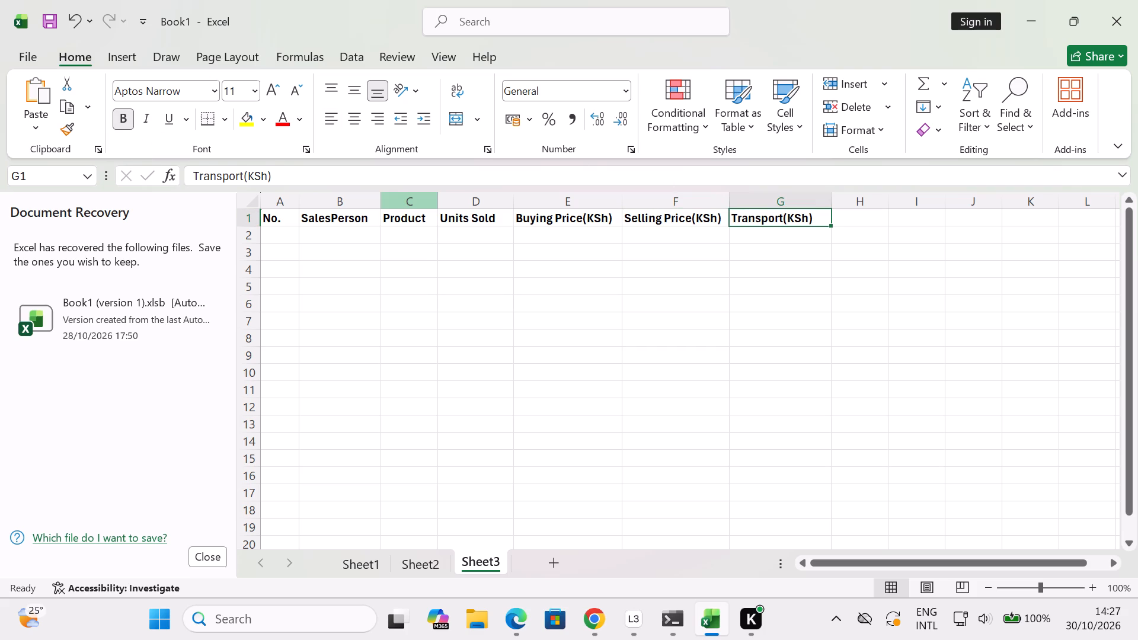
Widen column H moderately and enter the header "Target Units" in H1.
{"action": "left_click", "coordinate": [863, 215]}
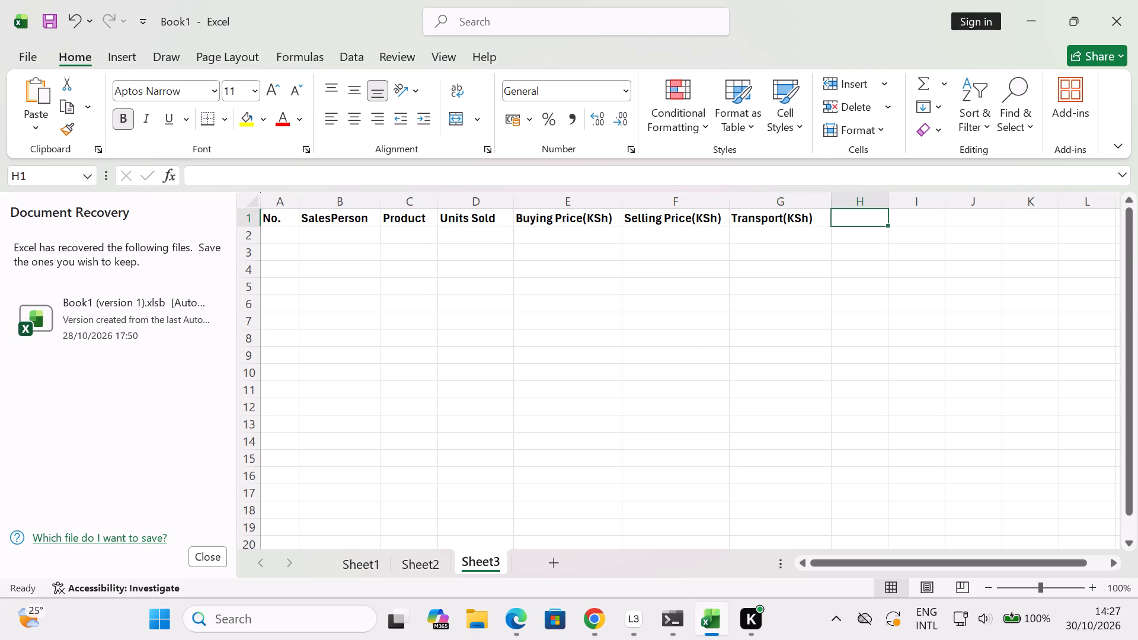
{"action": "left_click_drag", "start_coordinate": [887, 196], "coordinate": [986, 202]}
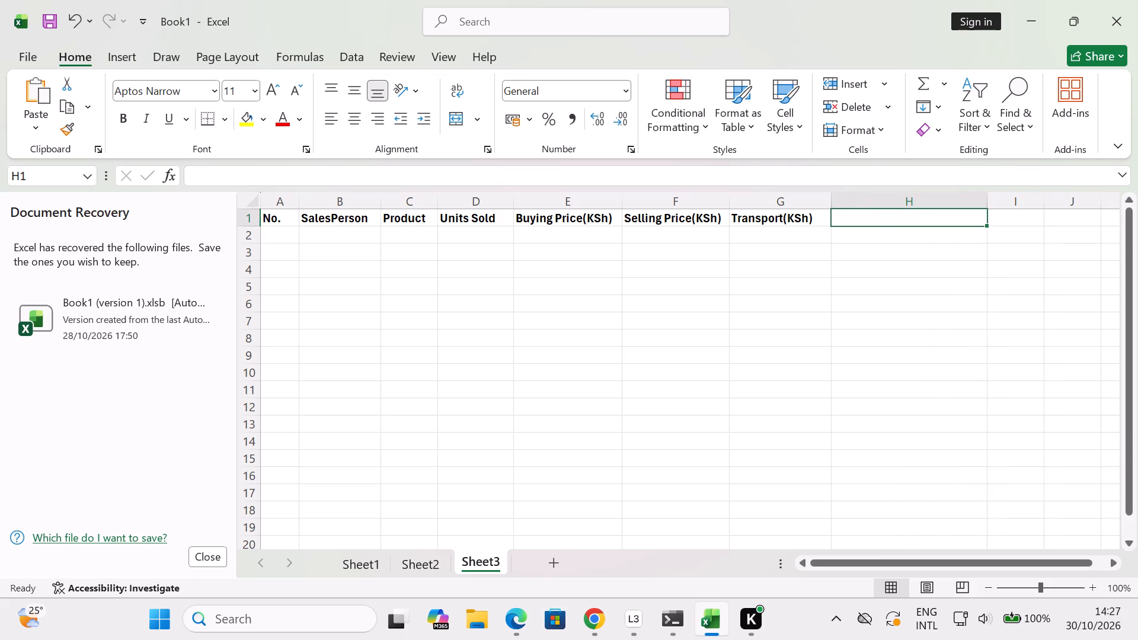
{"action": "left_click_drag", "start_coordinate": [987, 202], "coordinate": [916, 210]}
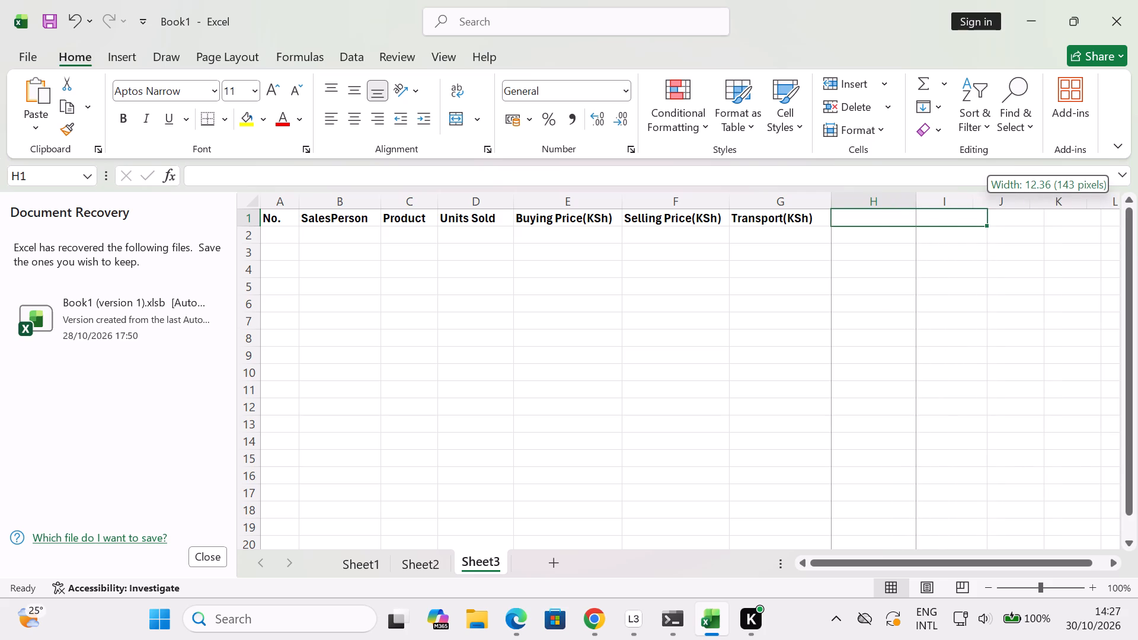
{"action": "left_click_drag", "start_coordinate": [916, 210], "coordinate": [916, 210]}
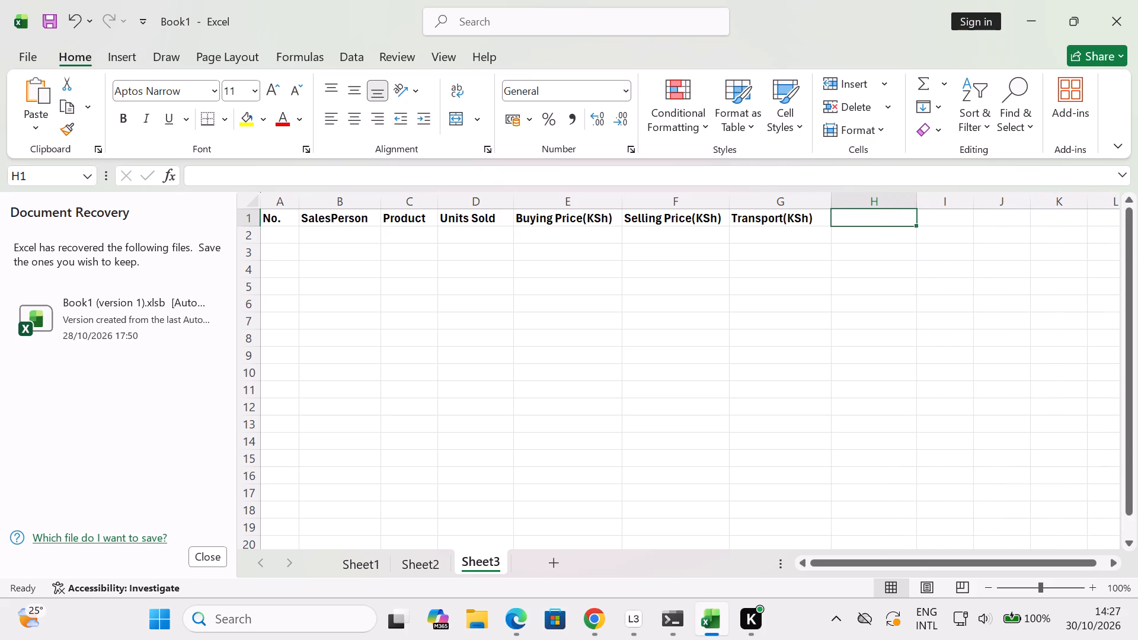
{"action": "type", "text": "Target"}
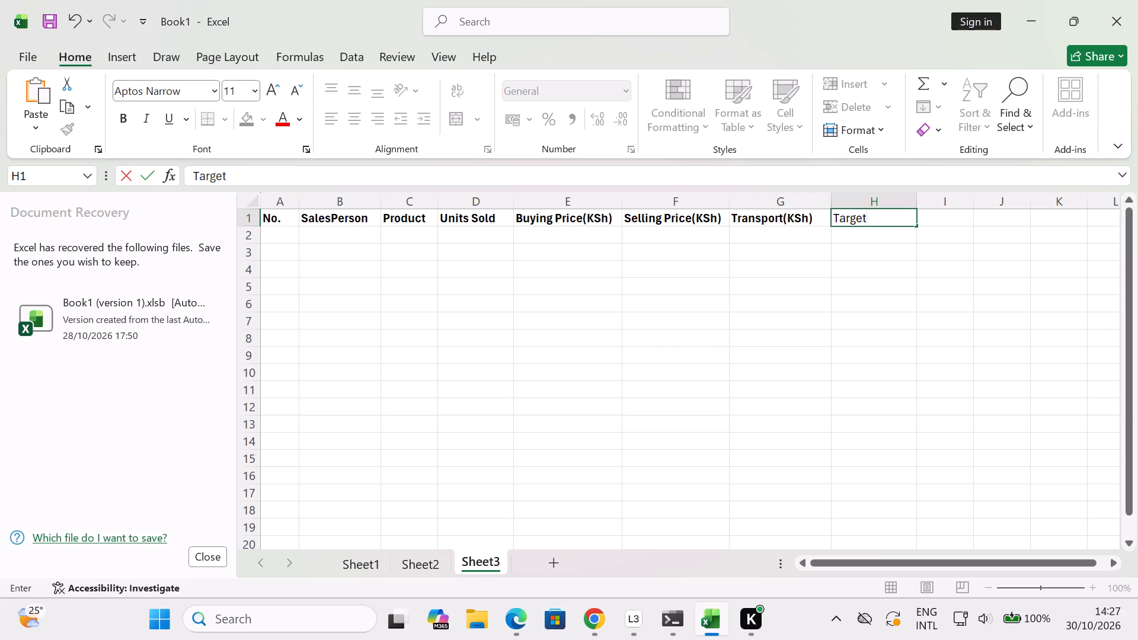
{"action": "key", "text": "space"}
{"action": "type", "text": "Un"}
{"action": "type", "text": "its"}
Make the Target Units header in H1 bold.
{"action": "left_click", "coordinate": [114, 105]}
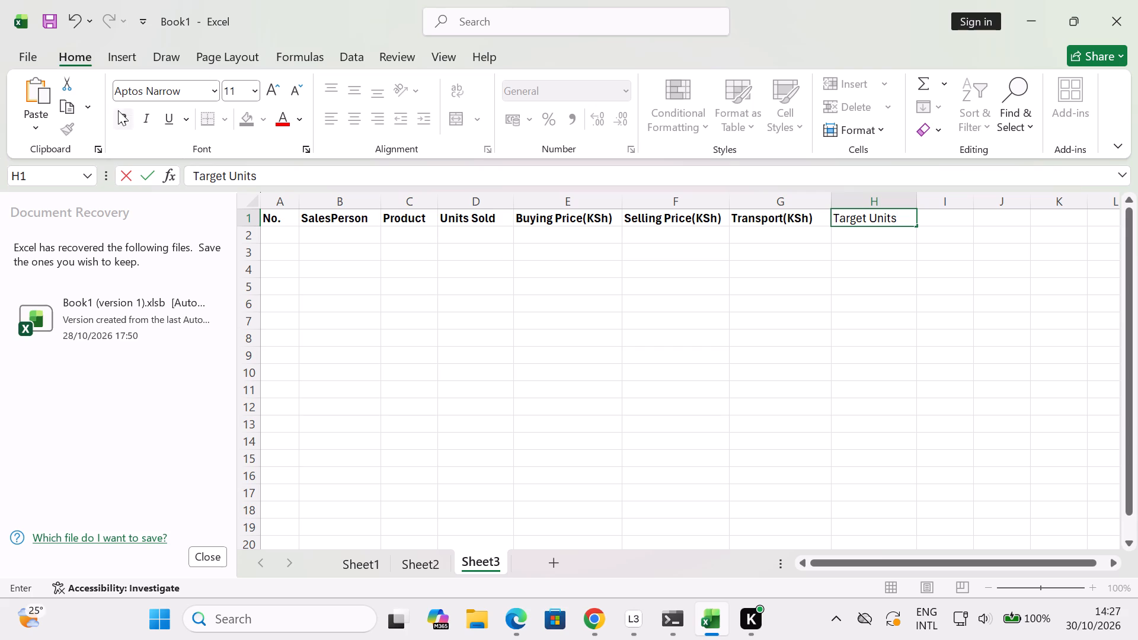
{"action": "left_click", "coordinate": [126, 116]}
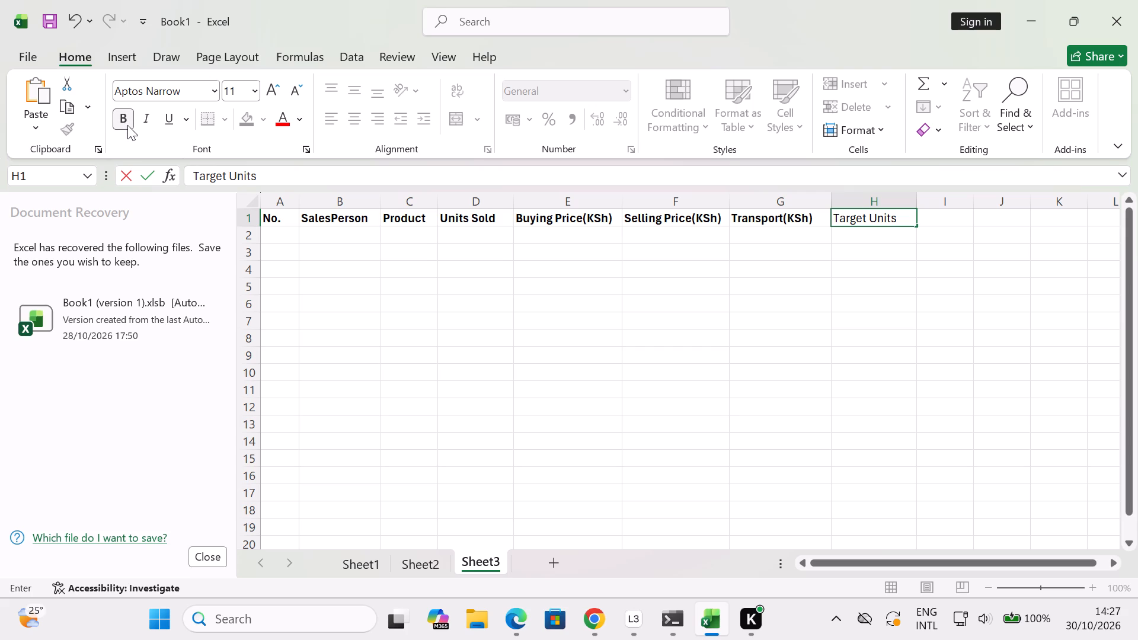
{"action": "left_click", "coordinate": [127, 125]}
{"action": "left_click", "coordinate": [128, 125]}
{"action": "left_click", "coordinate": [804, 247]}
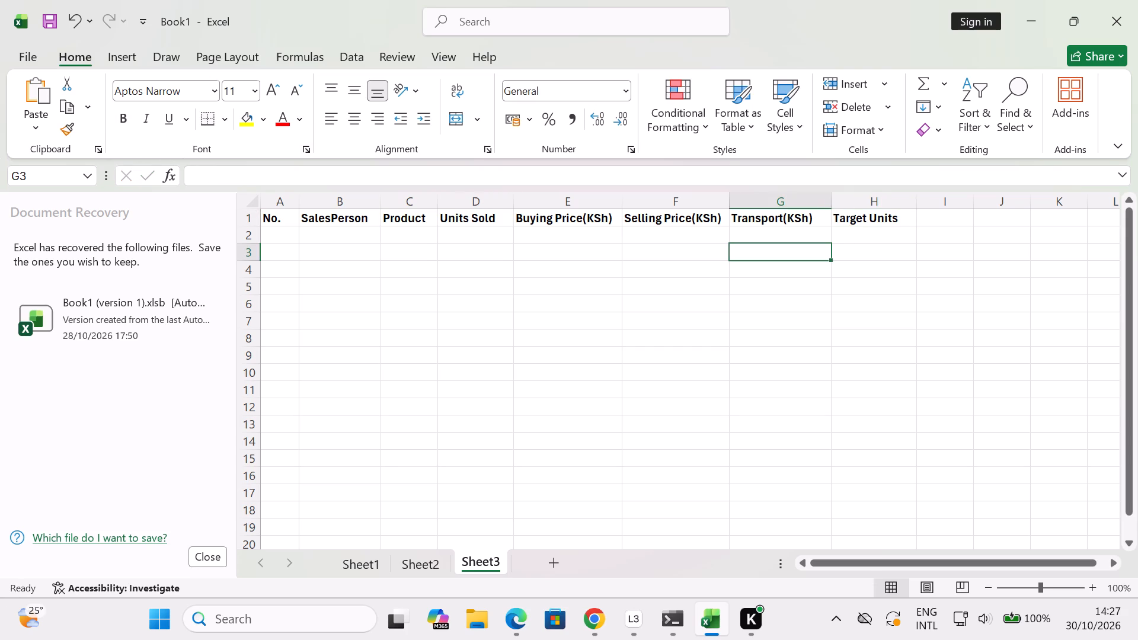
Number the first five rows under the No. header, entering 1 to 5 in A2 through A6.
{"action": "left_click_drag", "start_coordinate": [284, 234], "coordinate": [555, 304]}
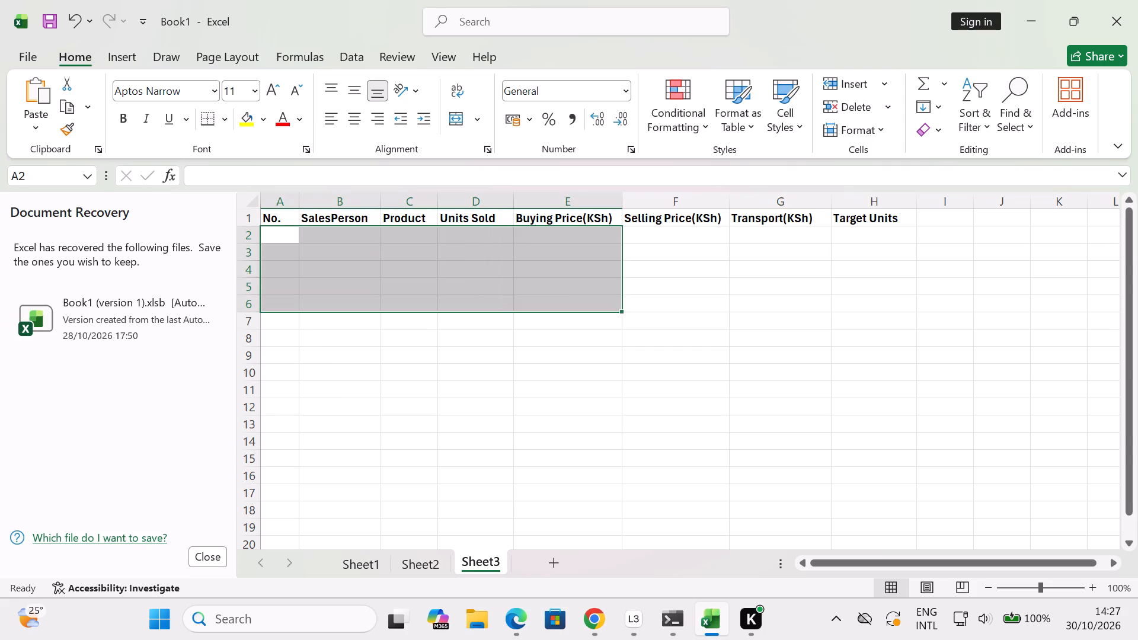
{"action": "key", "text": "1"}
{"action": "left_click", "coordinate": [691, 312]}
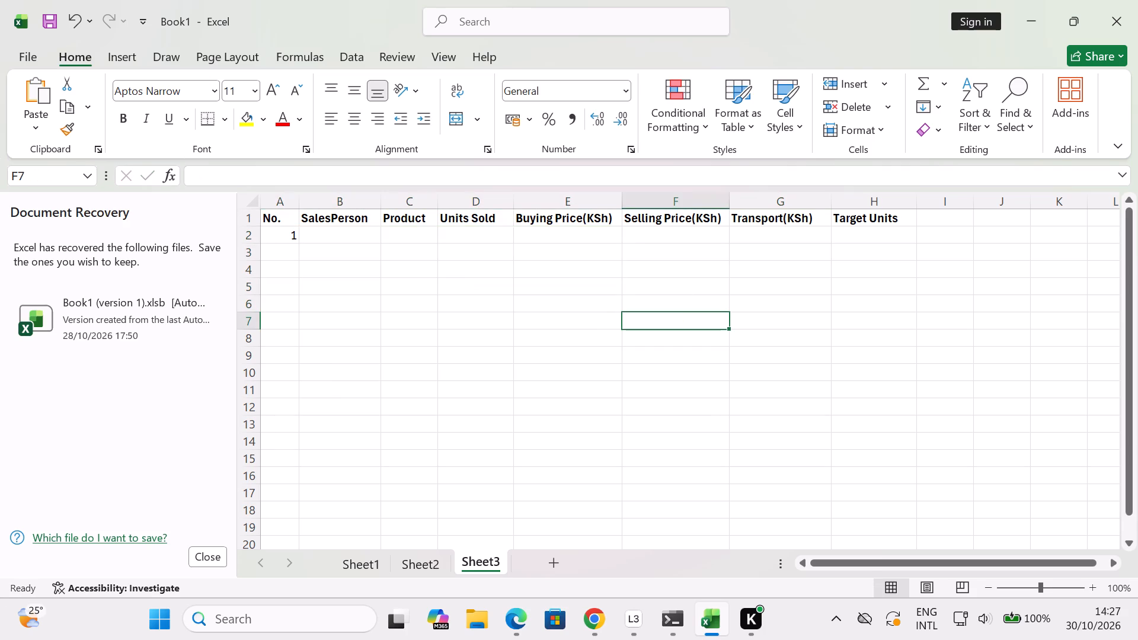
{"action": "left_click", "coordinate": [297, 248]}
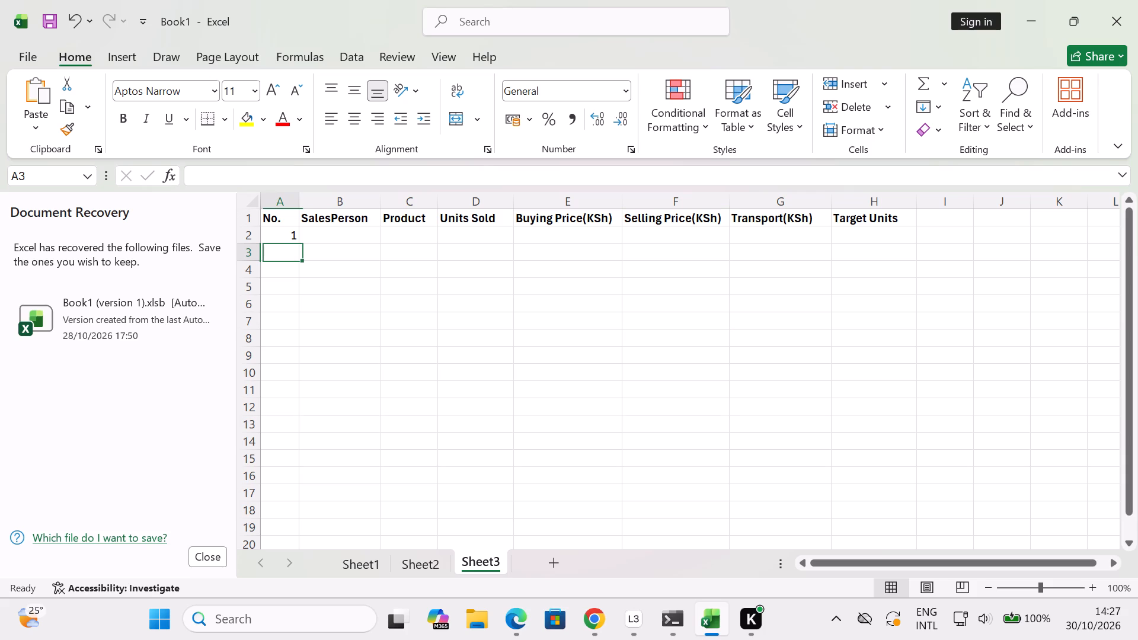
{"action": "key", "text": "2"}
{"action": "key", "text": "Down"}
{"action": "key", "text": "3"}
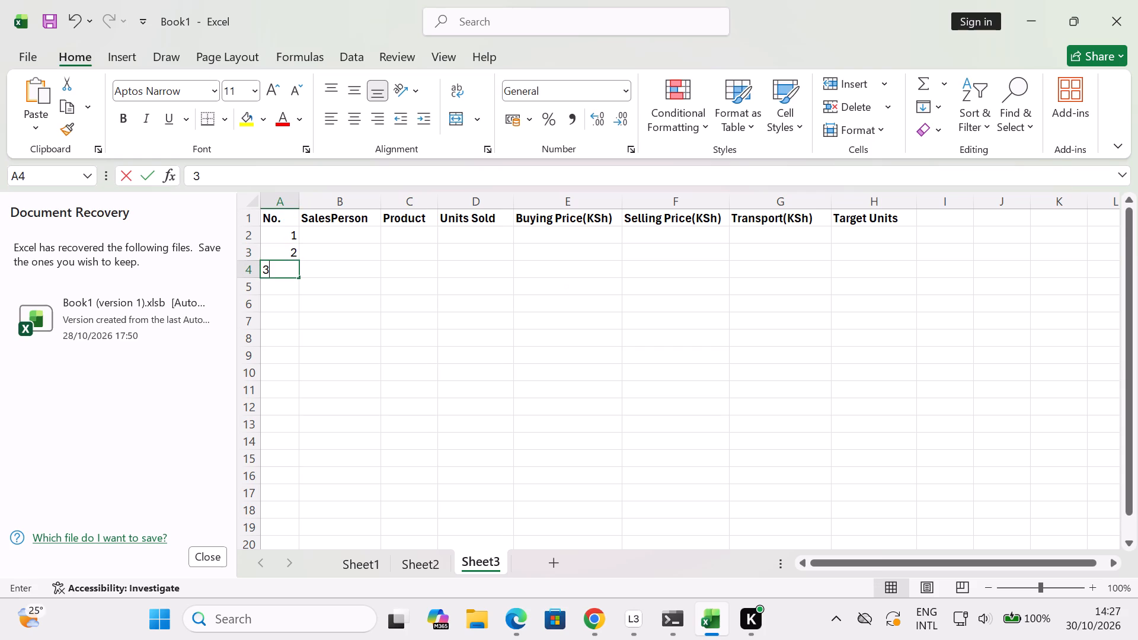
{"action": "key", "text": "Down"}
{"action": "key", "text": "4"}
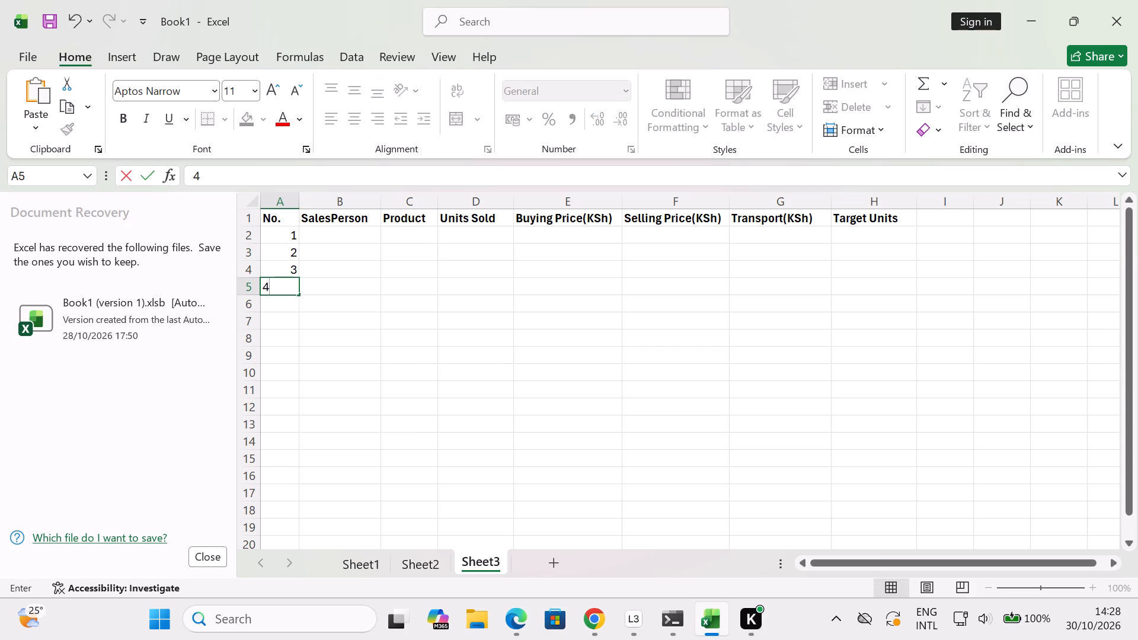
{"action": "key", "text": "Down"}
{"action": "key", "text": "5"}
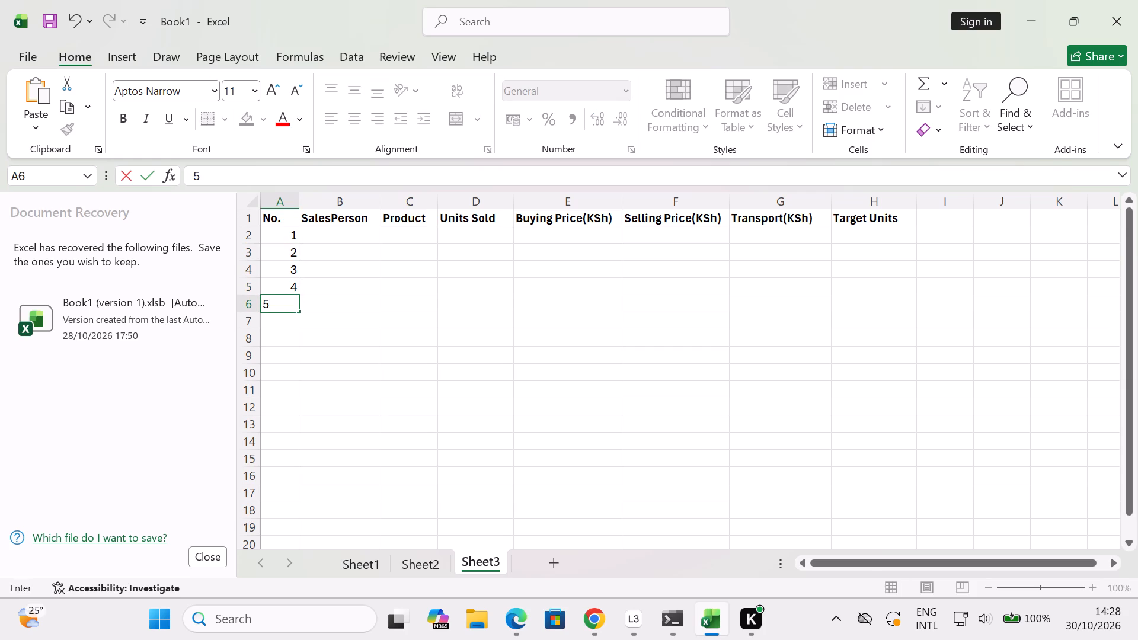
{"action": "key", "text": "Down"}
Continue the row numbers in the No. column with 6 to 10 in A7 through A11.
{"action": "key", "text": "6"}
{"action": "key", "text": "Down"}
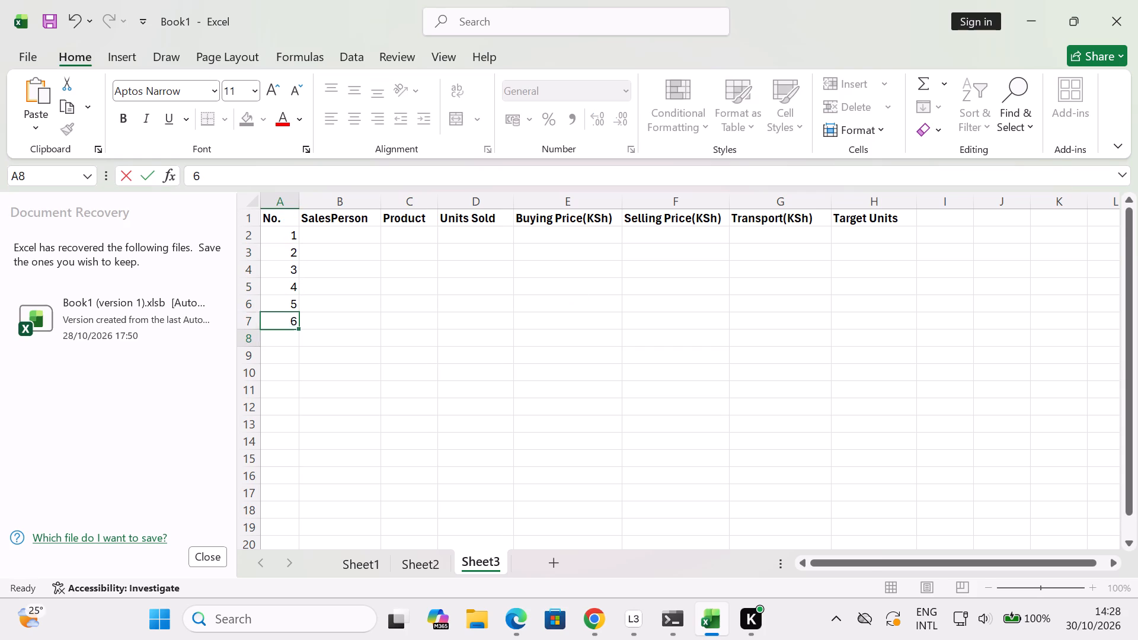
{"action": "key", "text": "7"}
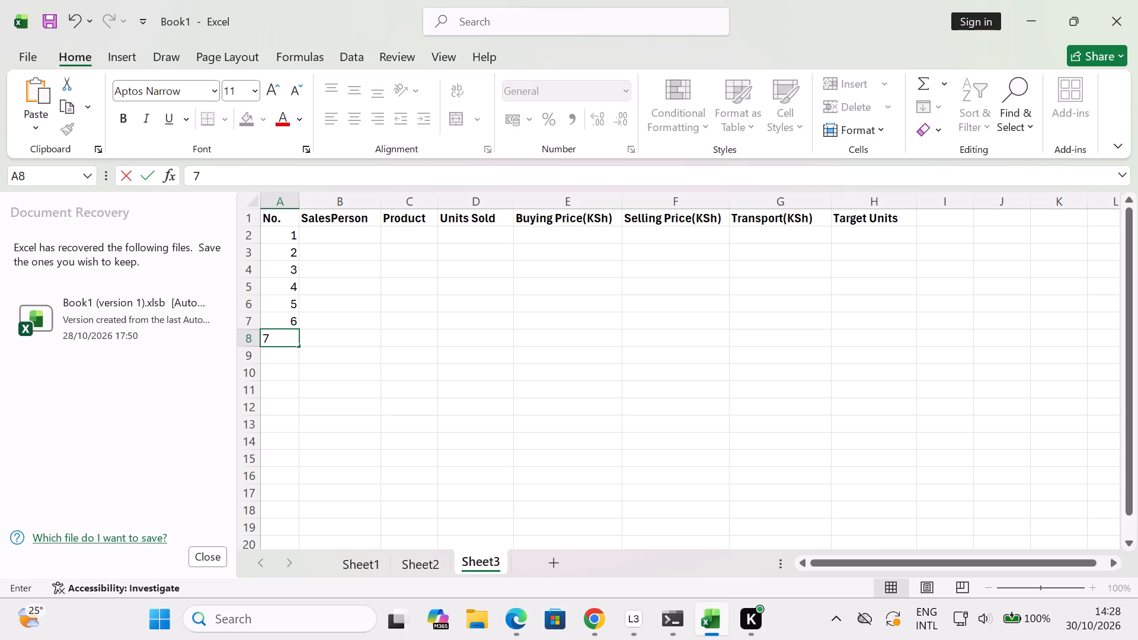
{"action": "key", "text": "Down"}
{"action": "key", "text": "8"}
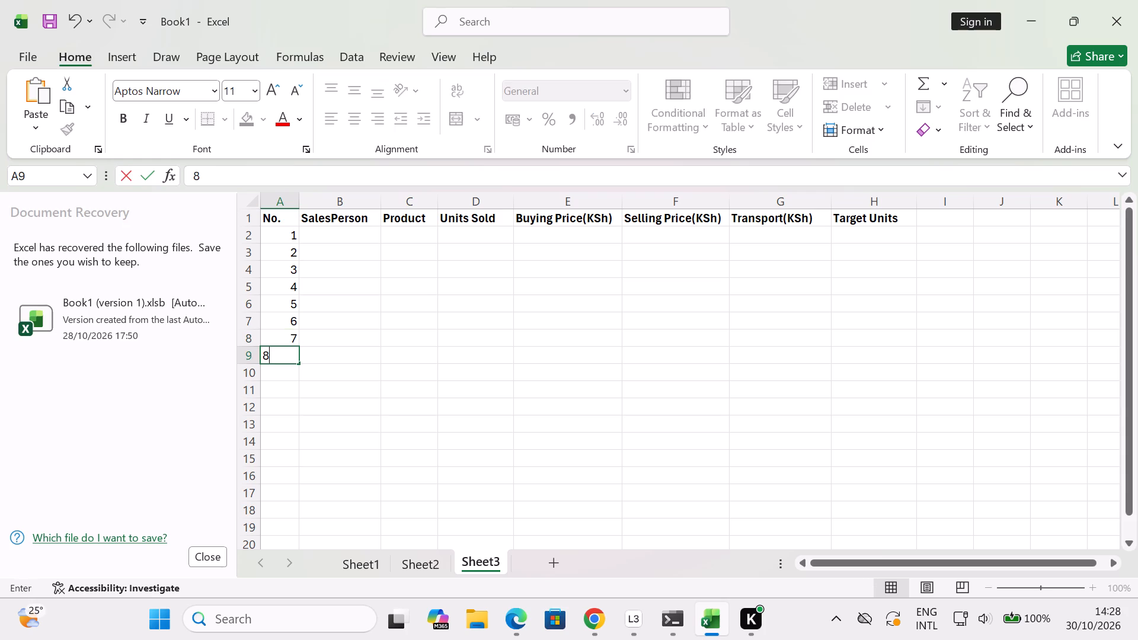
{"action": "key", "text": "Down"}
{"action": "key", "text": "9"}
{"action": "key", "text": "Down"}
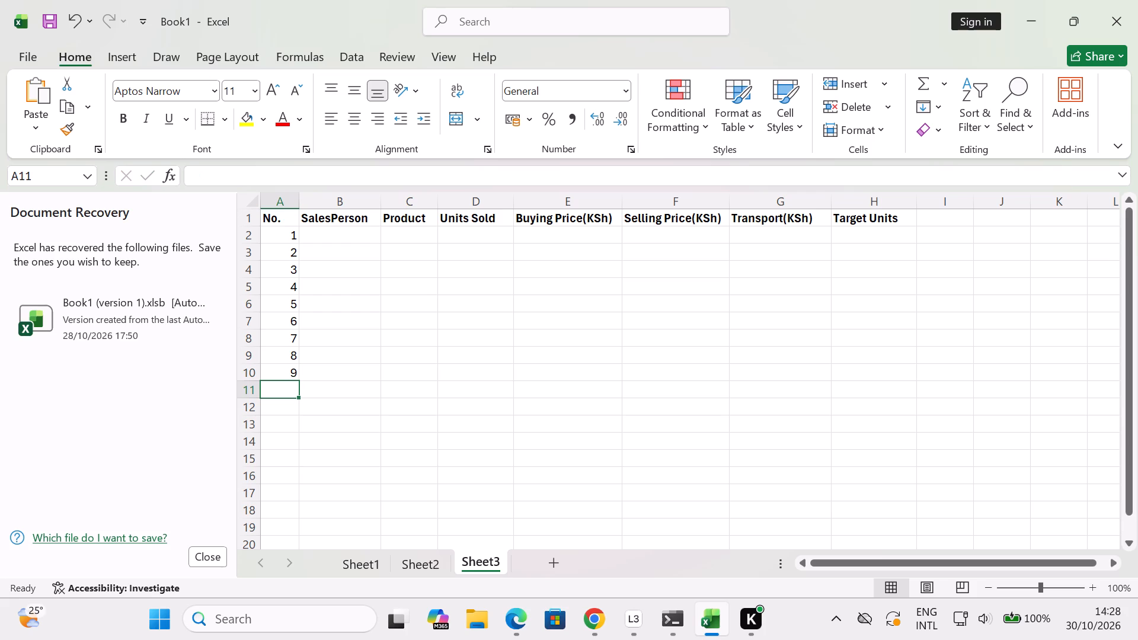
{"action": "key", "text": "1"}
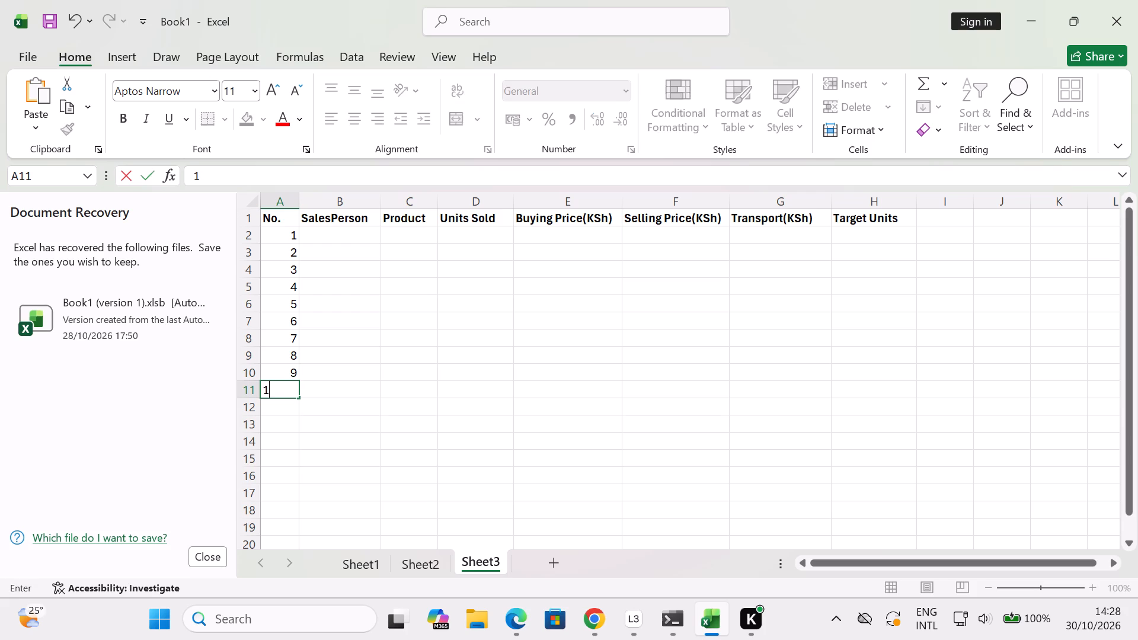
{"action": "key", "text": "0"}
{"action": "key", "text": "Down"}
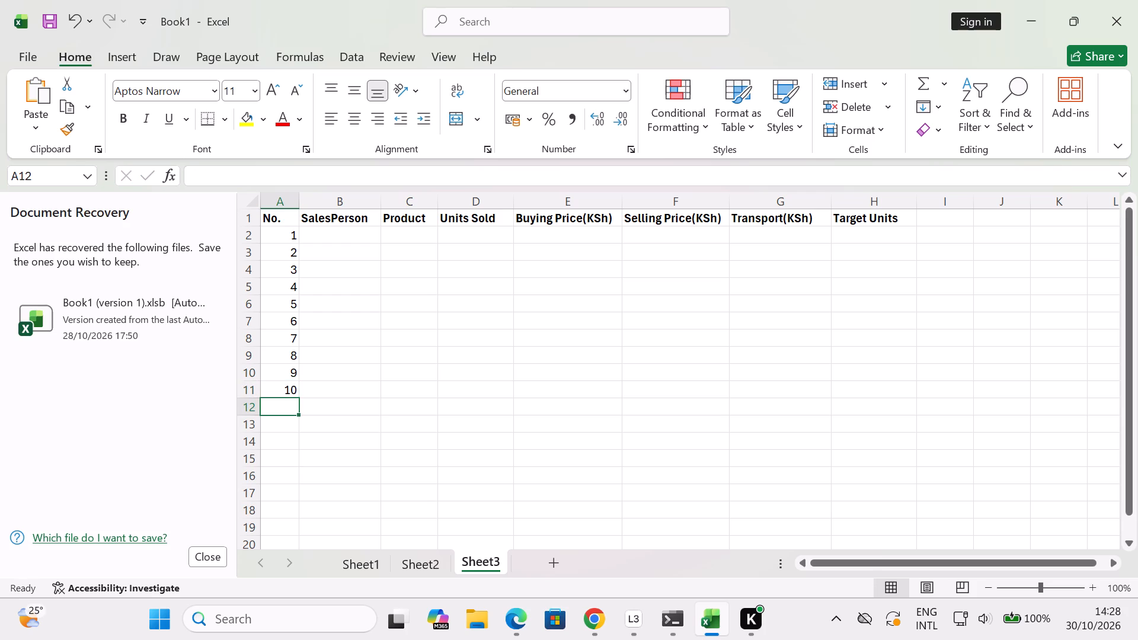
Continue the row numbers in the No. column with 11 to 15 in A12 through A16.
{"action": "type", "text": "11"}
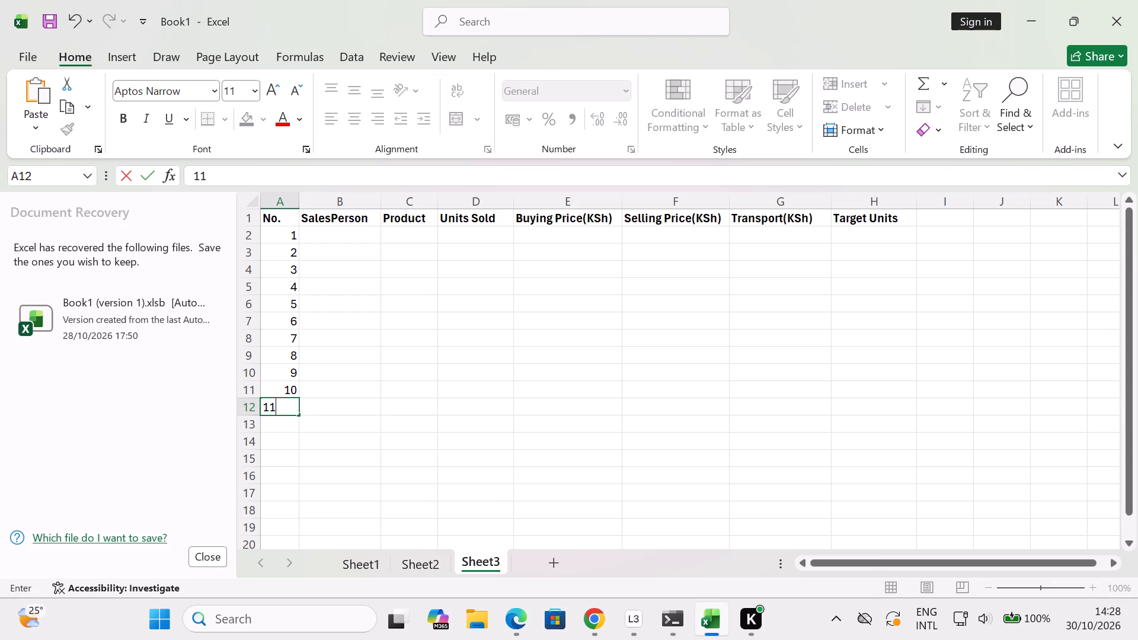
{"action": "key", "text": "Down"}
{"action": "type", "text": "12"}
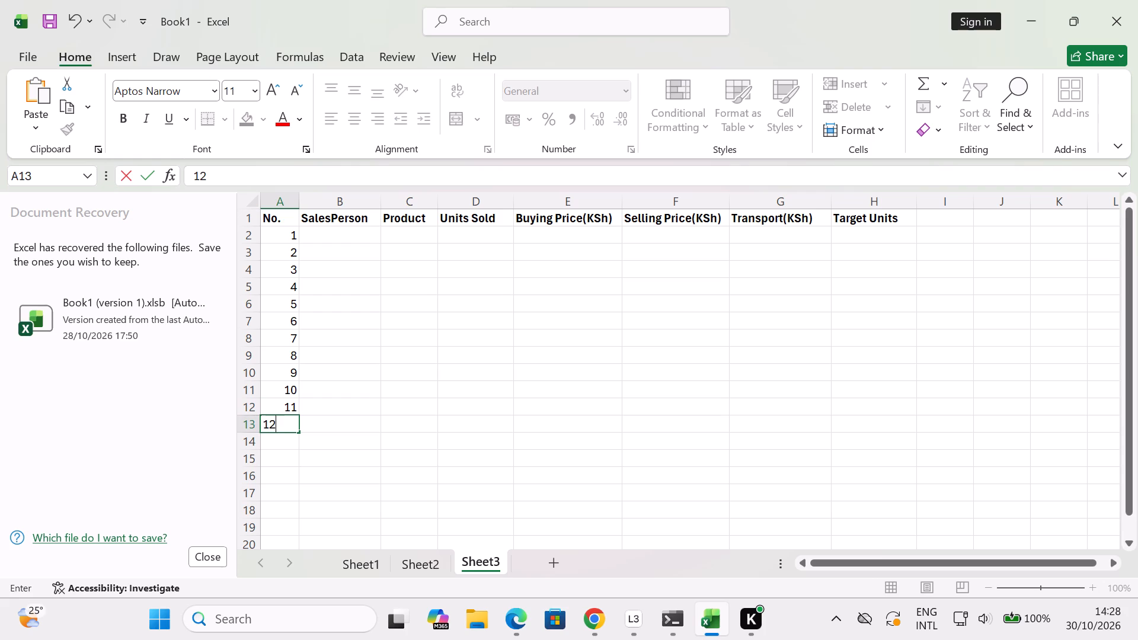
{"action": "key", "text": "Down"}
{"action": "type", "text": "13"}
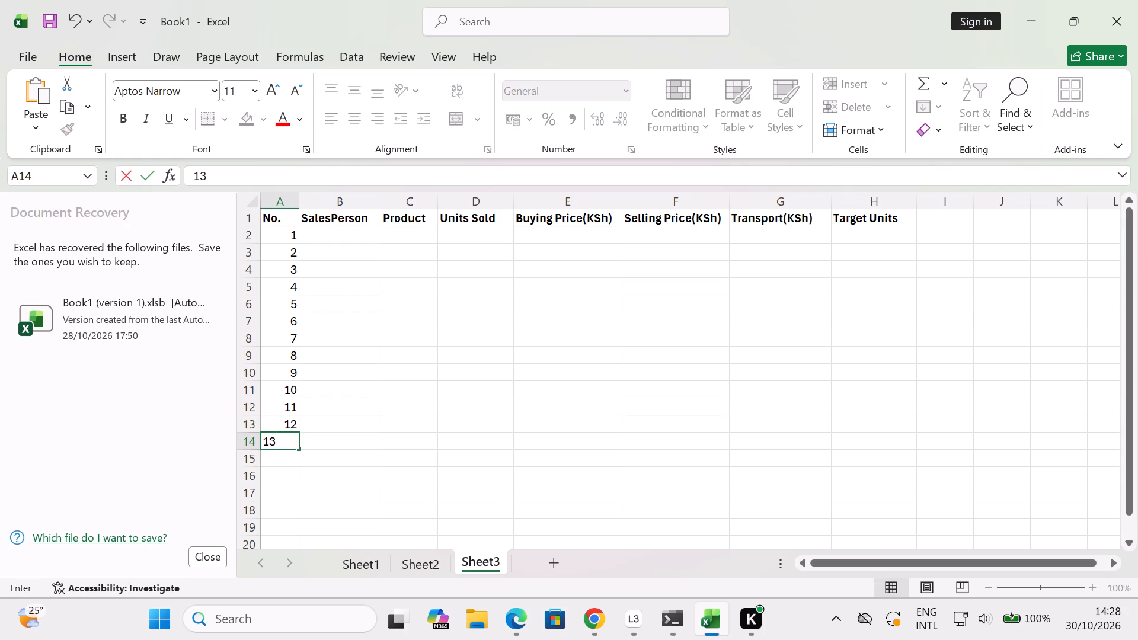
{"action": "key", "text": "Down"}
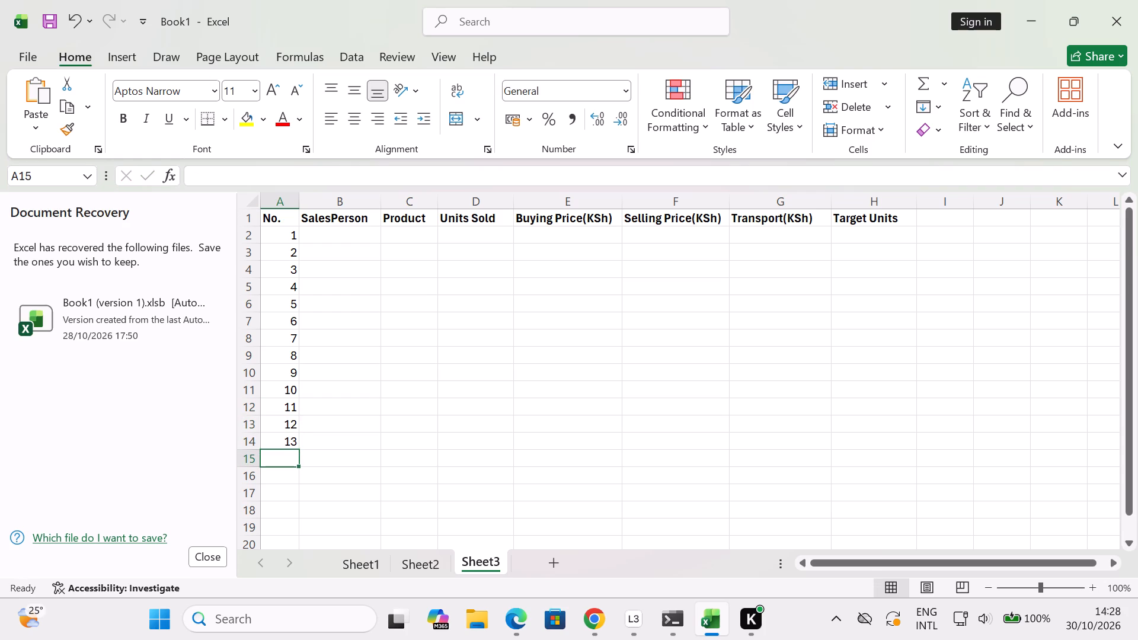
{"action": "key", "text": "1"}
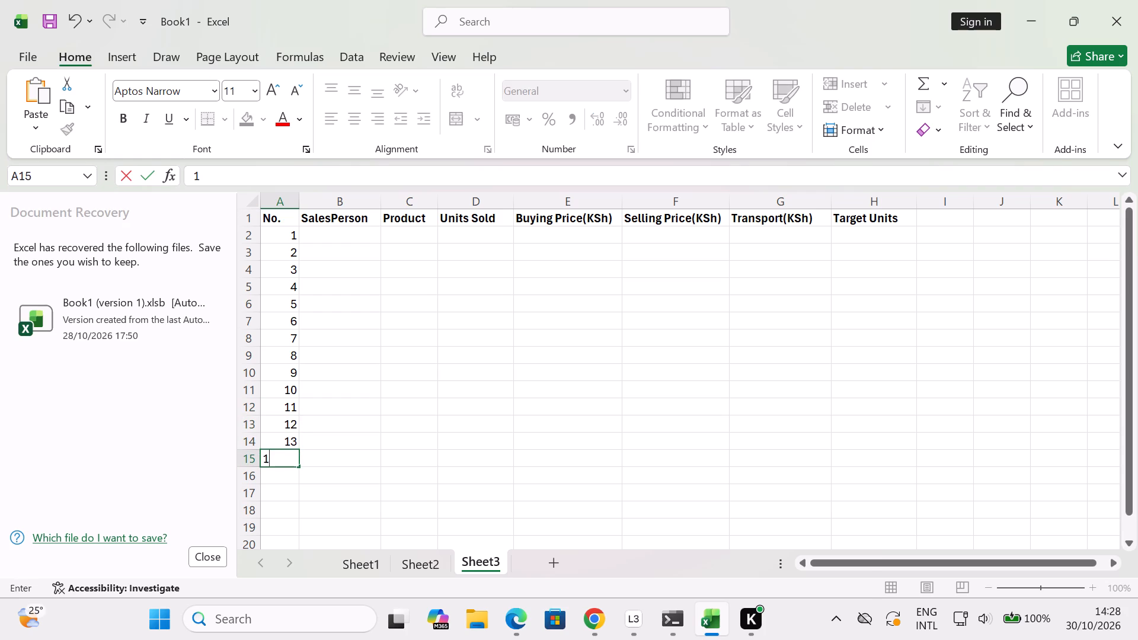
{"action": "key", "text": "4"}
{"action": "key", "text": "Down"}
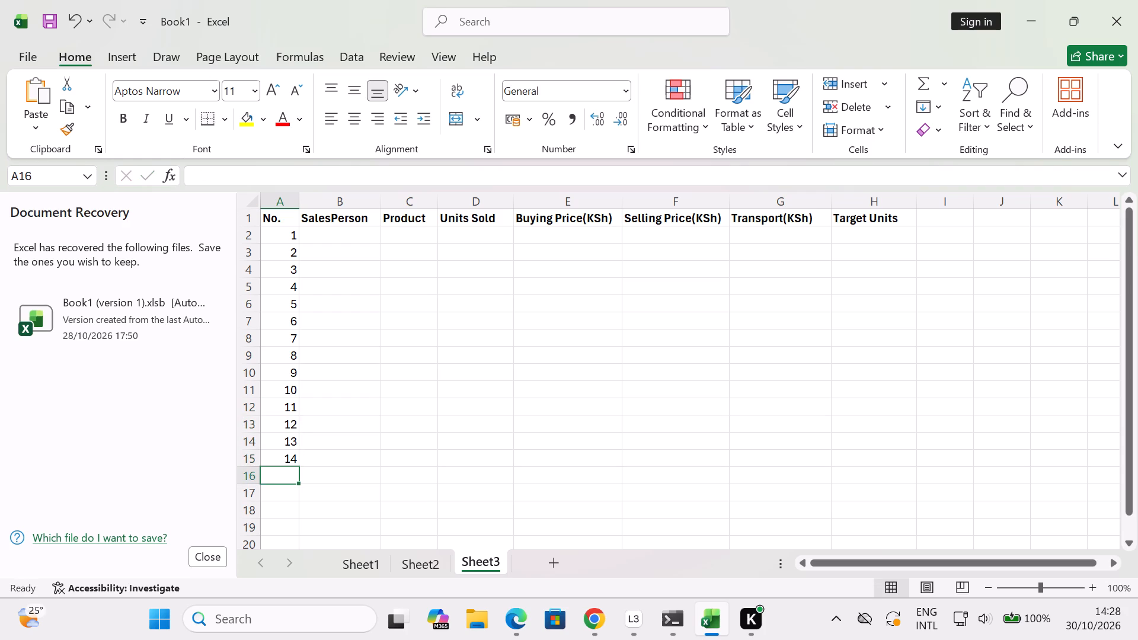
{"action": "type", "text": "15"}
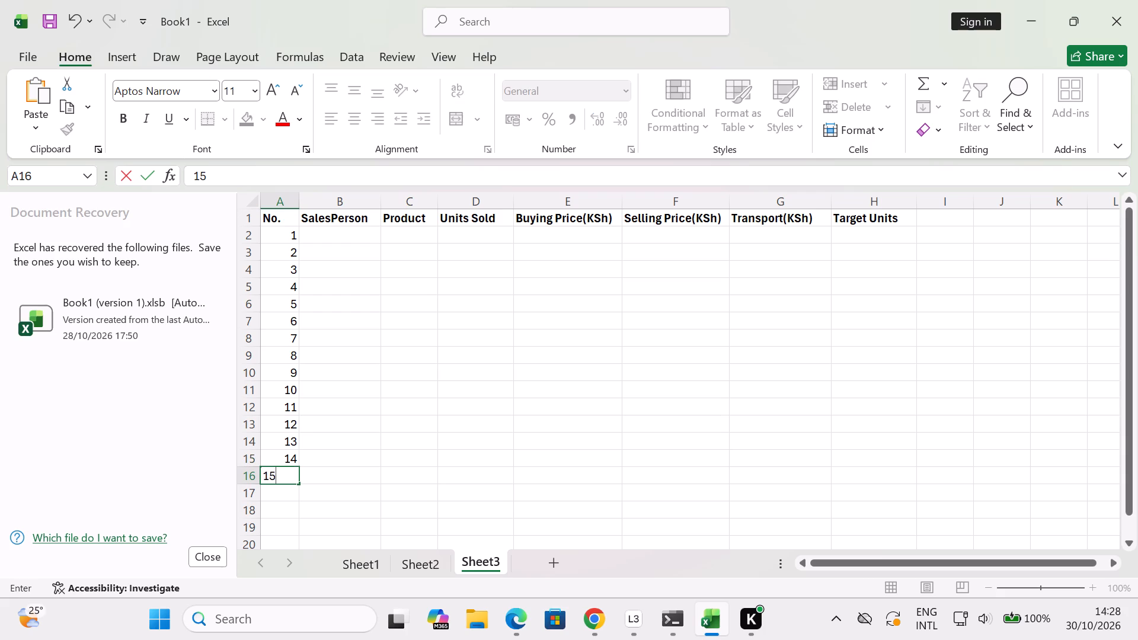
Enter the names Brian, Sheila and Kevin in B2 through B4 of the SalesPerson column.
{"action": "double_click", "coordinate": [367, 235]}
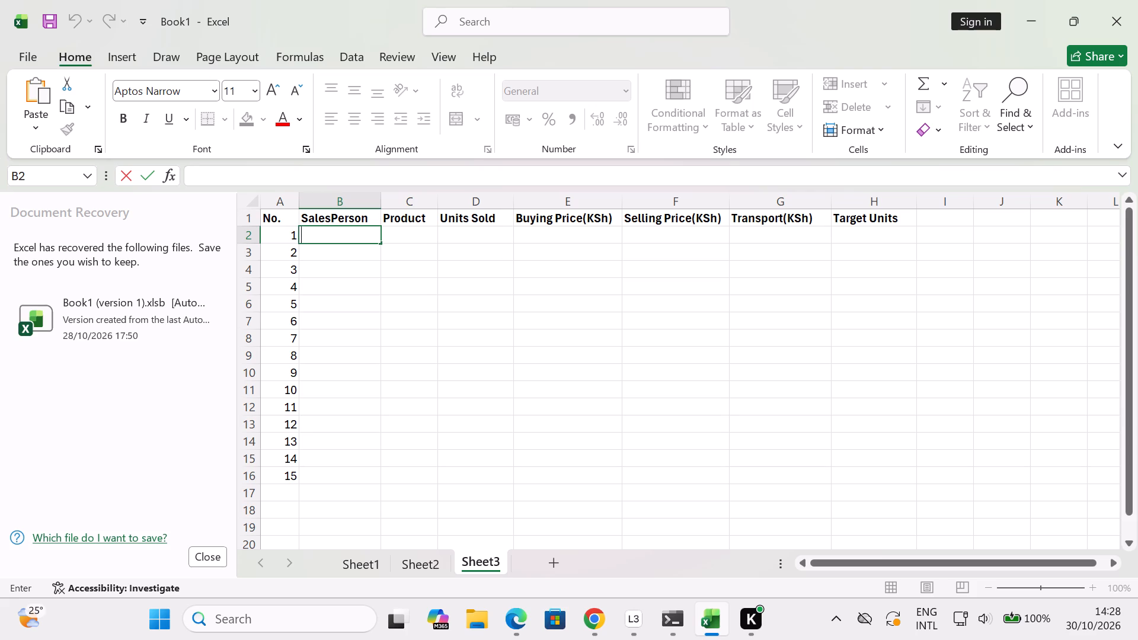
{"action": "type", "text": "Brian"}
{"action": "key", "text": "Down"}
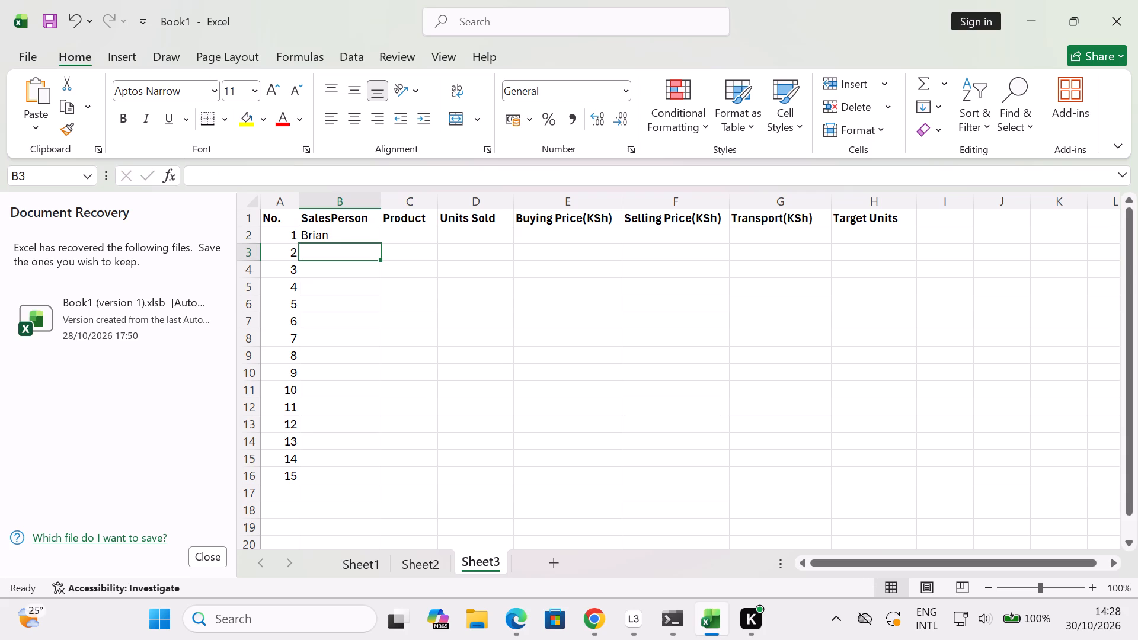
{"action": "key", "text": "shift+s"}
{"action": "type", "text": "heila"}
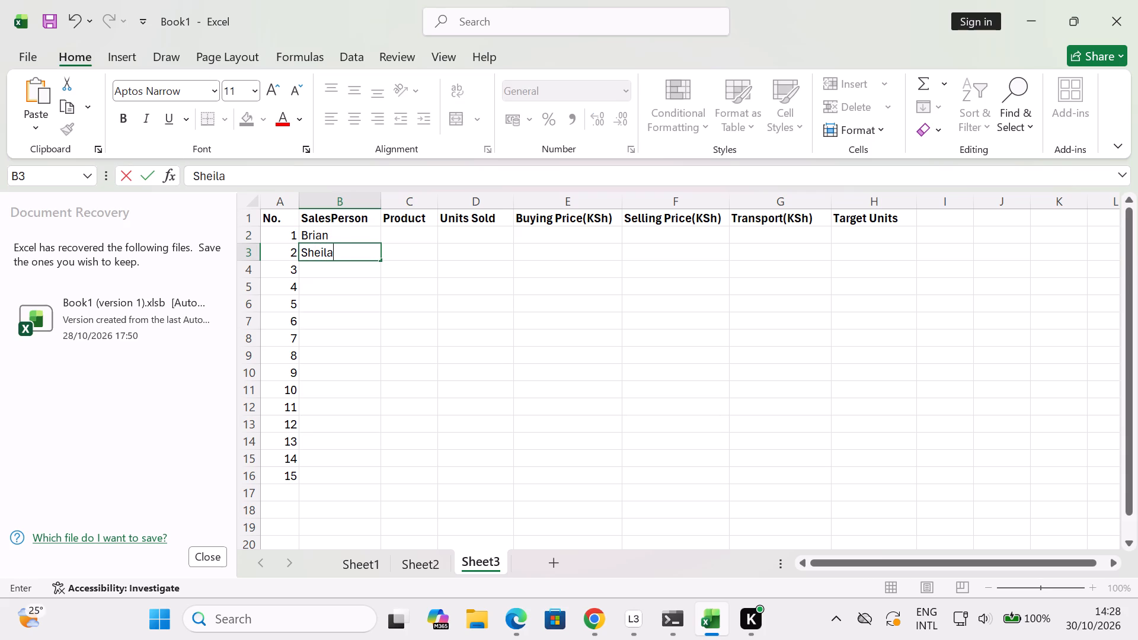
{"action": "key", "text": "Down"}
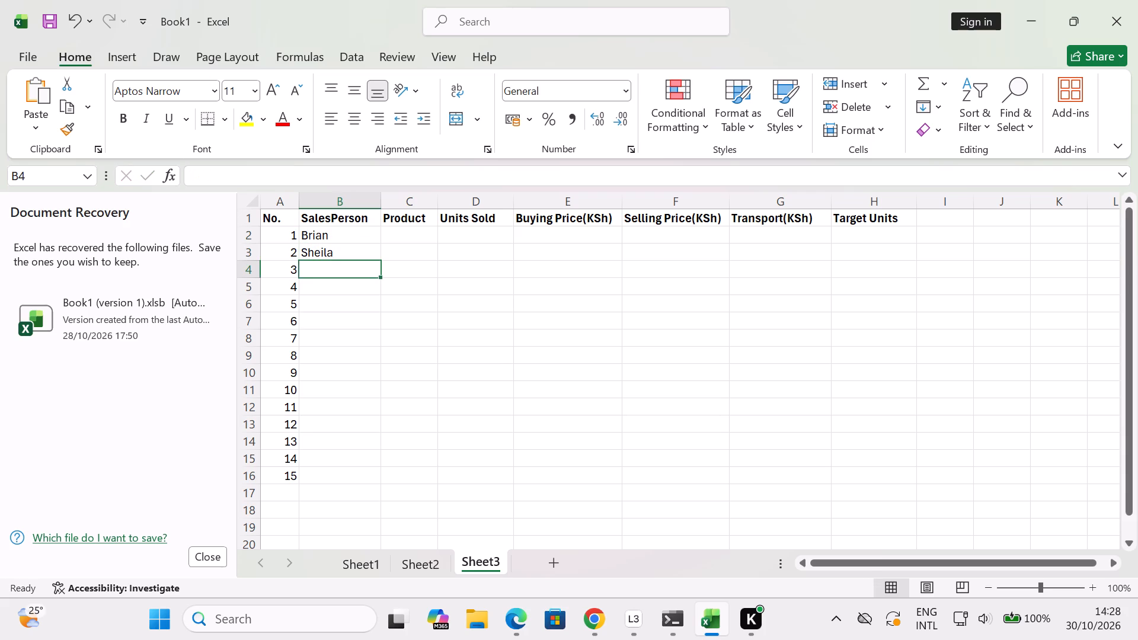
{"action": "type", "text": "Ke"}
{"action": "type", "text": "vin"}
{"action": "key", "text": "Down"}
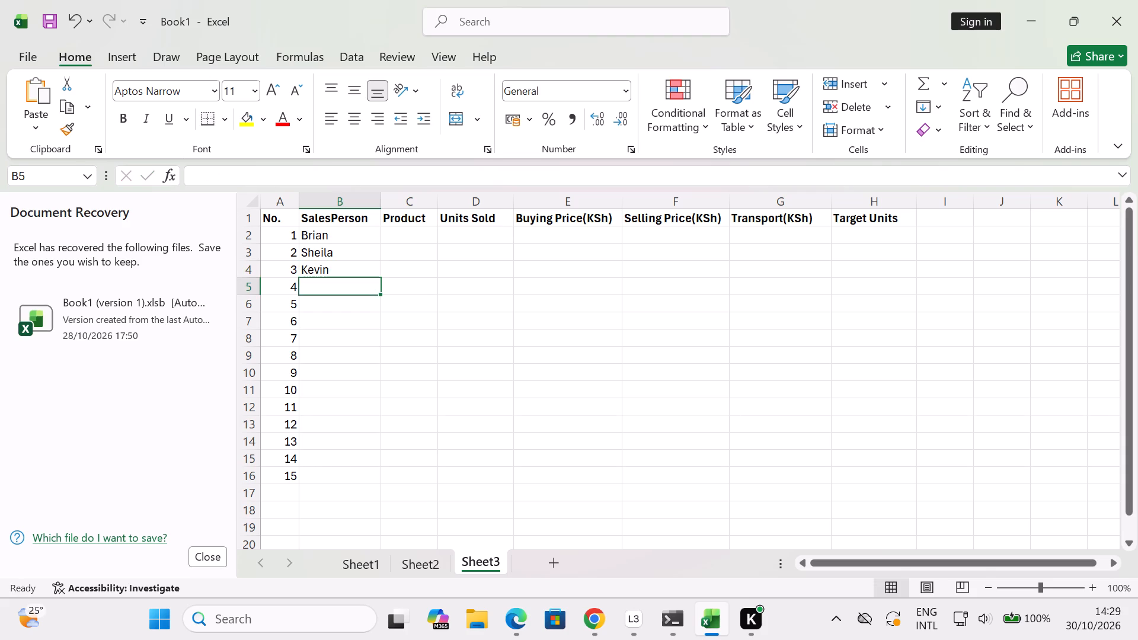
Continue the SalesPerson column with Mercy, Daniel, Faith and Victor in B5 through B8.
{"action": "type", "text": "Mercy"}
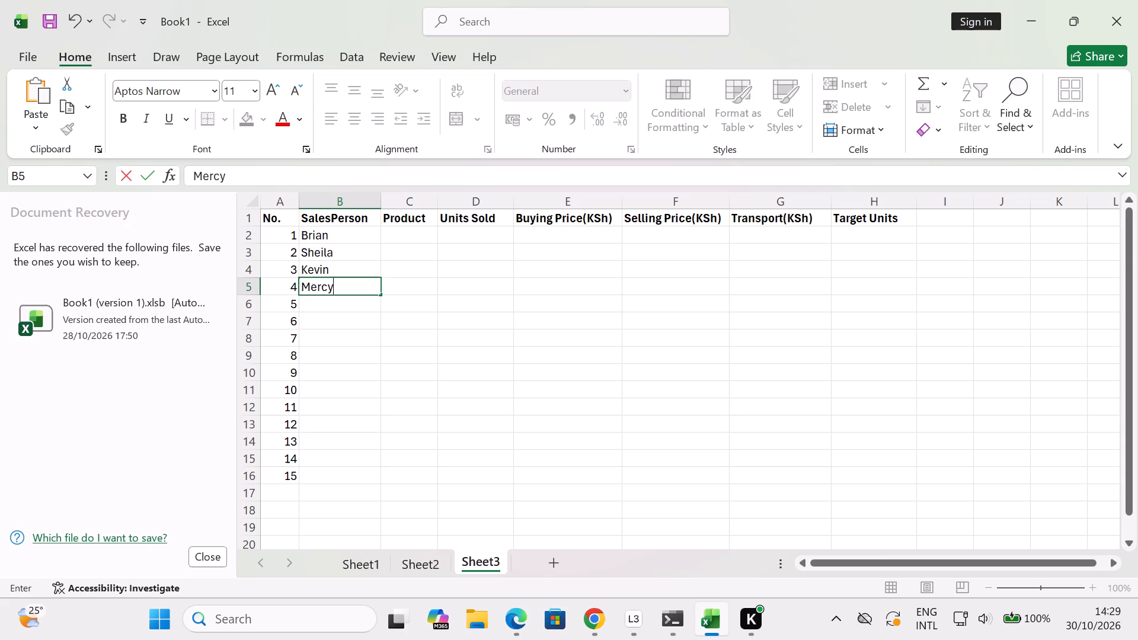
{"action": "key", "text": "Down"}
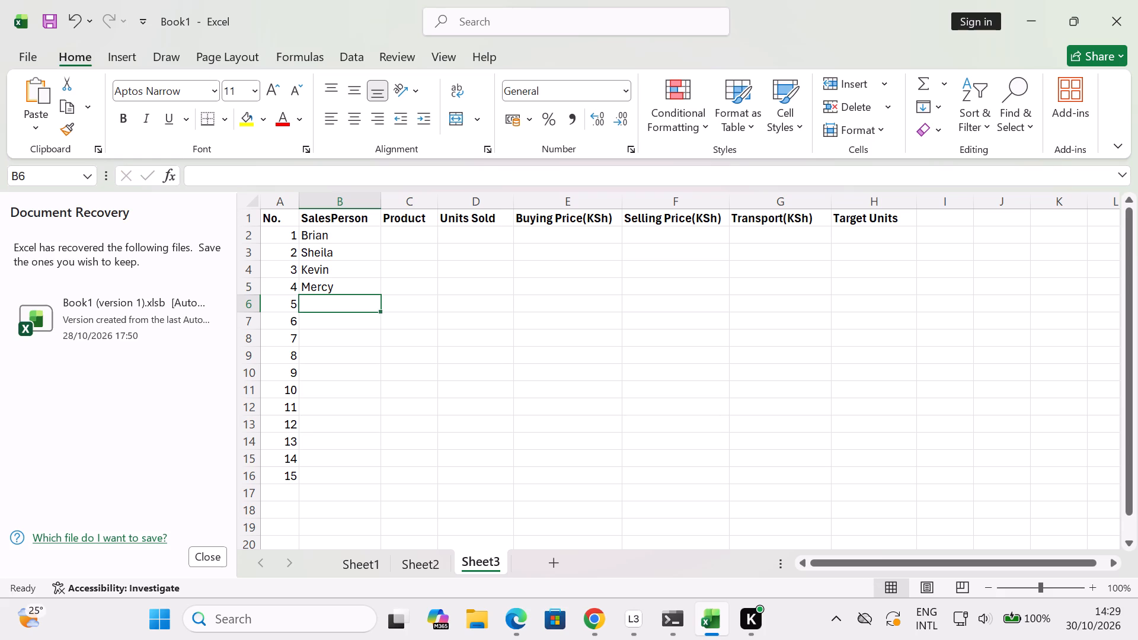
{"action": "type", "text": "Daniel"}
{"action": "key", "text": "Down"}
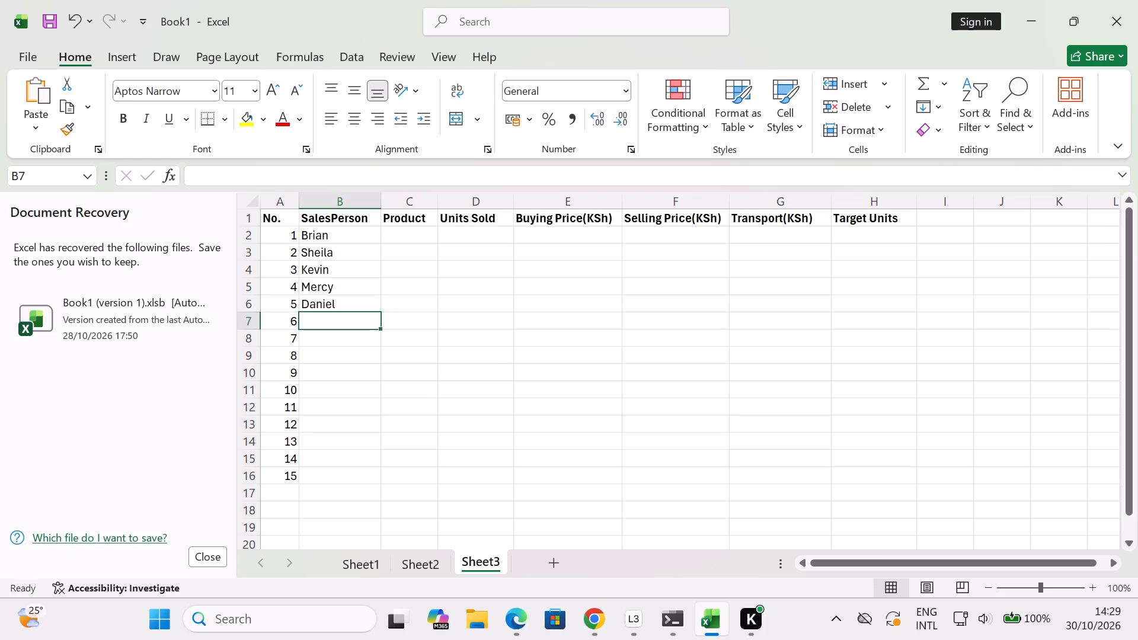
{"action": "type", "text": "Faith"}
{"action": "key", "text": "Down"}
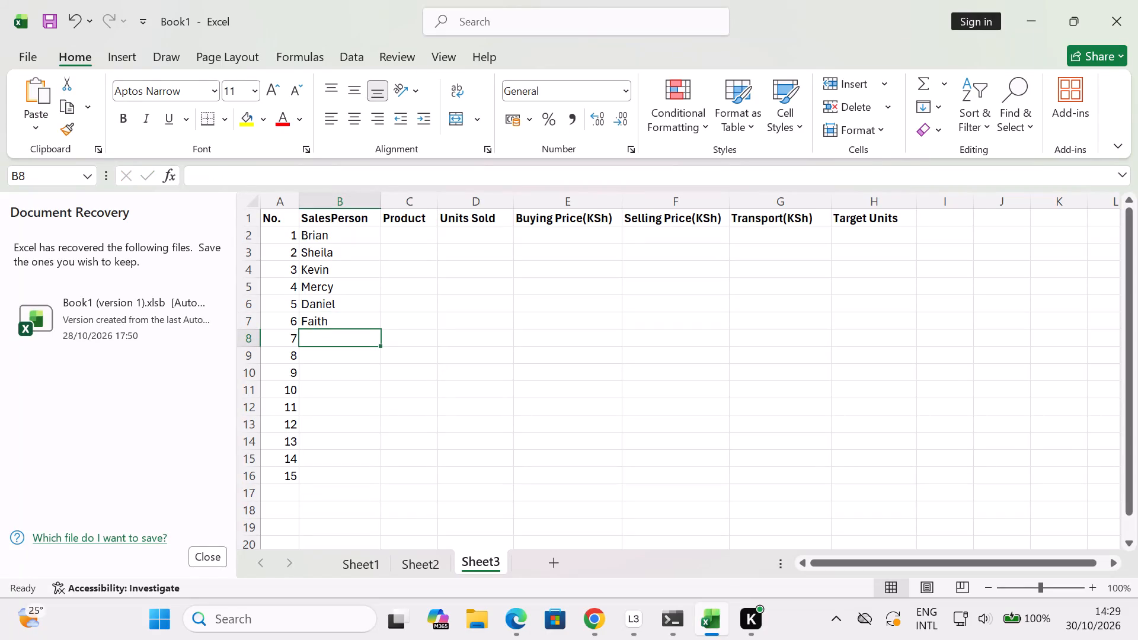
{"action": "key", "text": "shift+v"}
{"action": "type", "text": "ictor"}
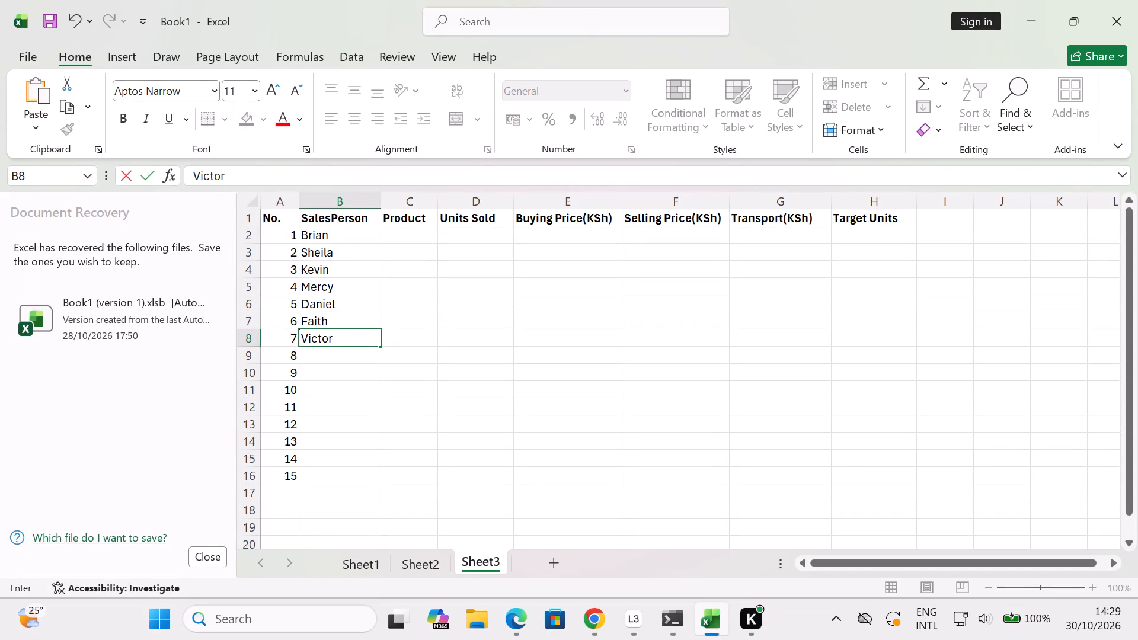
{"action": "key", "text": "Down"}
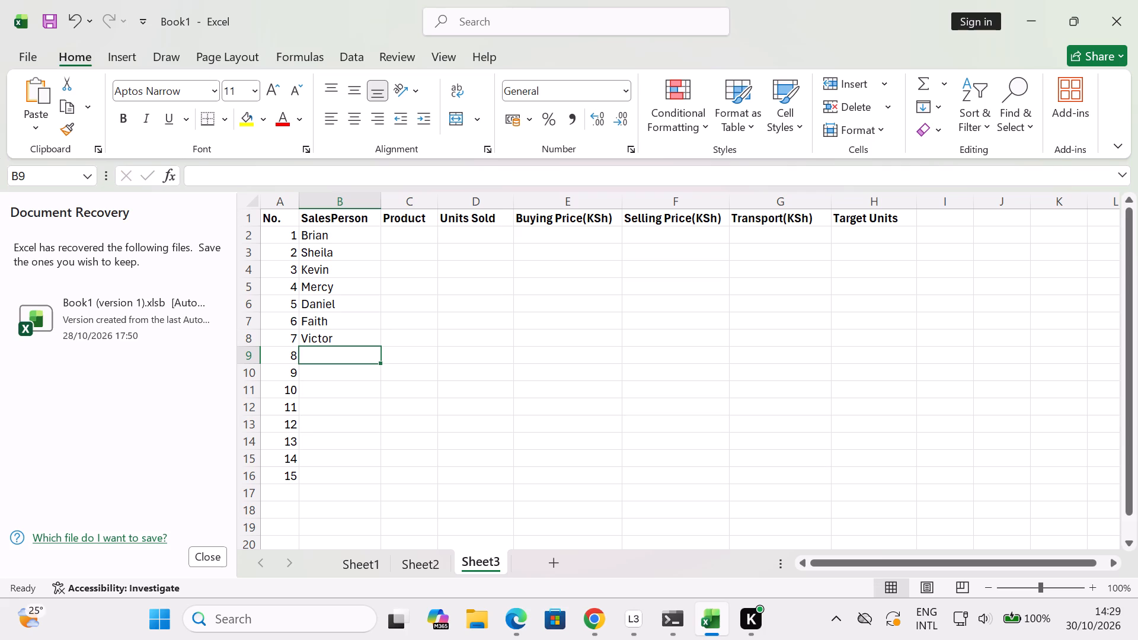
Continue the SalesPerson column with Sharon, Edwin, Alice and Martin in B9 through B12.
{"action": "type", "text": "Sharon"}
{"action": "key", "text": "Down"}
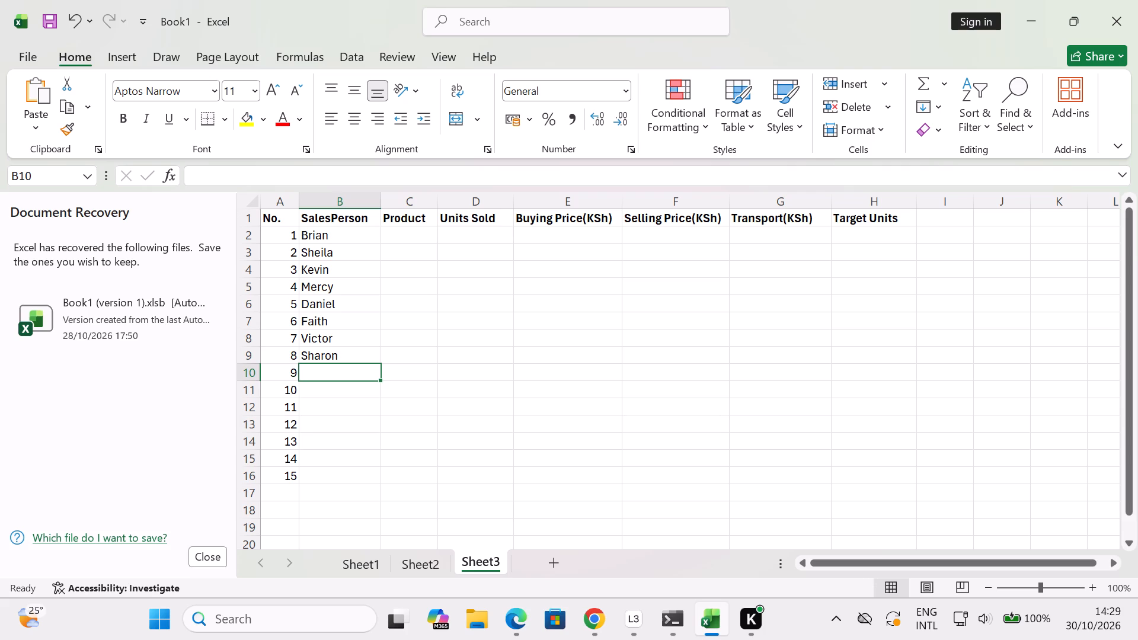
{"action": "type", "text": "Edw"}
{"action": "type", "text": "in"}
{"action": "key", "text": "Down"}
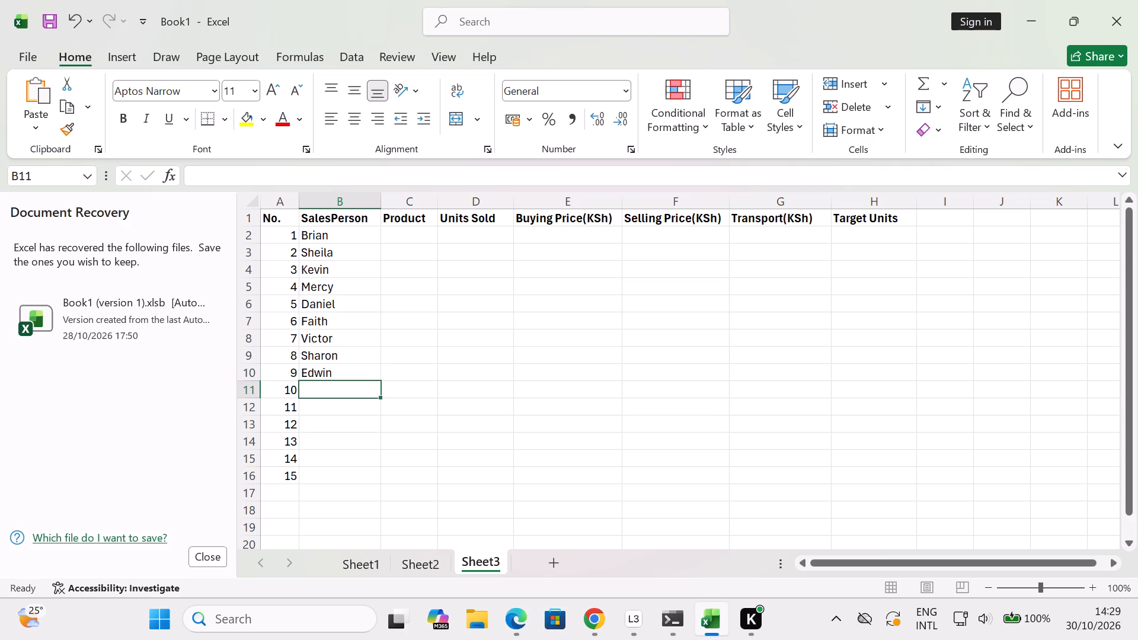
{"action": "key", "text": "shift+a"}
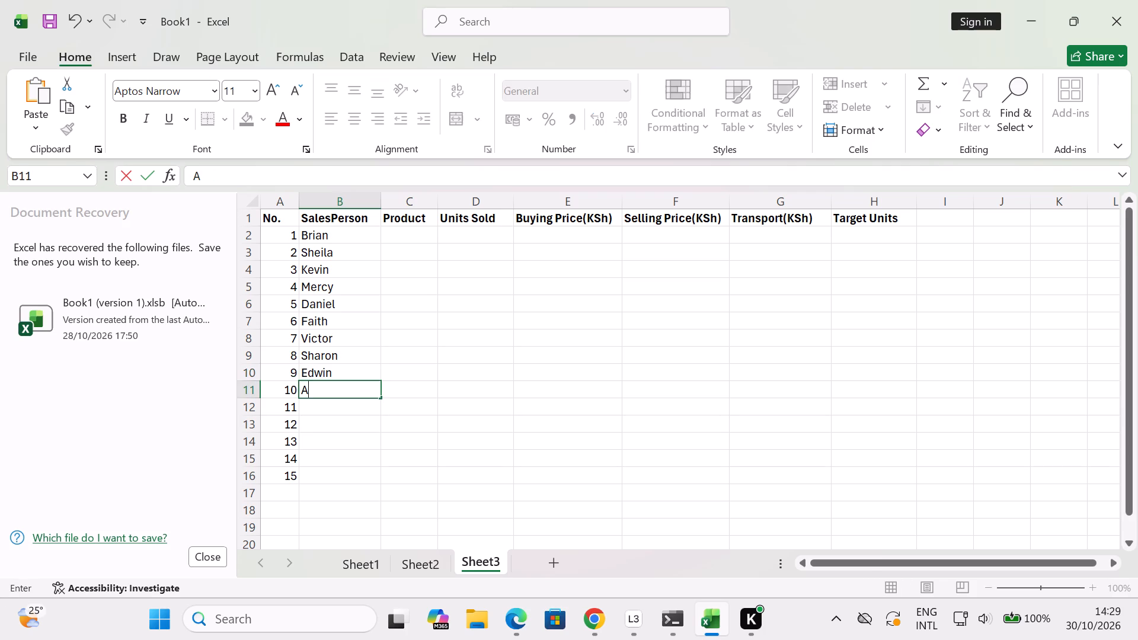
{"action": "type", "text": "lice"}
{"action": "key", "text": "Down"}
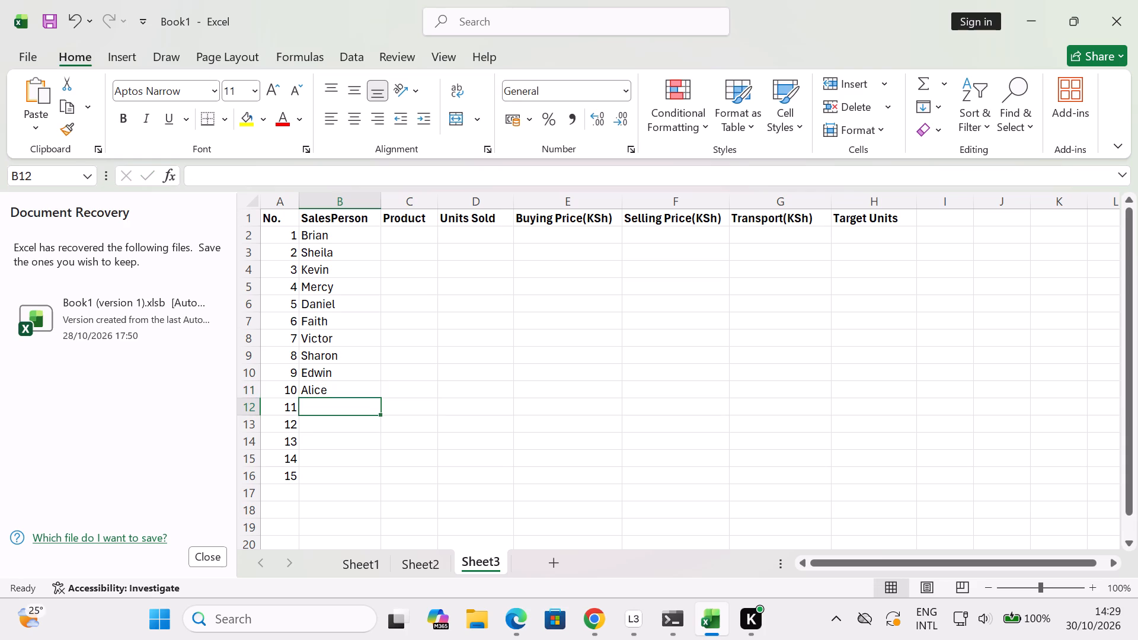
{"action": "type", "text": "Martin"}
{"action": "key", "text": "Down"}
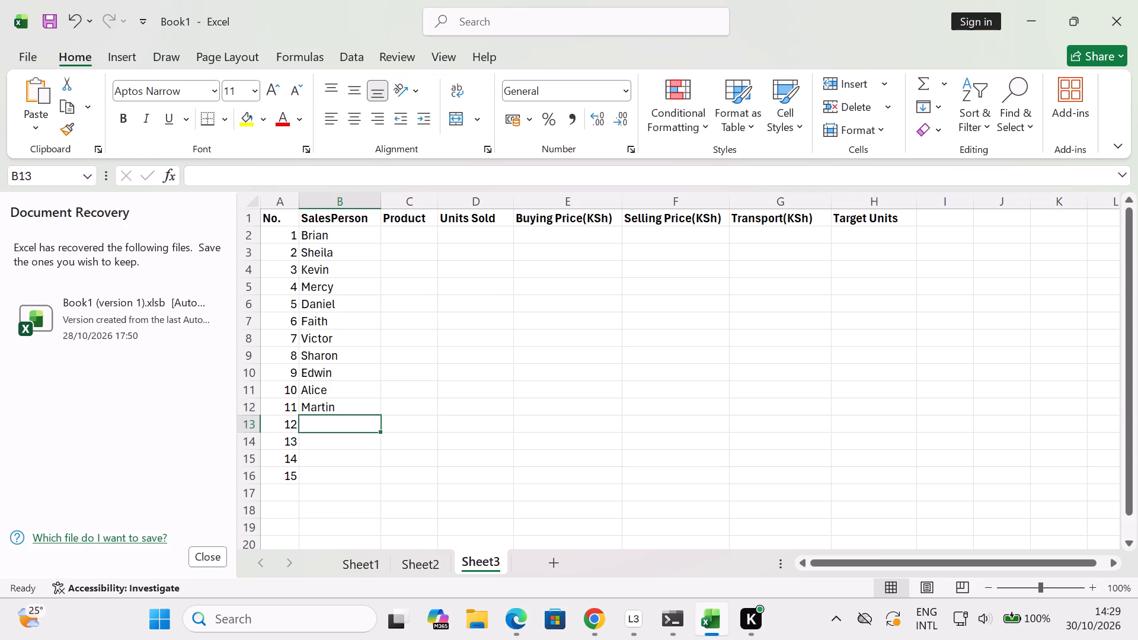
Complete the SalesPerson column with Naomi, Joseph, Esther and Patrick in B13 through B16.
{"action": "type", "text": "Na"}
{"action": "type", "text": "omi"}
{"action": "key", "text": "Down"}
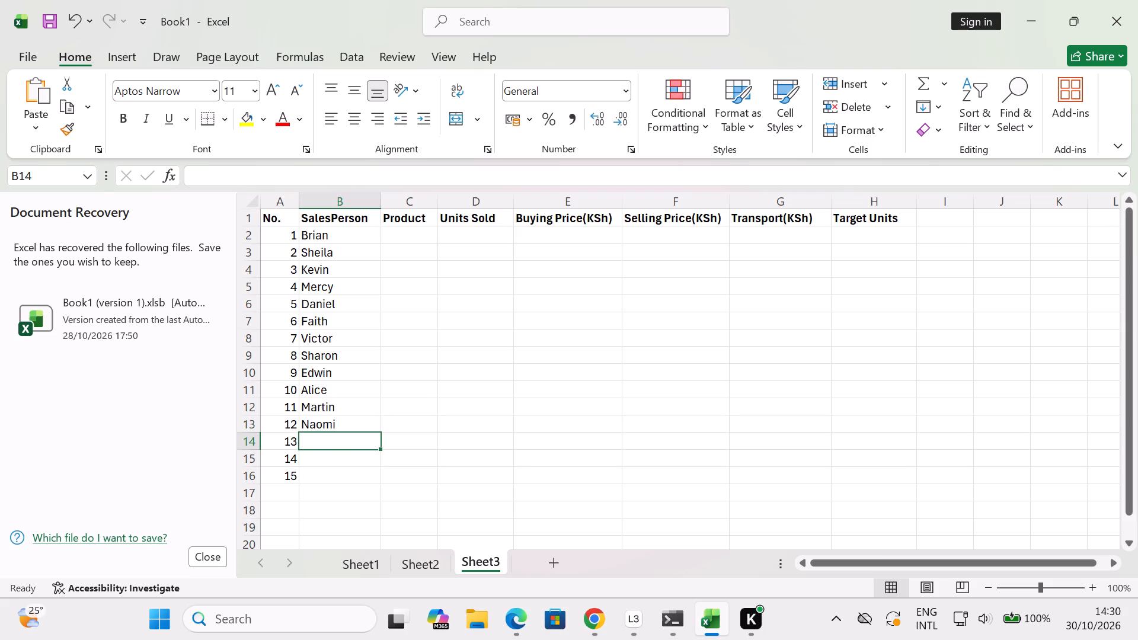
{"action": "type", "text": "Jose"}
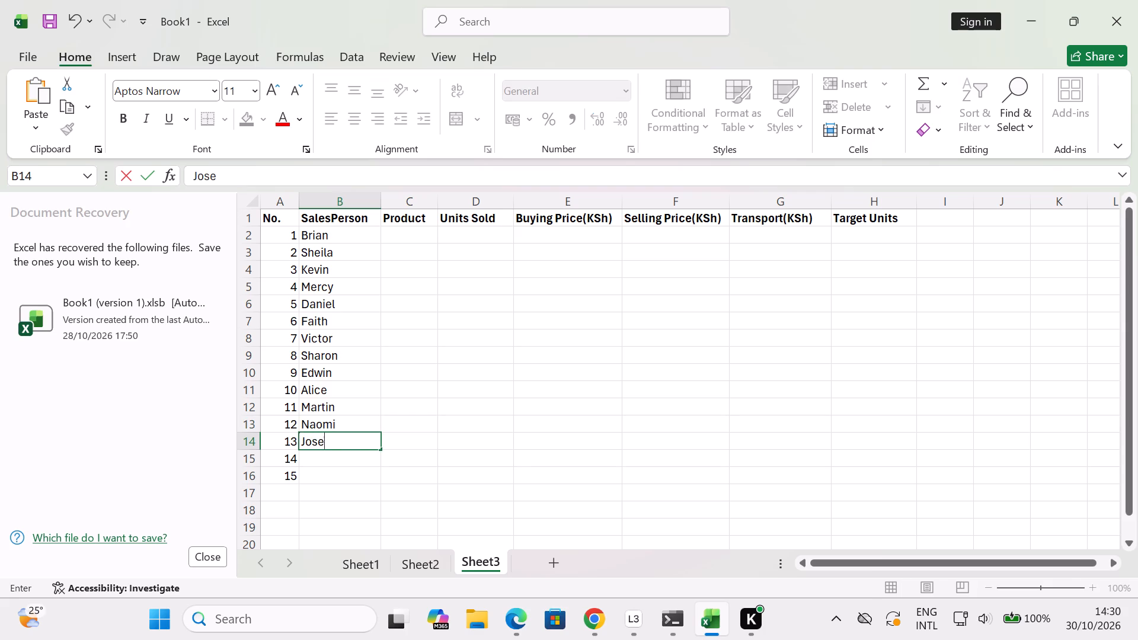
{"action": "type", "text": "ph"}
{"action": "key", "text": "Down"}
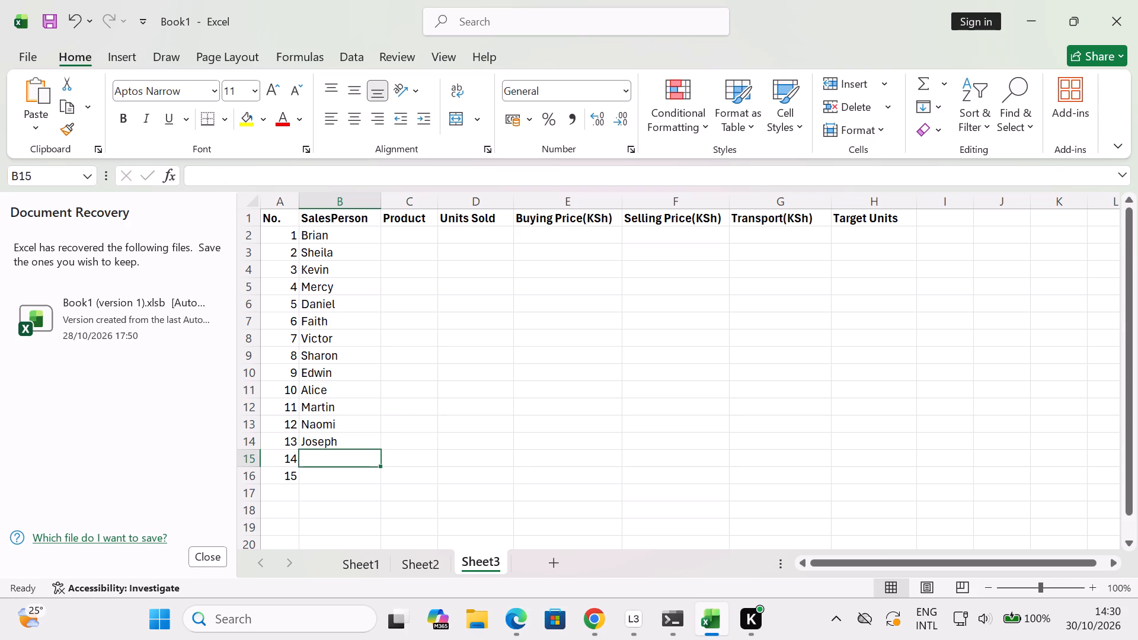
{"action": "type", "text": "Es"}
{"action": "key", "text": "t"}
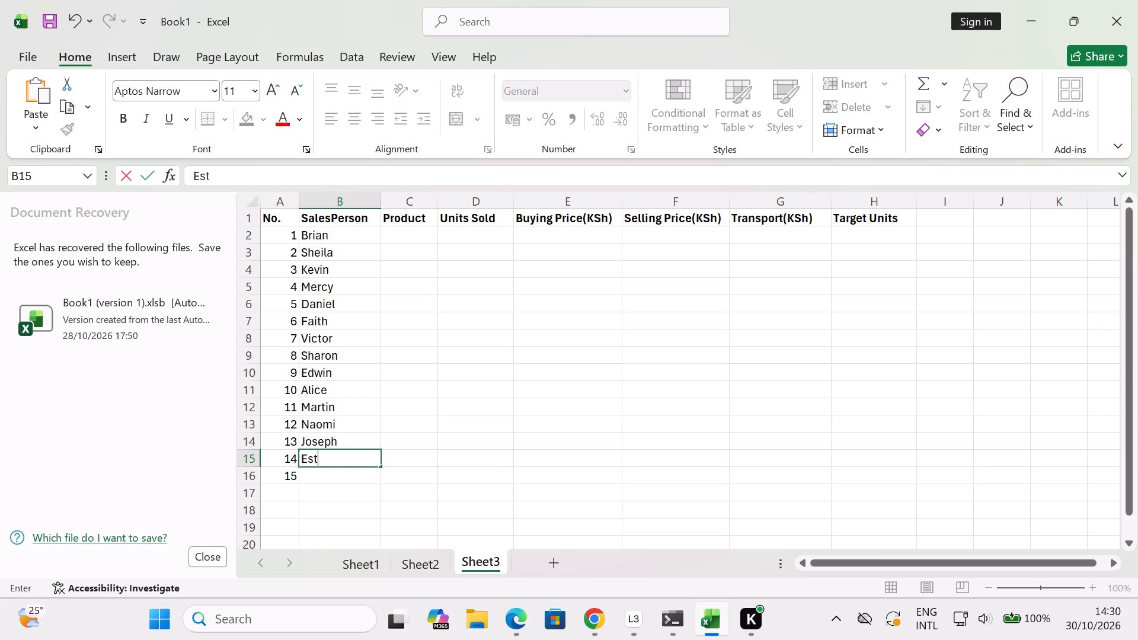
{"action": "type", "text": "her"}
{"action": "key", "text": "Down"}
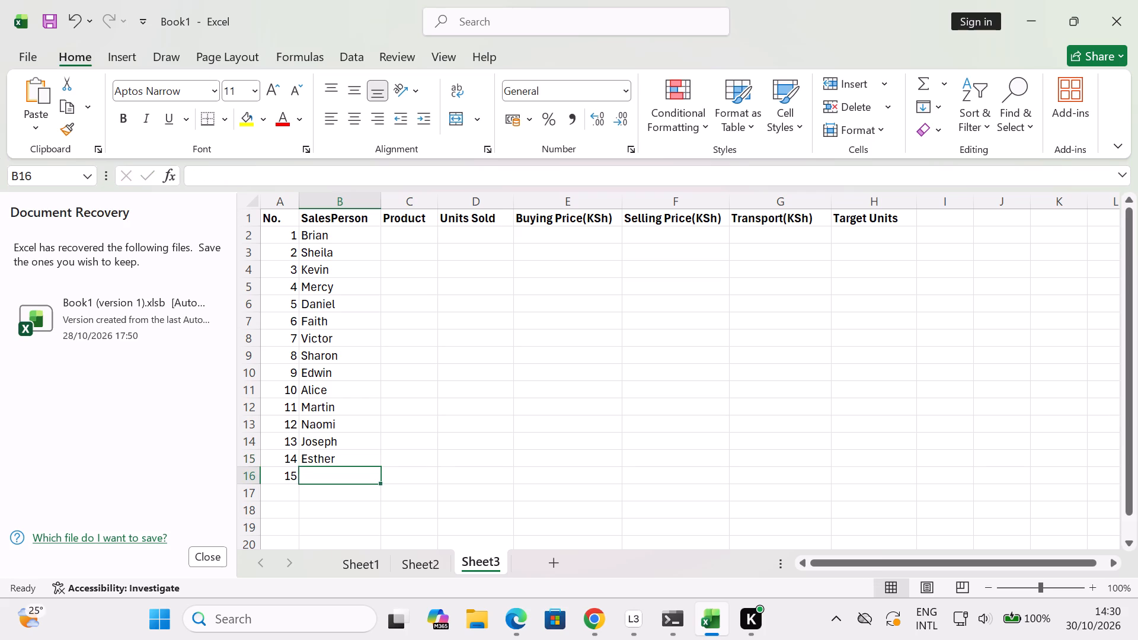
{"action": "type", "text": "Pa"}
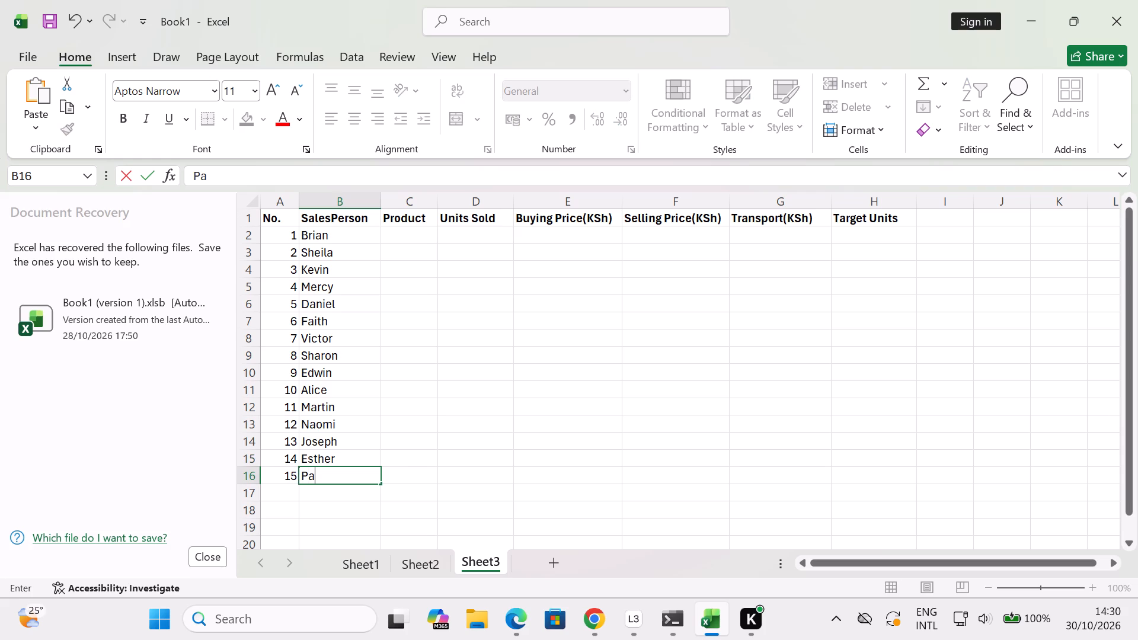
{"action": "key", "text": "t"}
{"action": "type", "text": "rick"}
Enter Amoxicillin as the first product in C2 and widen the Product column to fit it.
{"action": "left_click", "coordinate": [420, 239]}
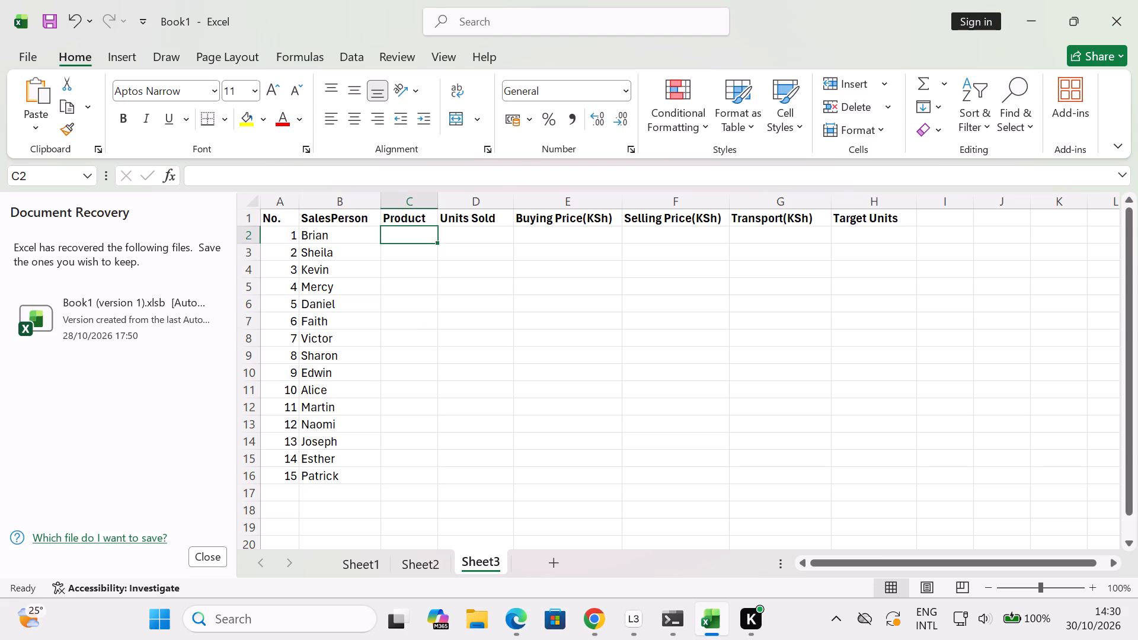
{"action": "key", "text": "shift+a"}
{"action": "type", "text": "mo"}
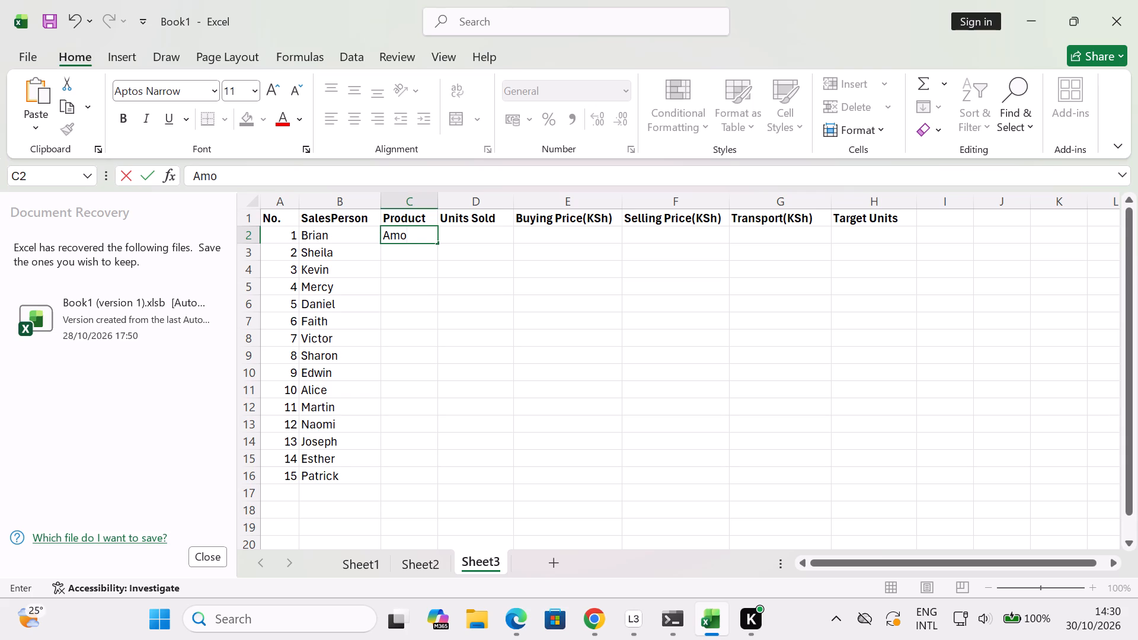
{"action": "key", "text": "x"}
{"action": "key", "text": "i"}
{"action": "type", "text": "ci"}
{"action": "type", "text": "llin"}
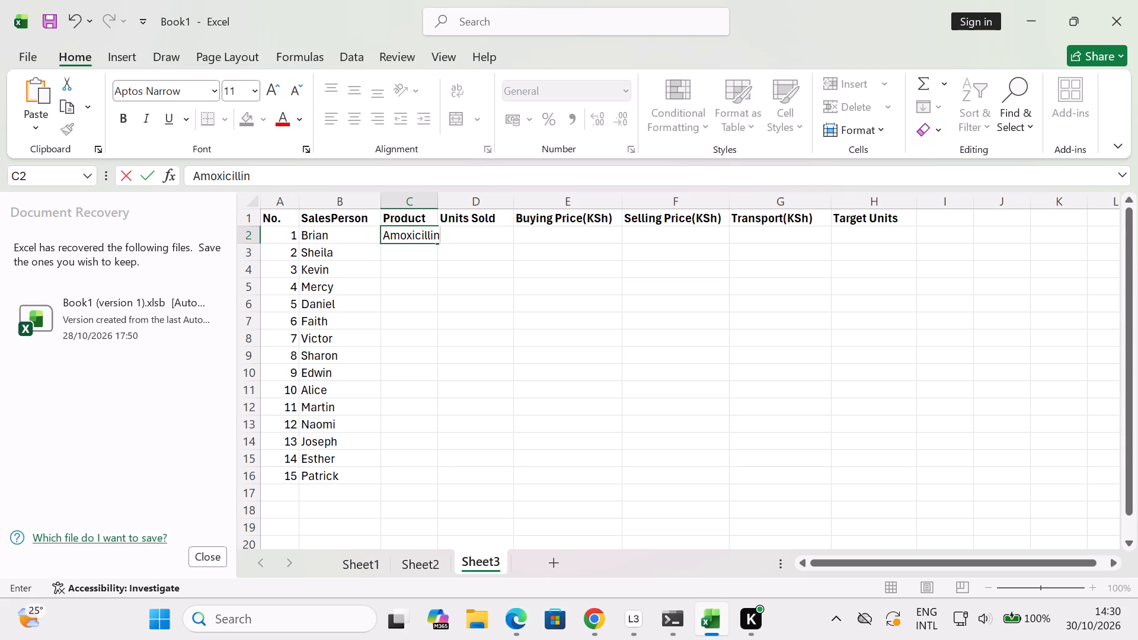
{"action": "key", "text": "Down"}
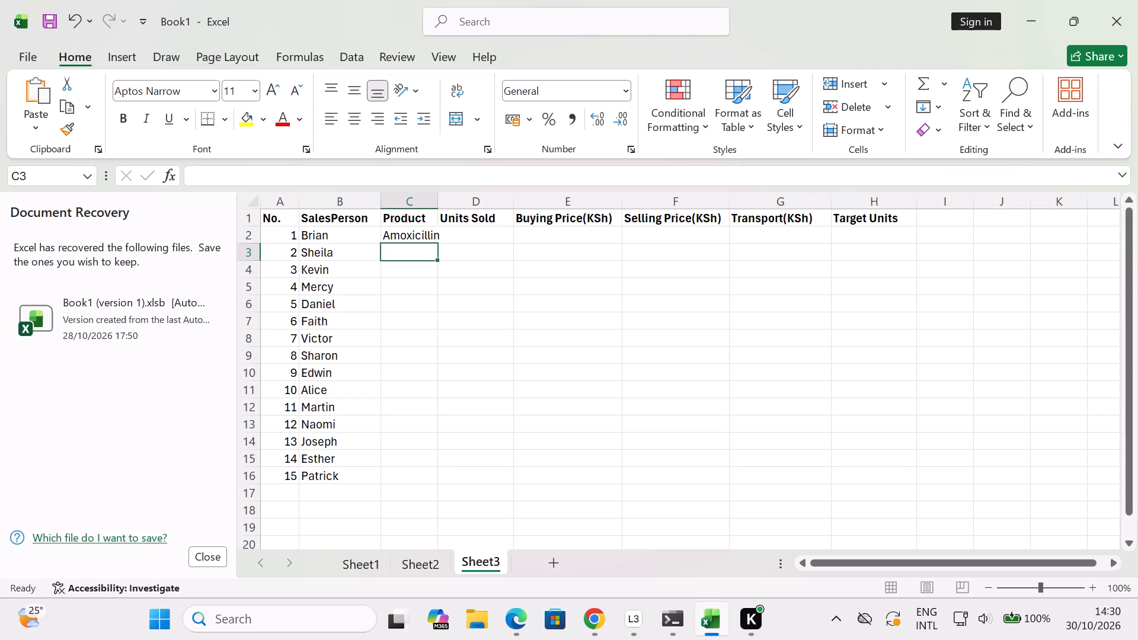
{"action": "left_click_drag", "start_coordinate": [435, 200], "coordinate": [446, 202]}
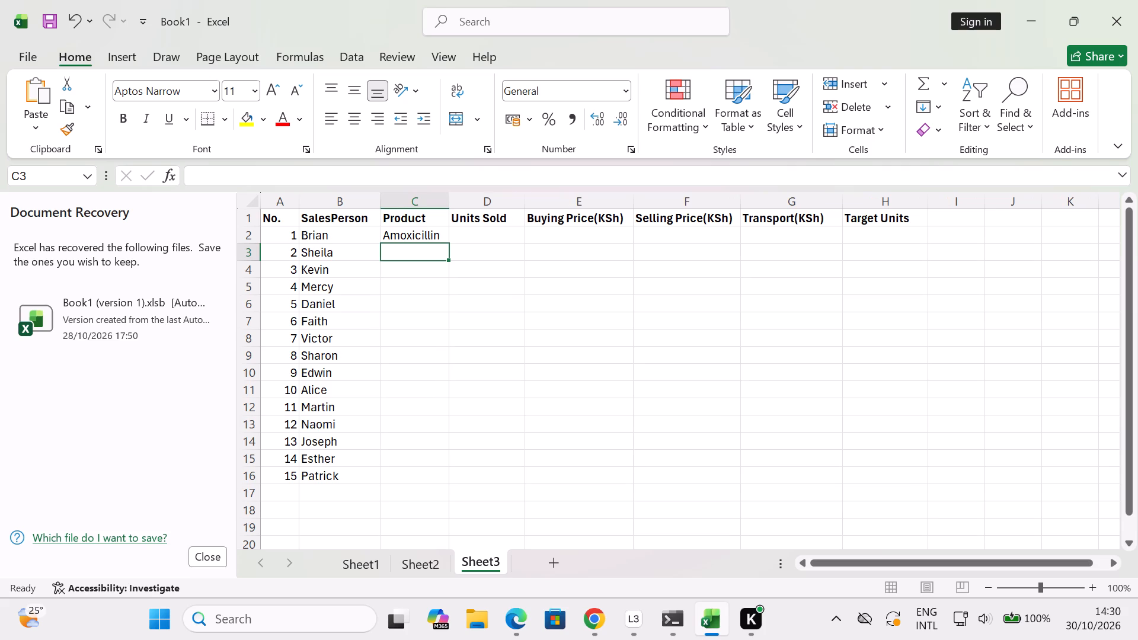
Enter Paracetamol in C3 and widen the Product column further so the name fits.
{"action": "type", "text": "Paracetamol"}
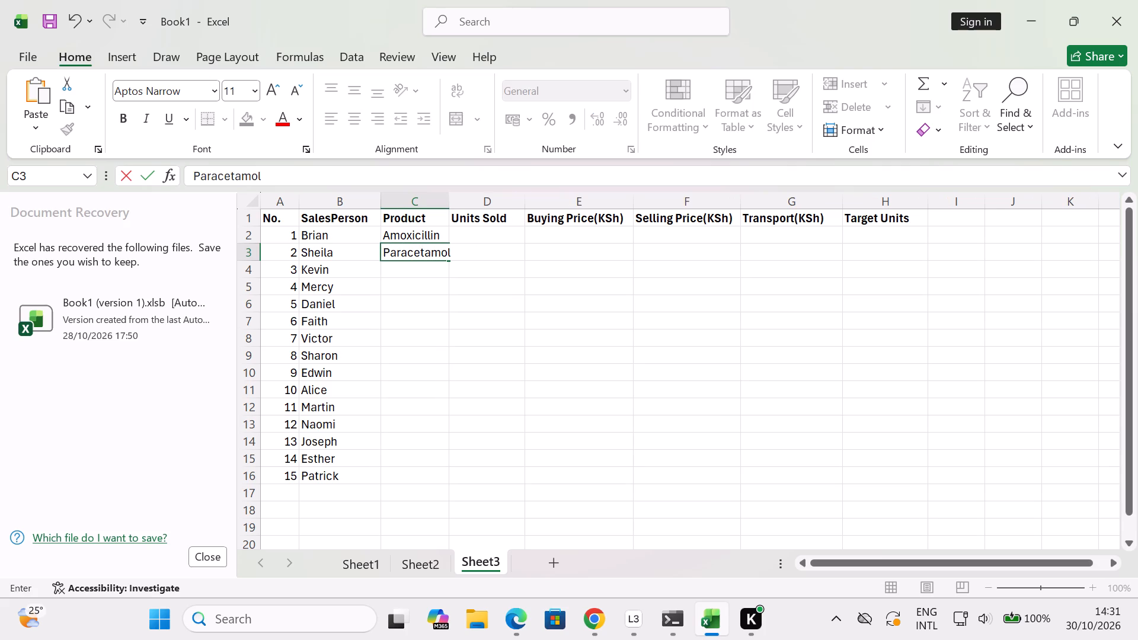
{"action": "left_click", "coordinate": [531, 285]}
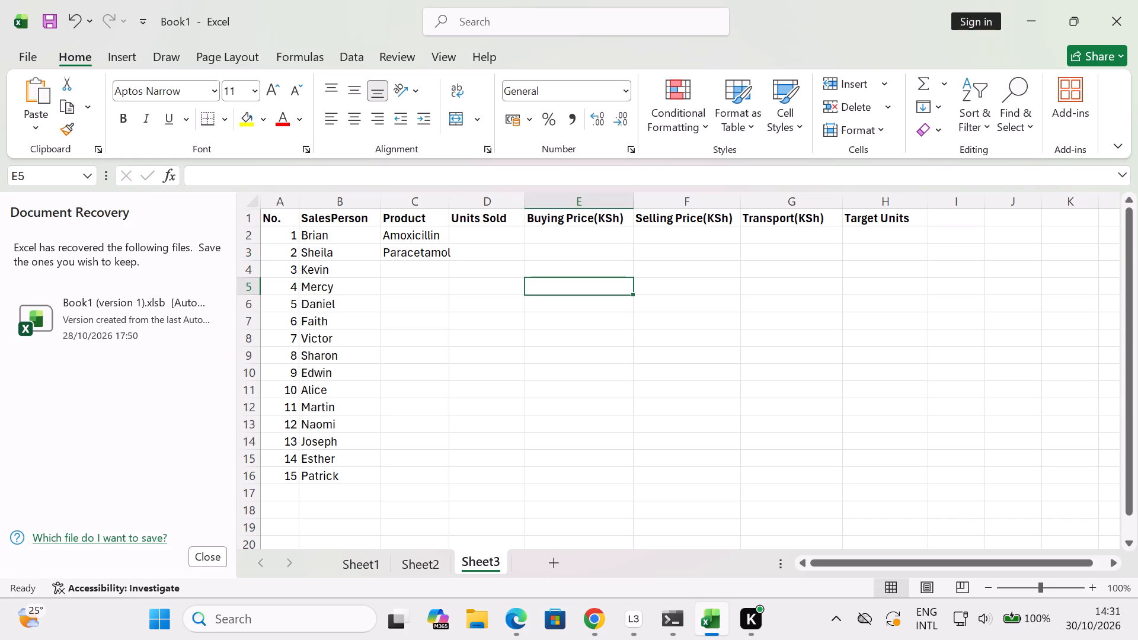
{"action": "left_click_drag", "start_coordinate": [446, 199], "coordinate": [462, 205]}
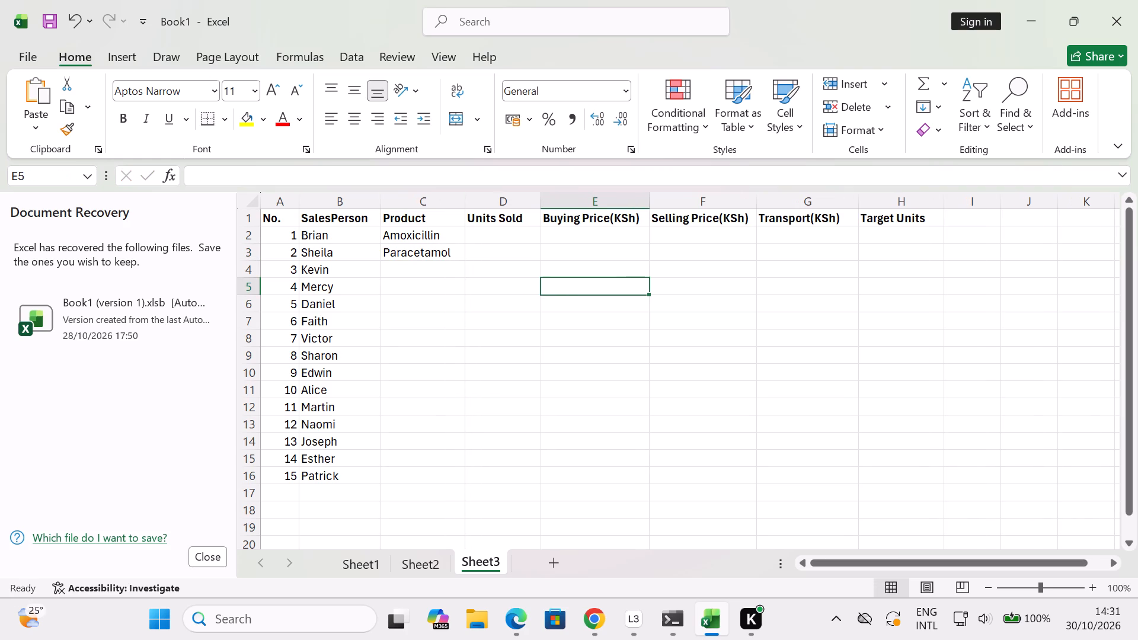
Continue the Product column with Cetirizine in C4 and Metformin in C5.
{"action": "left_click", "coordinate": [449, 268]}
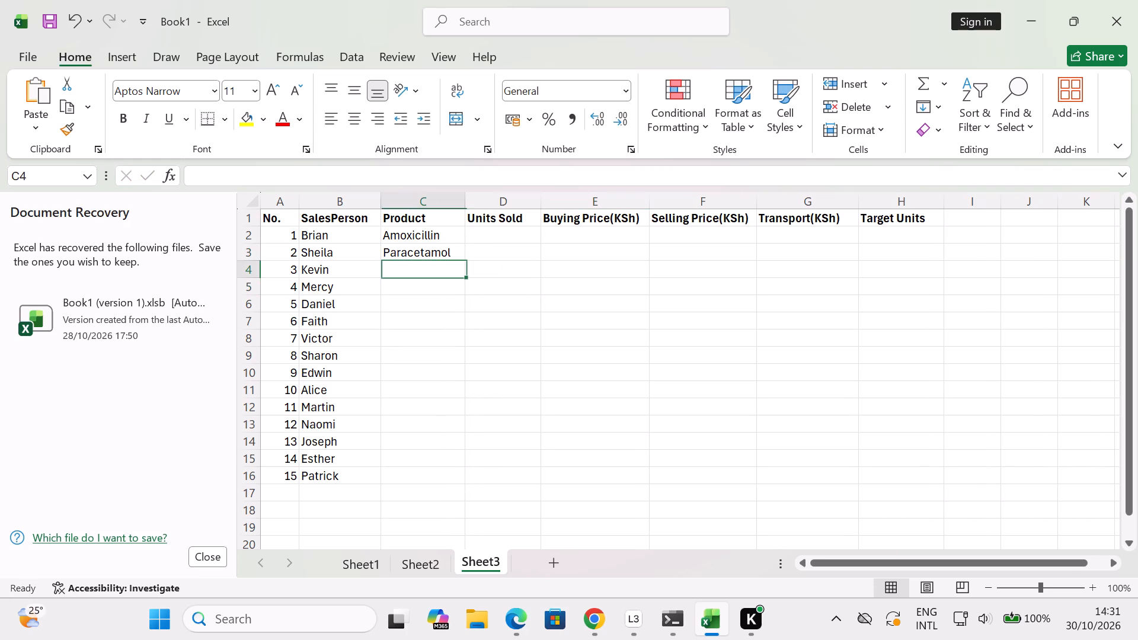
{"action": "type", "text": "Cetra"}
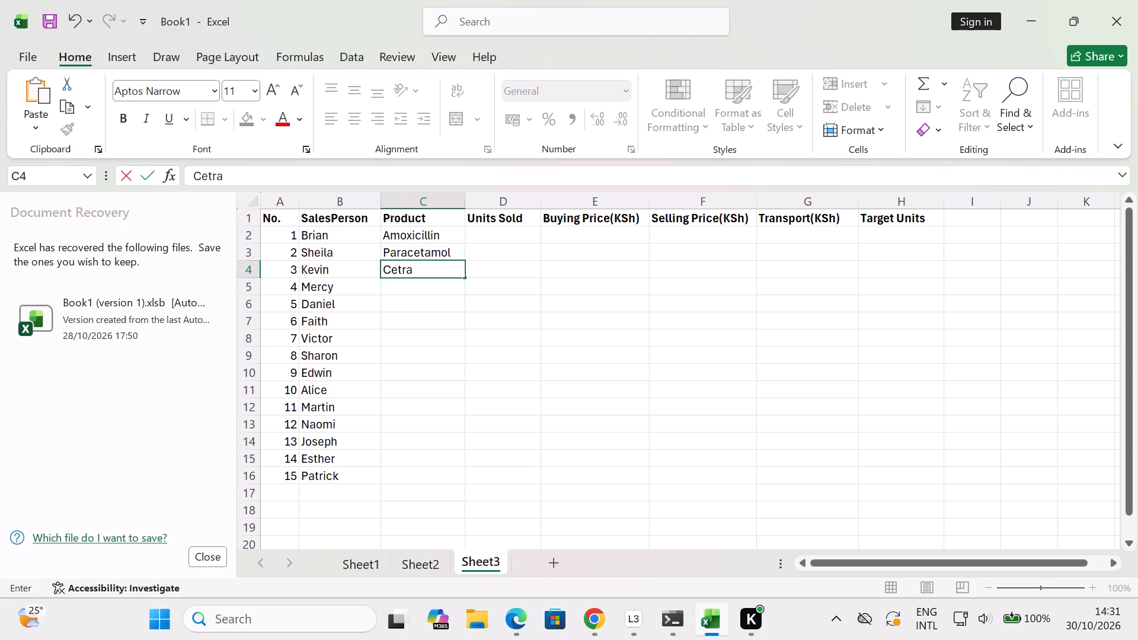
{"action": "key", "text": "BackSpace"}
{"action": "key", "text": "BackSpace"}
{"action": "key", "text": "i"}
{"action": "key", "text": "r"}
{"action": "key", "text": "i"}
{"action": "key", "text": "z"}
{"action": "type", "text": "ine"}
{"action": "key", "text": "Down"}
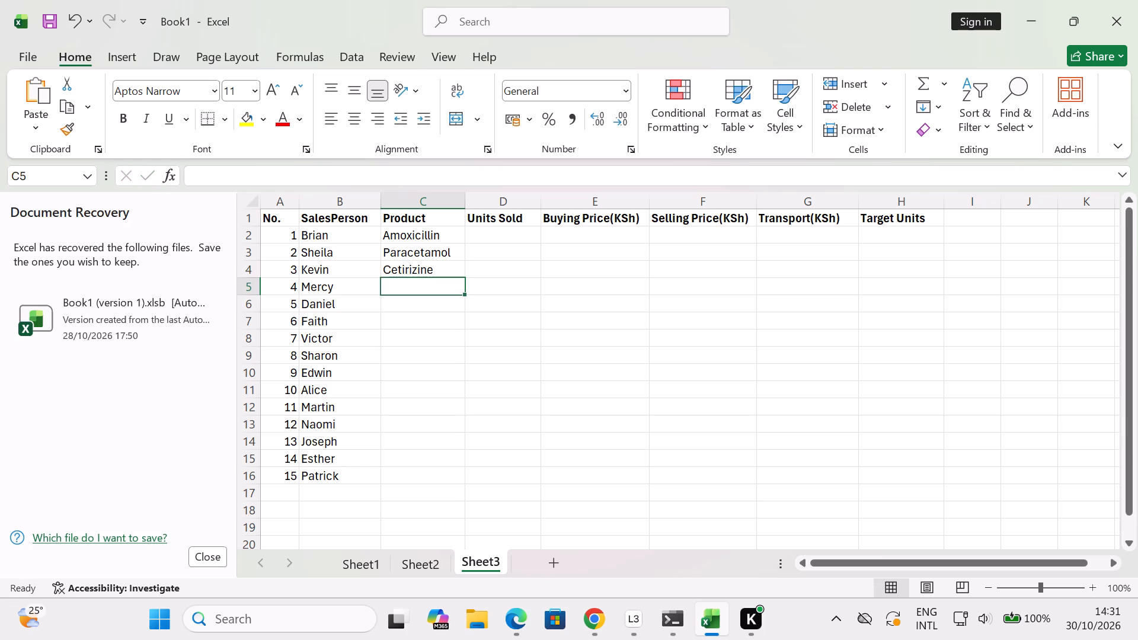
{"action": "type", "text": "Metformin"}
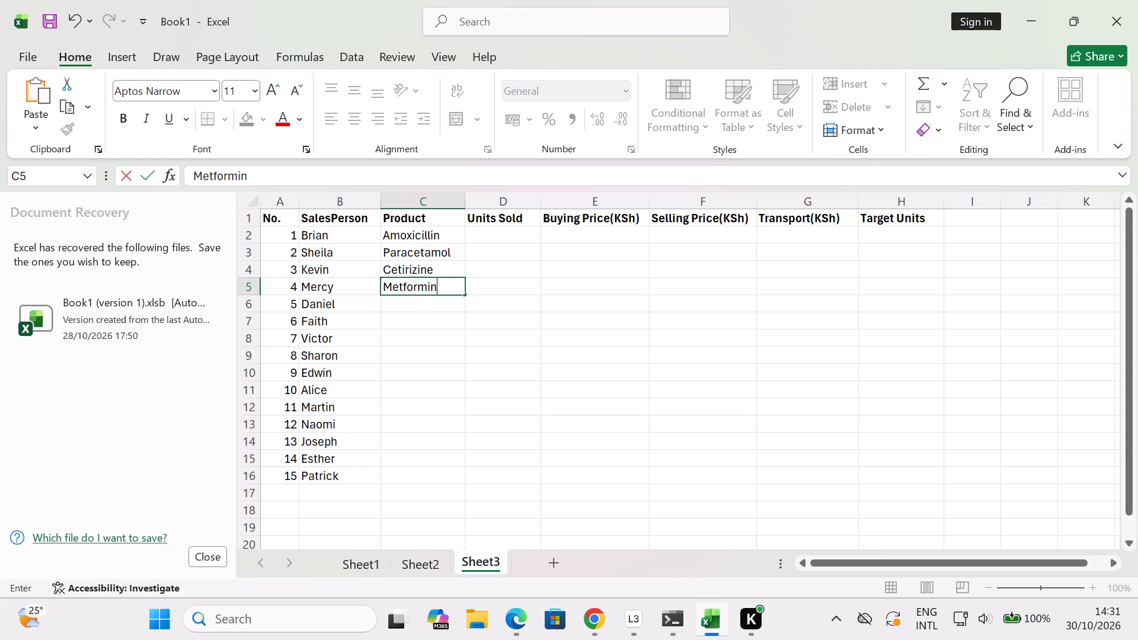
{"action": "key", "text": "Down"}
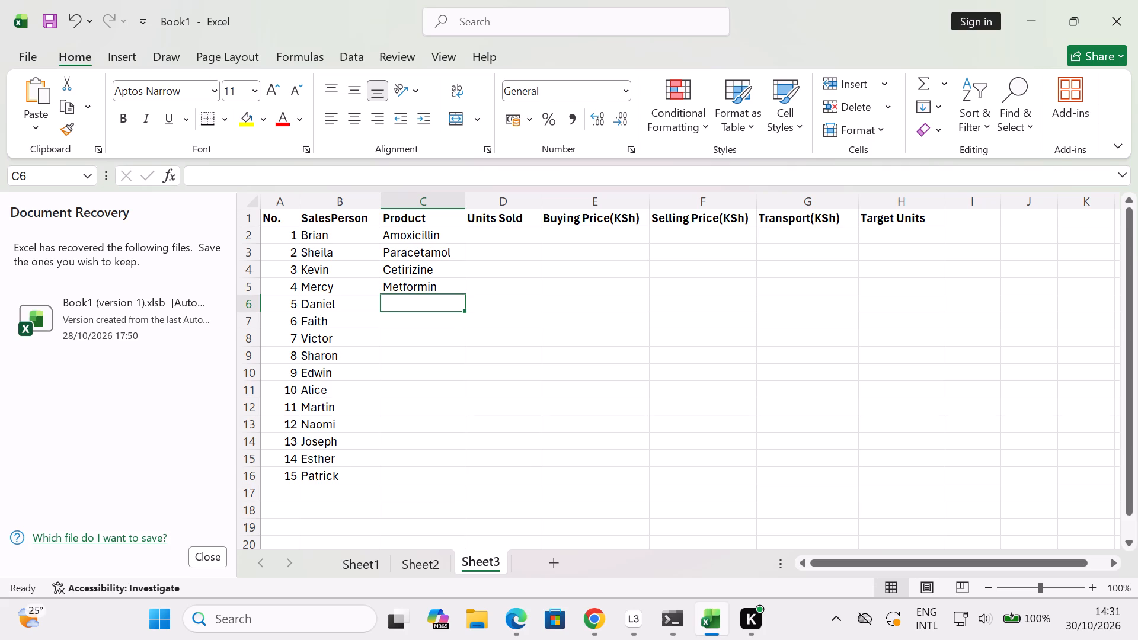
Enter Omeprazole in C6 and Ibuprofen in C7 of the Product column.
{"action": "type", "text": "Om"}
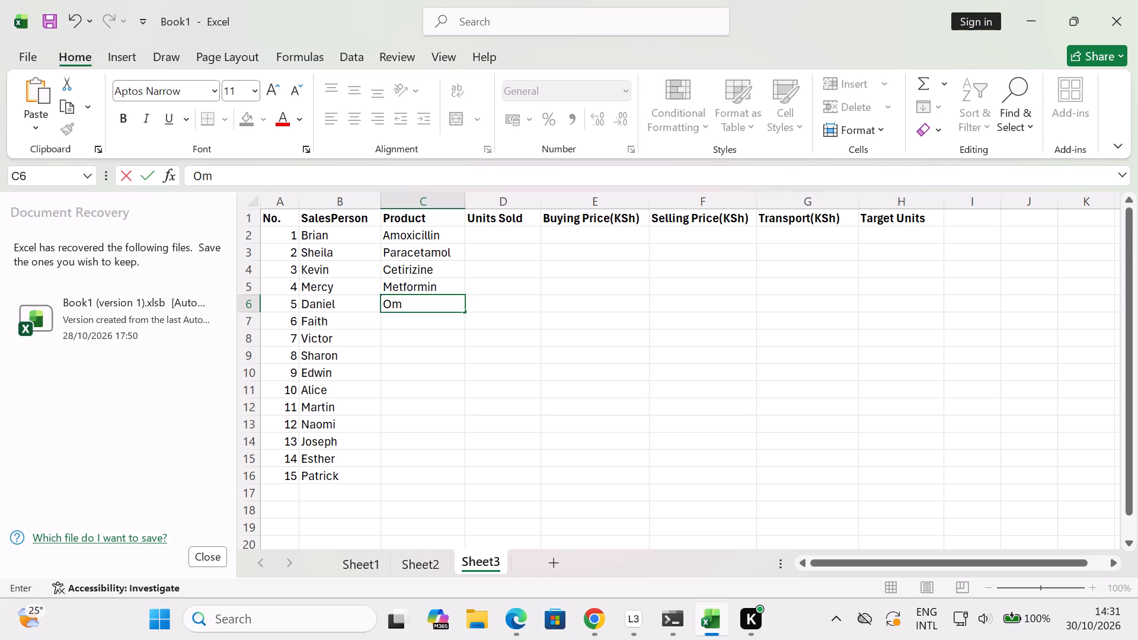
{"action": "key", "text": "e"}
{"action": "key", "text": "p"}
{"action": "type", "text": "razole"}
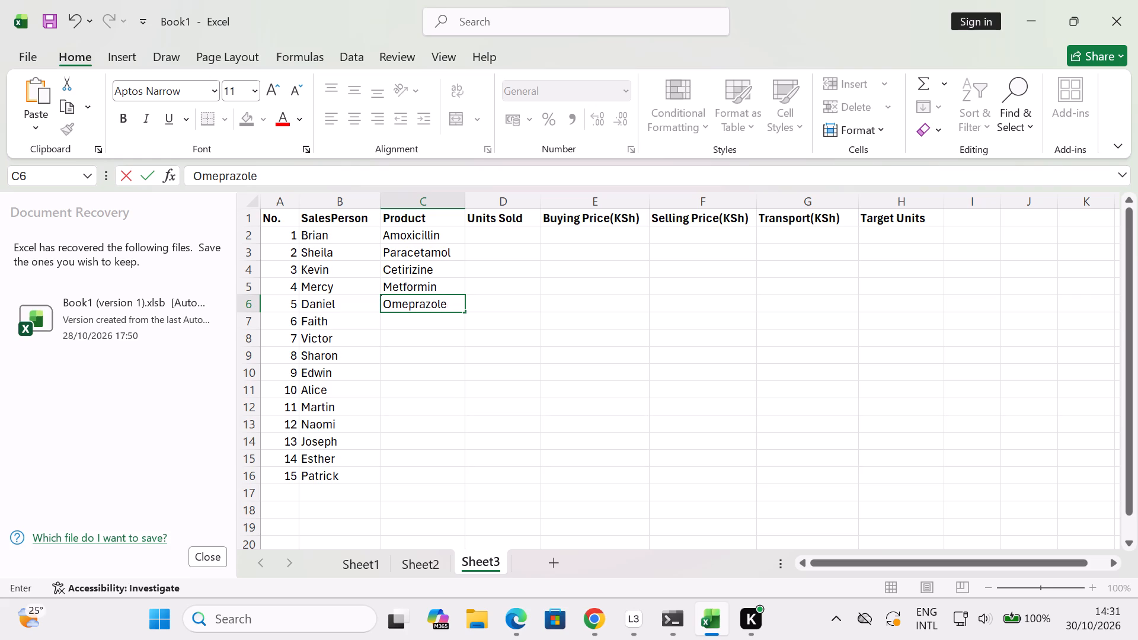
{"action": "key", "text": "Down"}
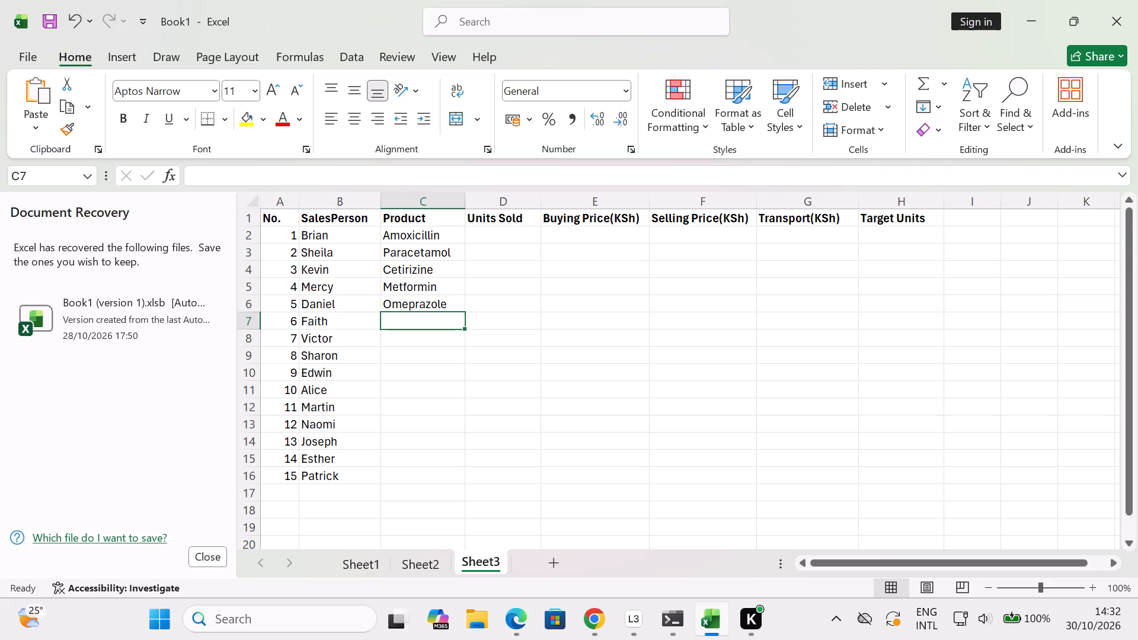
{"action": "key", "text": "shift+i"}
{"action": "key", "text": "b"}
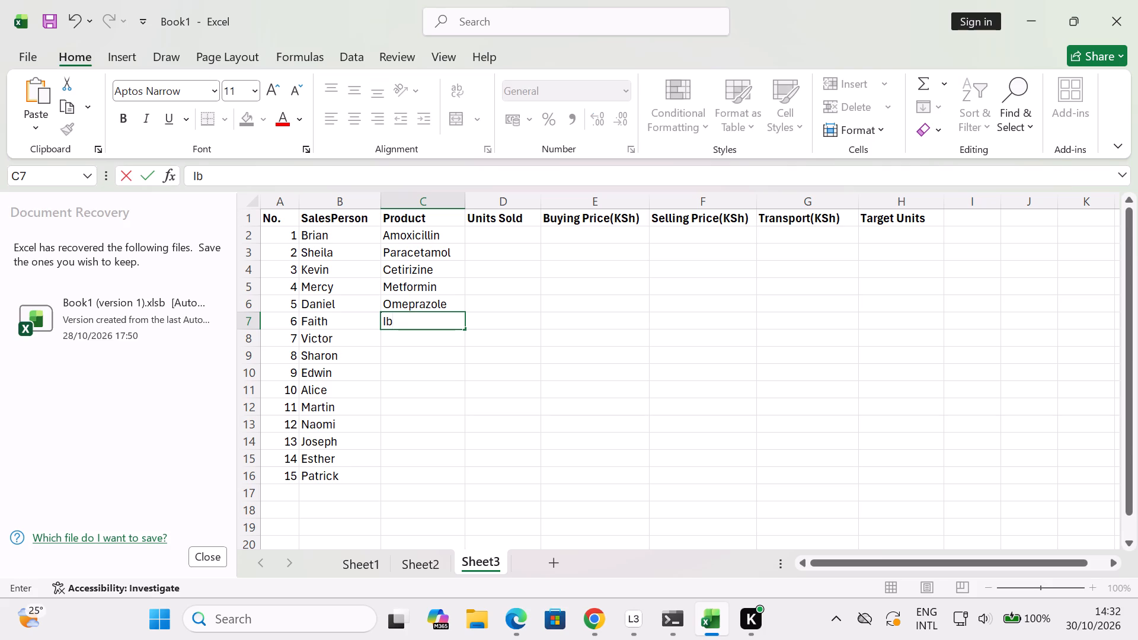
{"action": "key", "text": "u"}
{"action": "key", "text": "p"}
{"action": "type", "text": "rofen"}
{"action": "key", "text": "Down"}
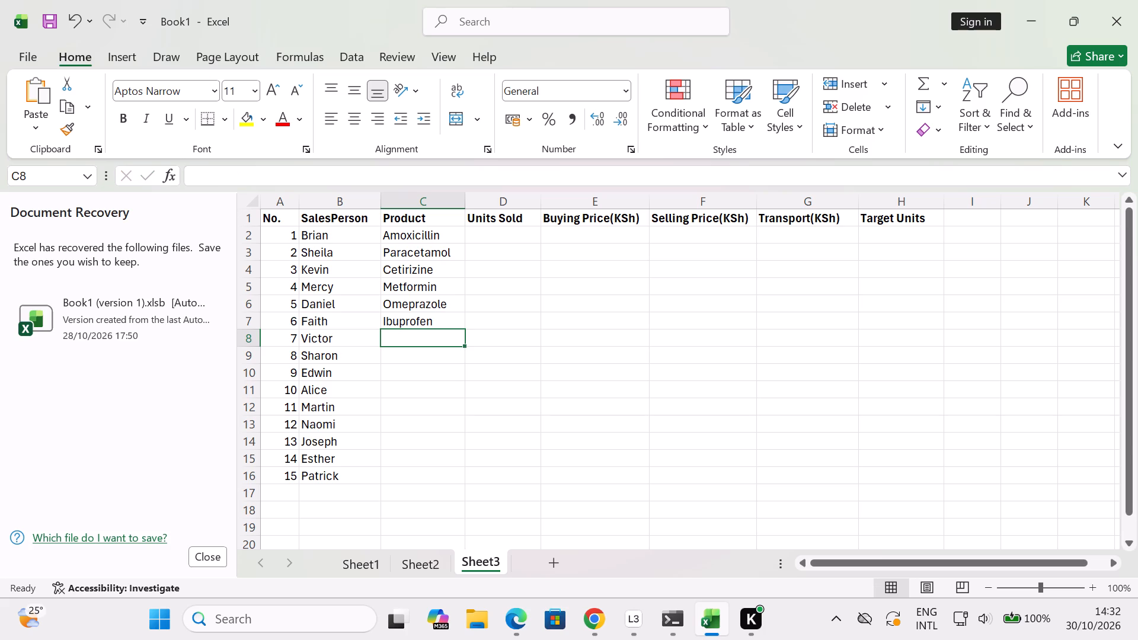
Enter Azithromycin in C8 and Vitamin C in C9 of the Product column.
{"action": "type", "text": "Az"}
{"action": "key", "text": "i"}
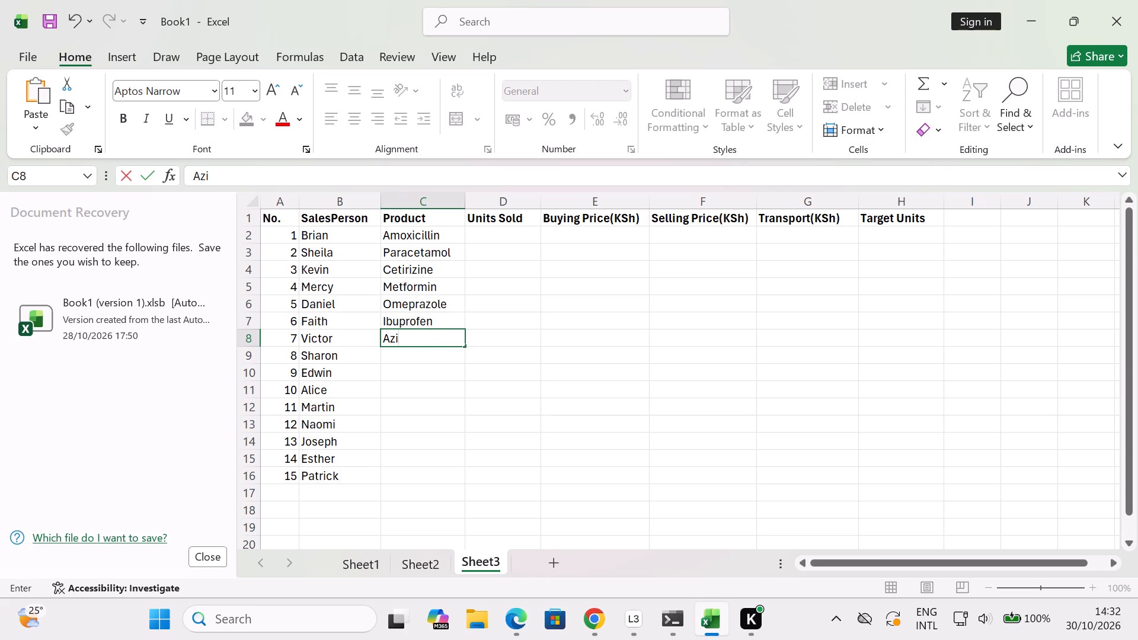
{"action": "type", "text": "thro"}
{"action": "type", "text": "mycin"}
{"action": "key", "text": "Down"}
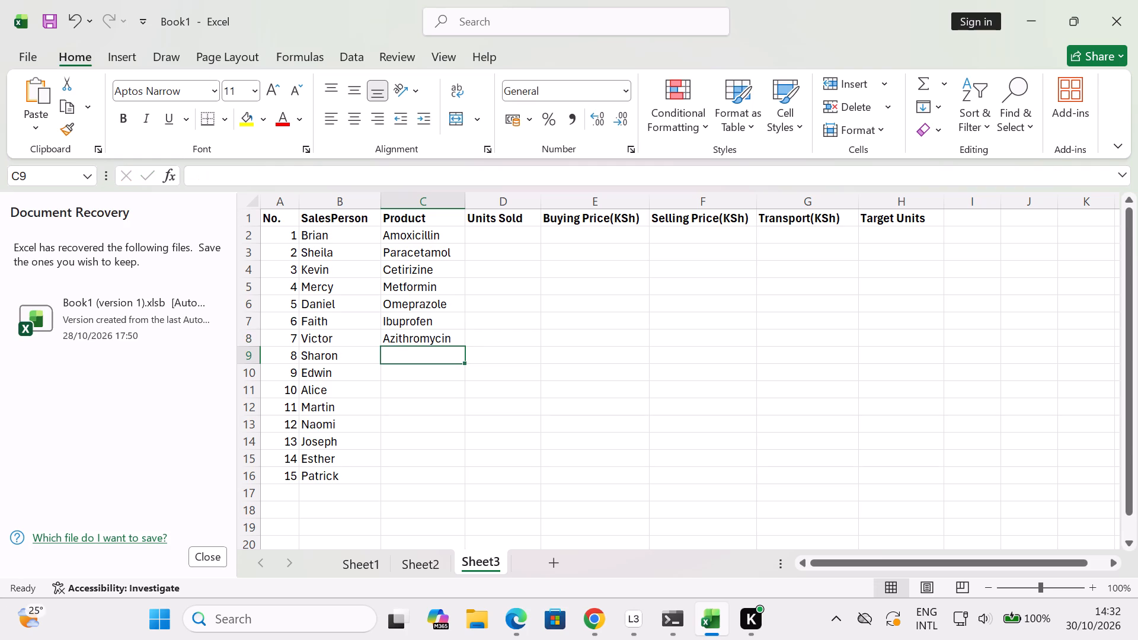
{"action": "type", "text": "Vita"}
{"action": "type", "text": "min"}
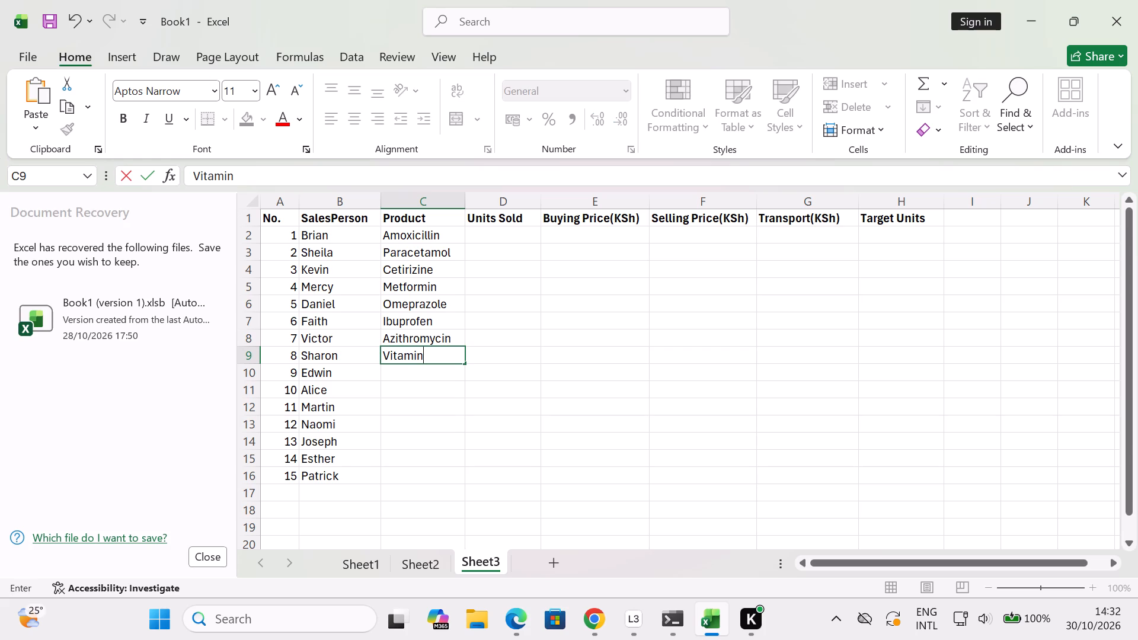
{"action": "key", "text": "space"}
{"action": "key", "text": "shift+c"}
{"action": "key", "text": "Down"}
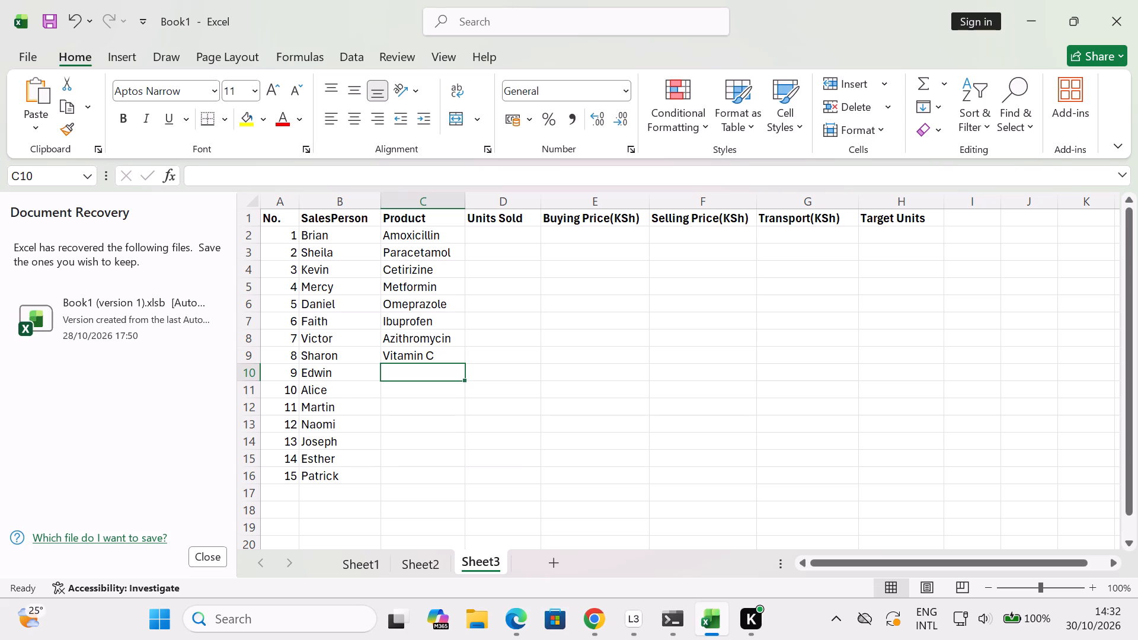
Enter Dichlofenac in C10 and Cough Syrup in C11 of the Product column.
{"action": "key", "text": "shift+d"}
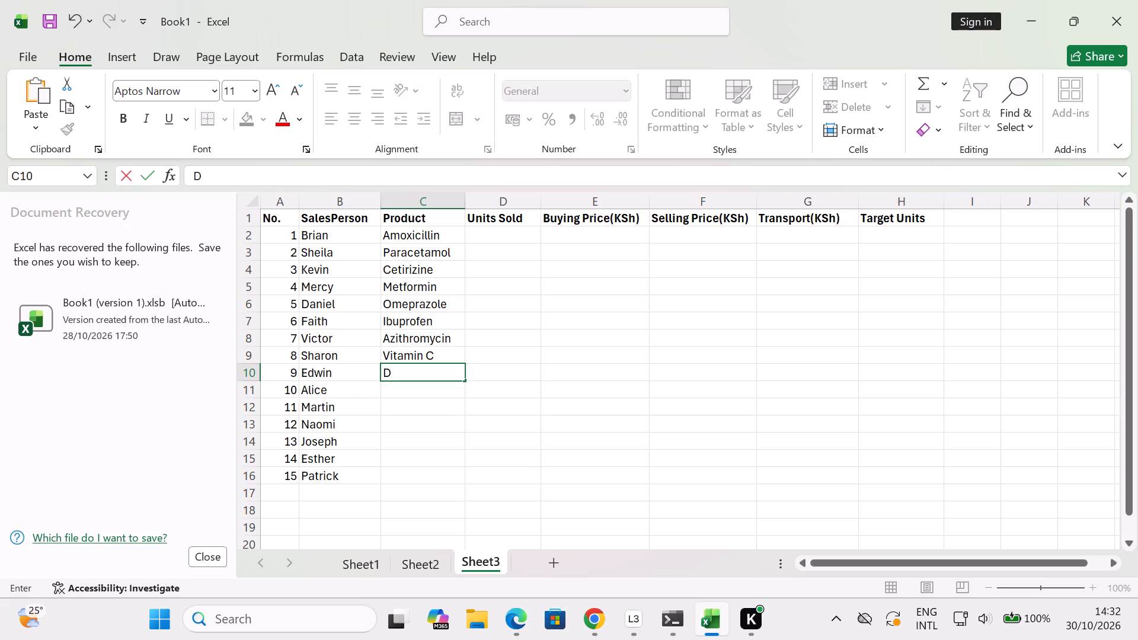
{"action": "key", "text": "i"}
{"action": "type", "text": "chlo"}
{"action": "type", "text": "fenac"}
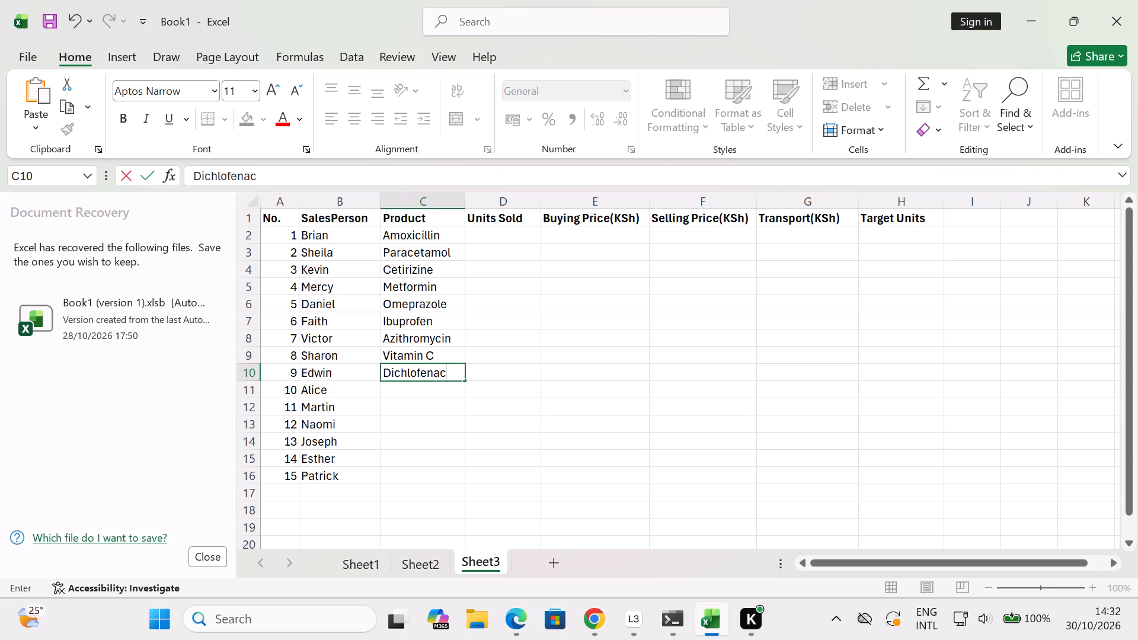
{"action": "key", "text": "Down"}
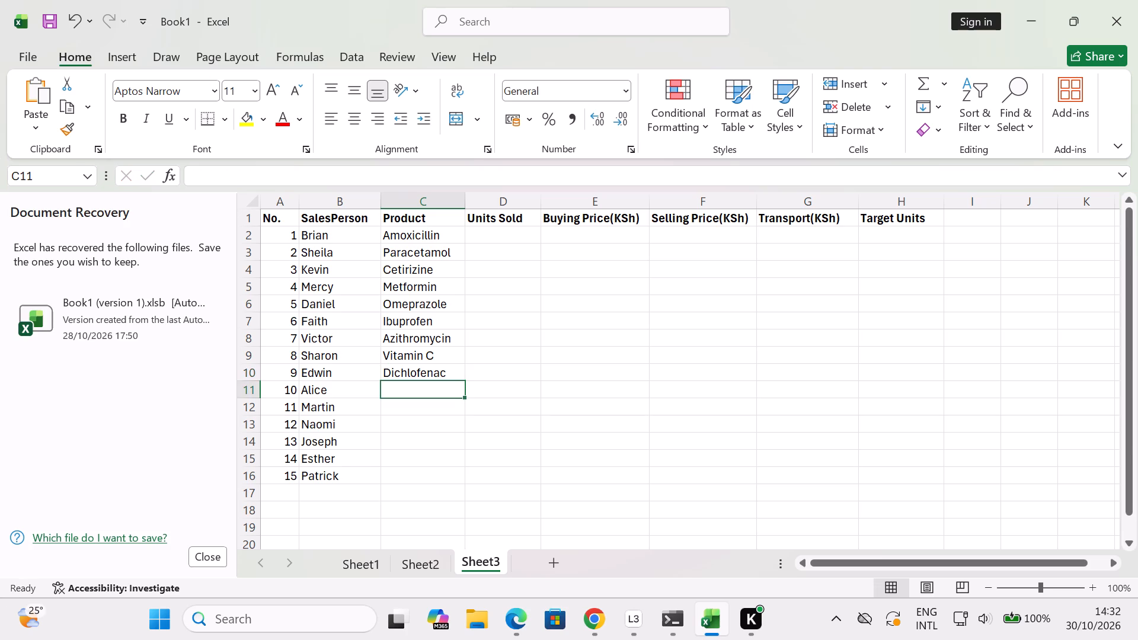
{"action": "key", "text": "shift+c"}
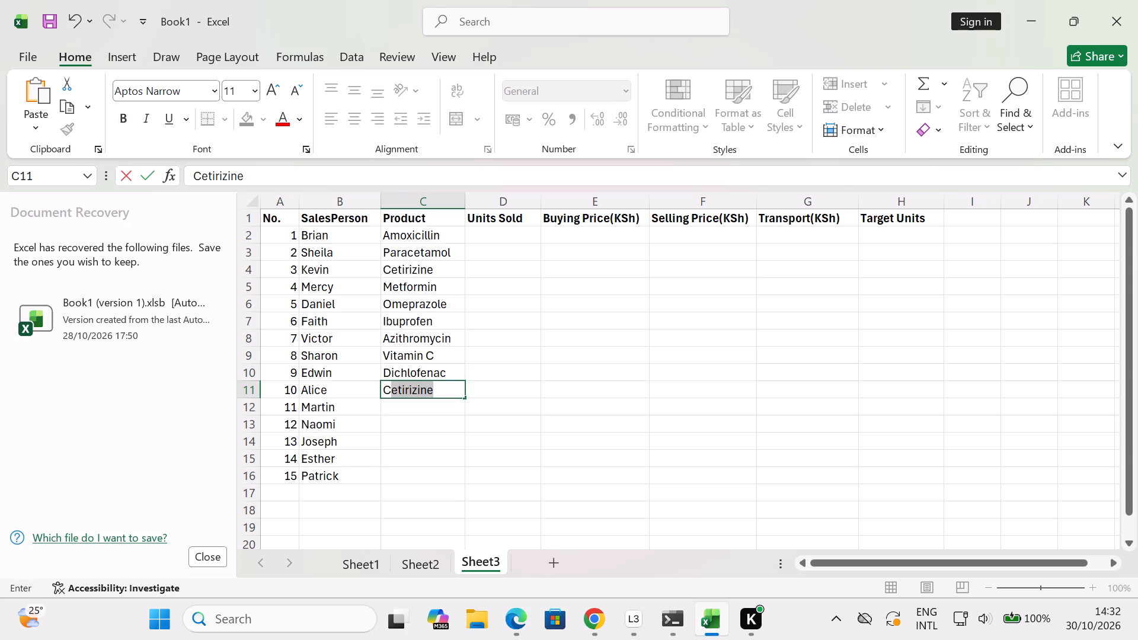
{"action": "type", "text": "ou"}
{"action": "type", "text": "gh"}
{"action": "key", "text": "space"}
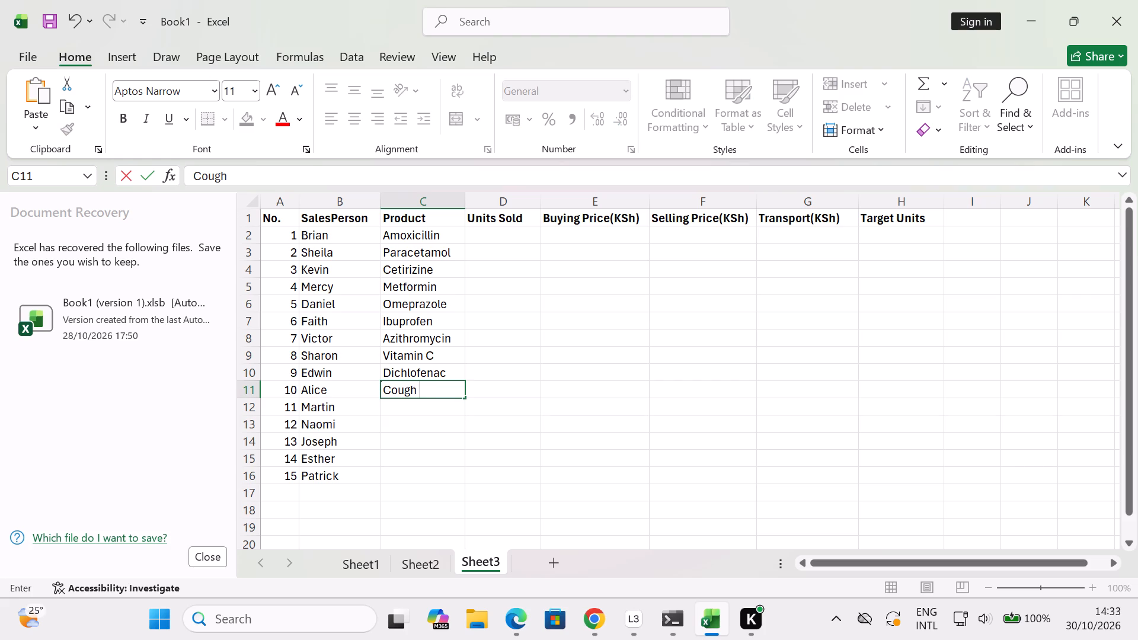
{"action": "key", "text": "shift+s"}
{"action": "type", "text": "yr"}
{"action": "key", "text": "u"}
{"action": "key", "text": "p"}
{"action": "key", "text": "Down"}
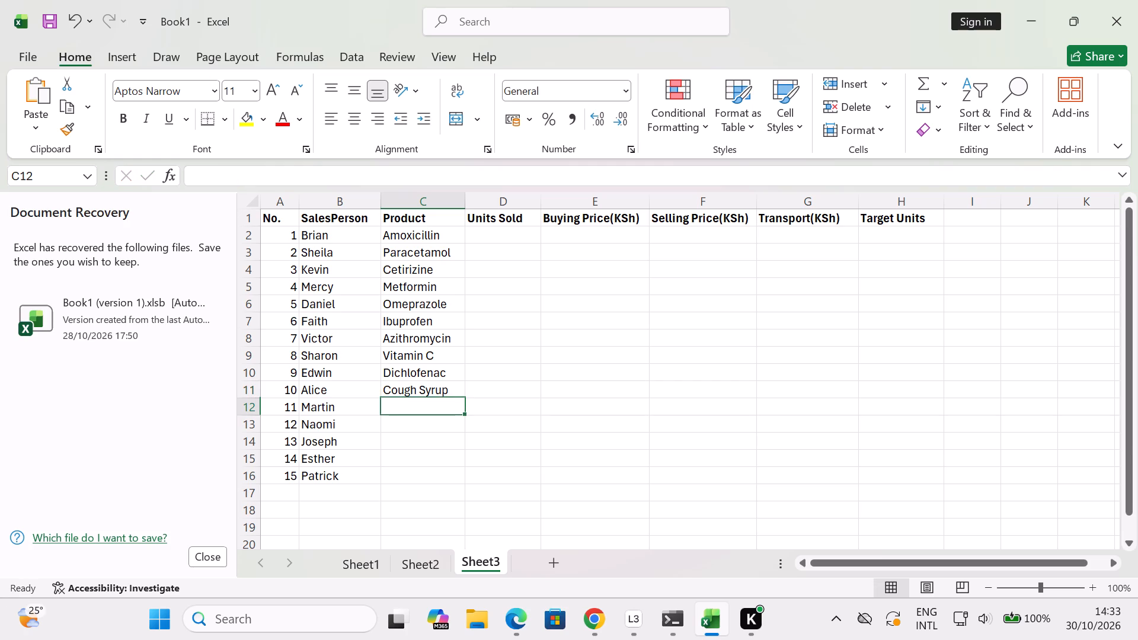
Enter Antacid in C12 and Insulin in C13 of the Product column.
{"action": "key", "text": "shift+a"}
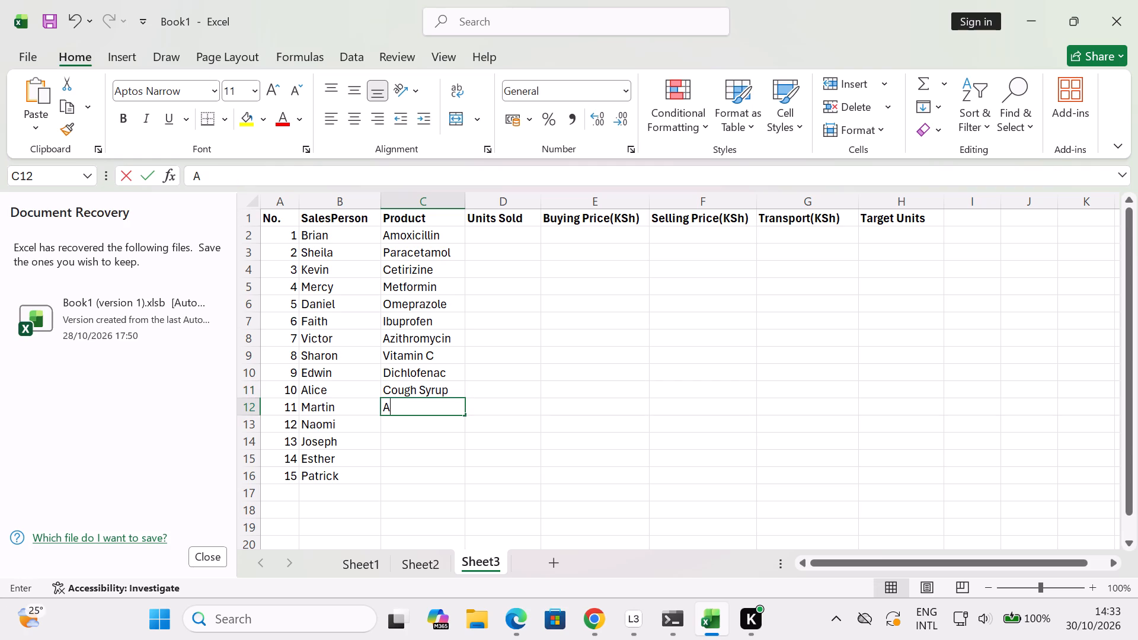
{"action": "type", "text": "ntacid"}
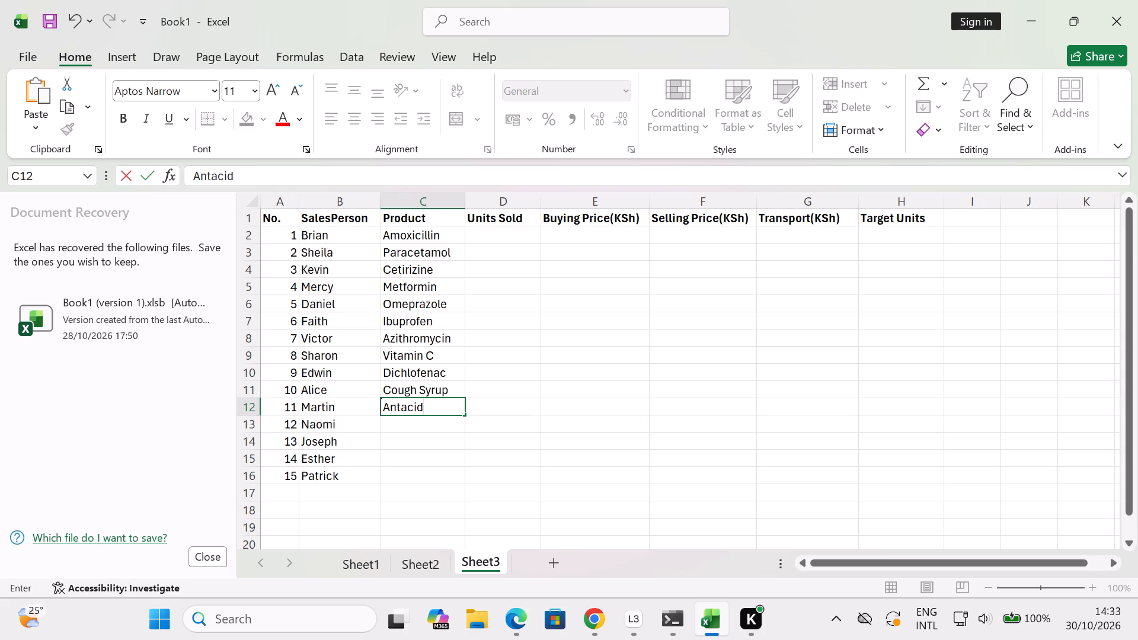
{"action": "key", "text": "Down"}
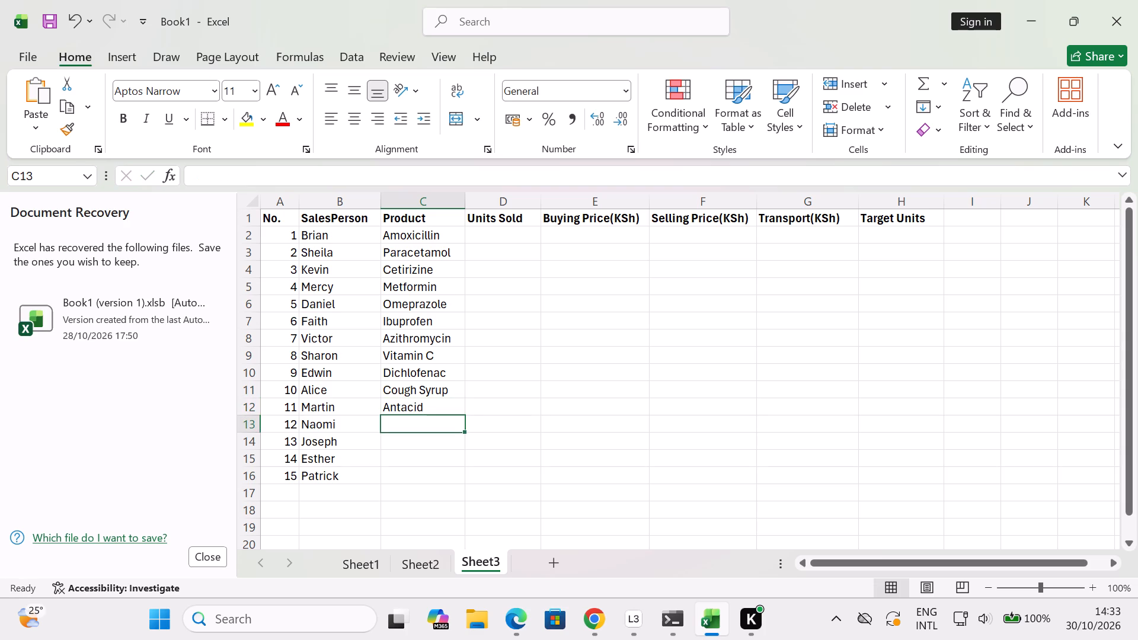
{"action": "key", "text": "shift+i"}
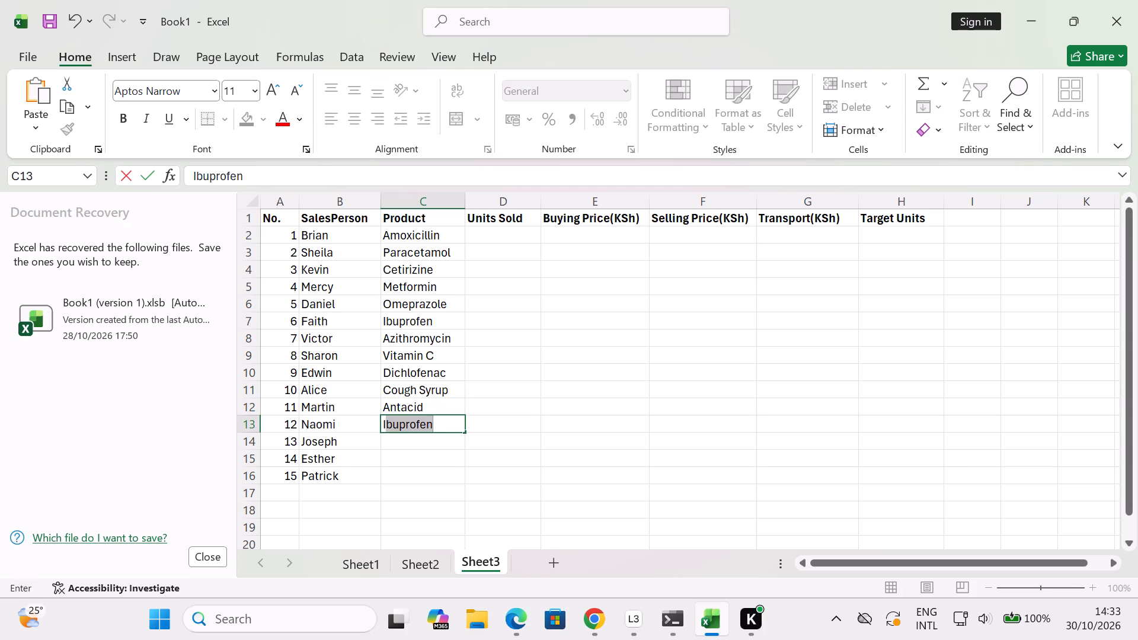
{"action": "type", "text": "ns"}
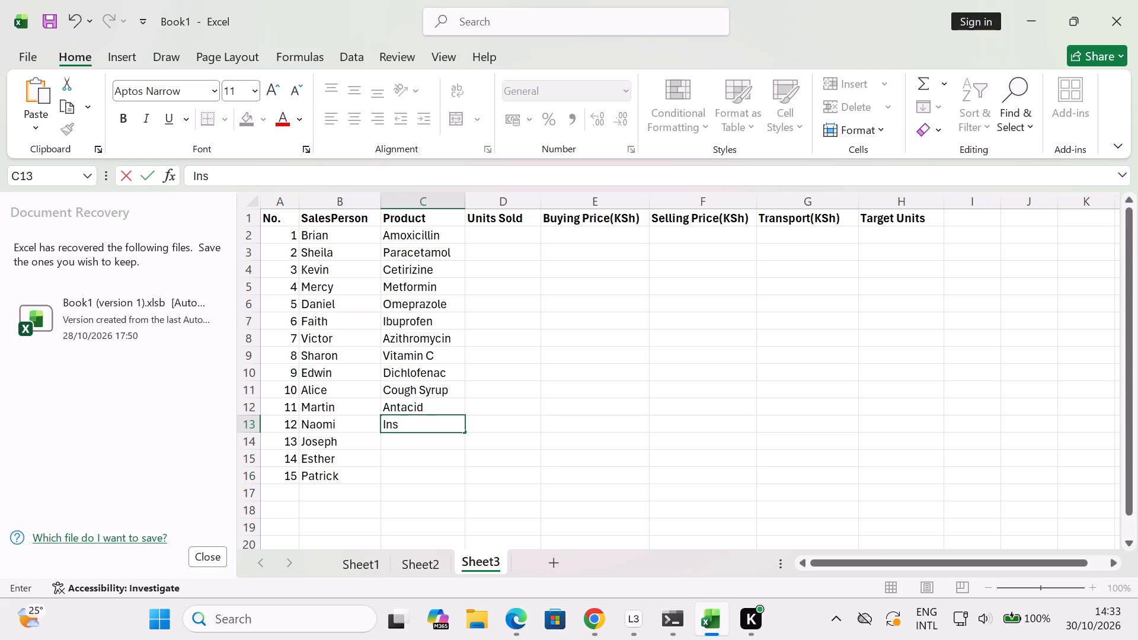
{"action": "type", "text": "ulin"}
{"action": "key", "text": "Down"}
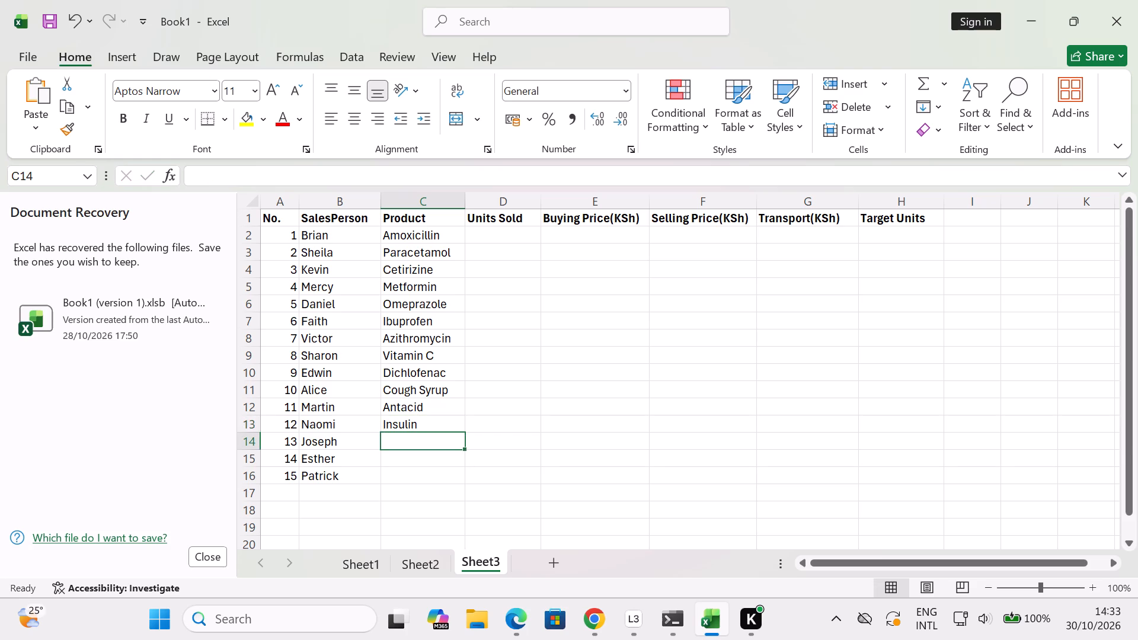
Enter Multivitamins in C14 of the Product column.
{"action": "type", "text": "Mu"}
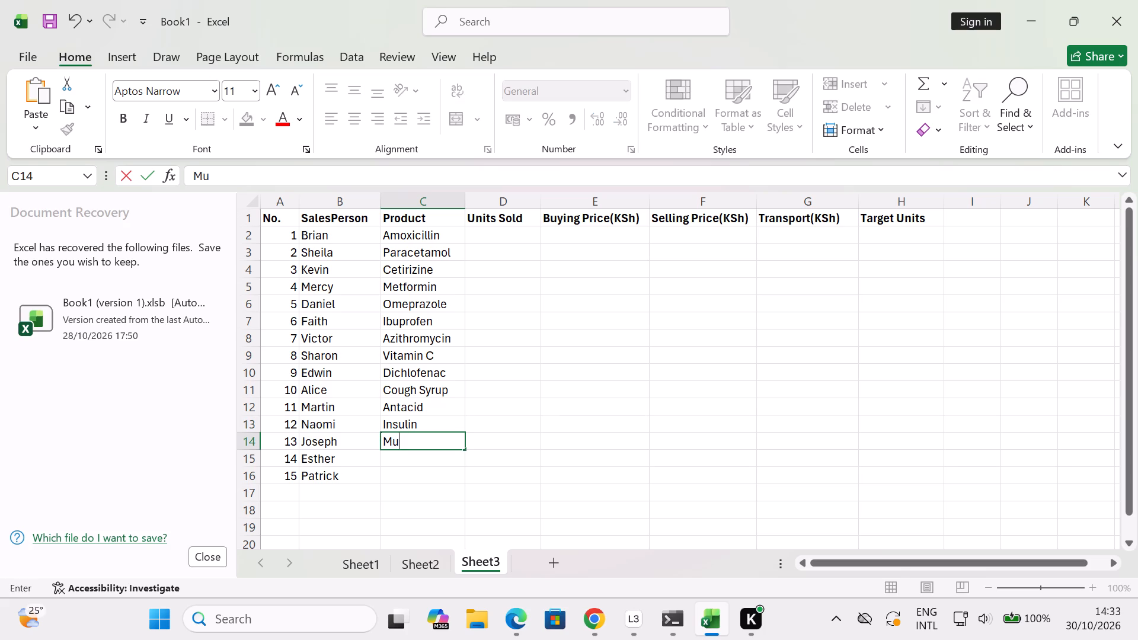
{"action": "key", "text": "l"}
{"action": "type", "text": "ti"}
{"action": "type", "text": "vitamins"}
{"action": "key", "text": "Down"}
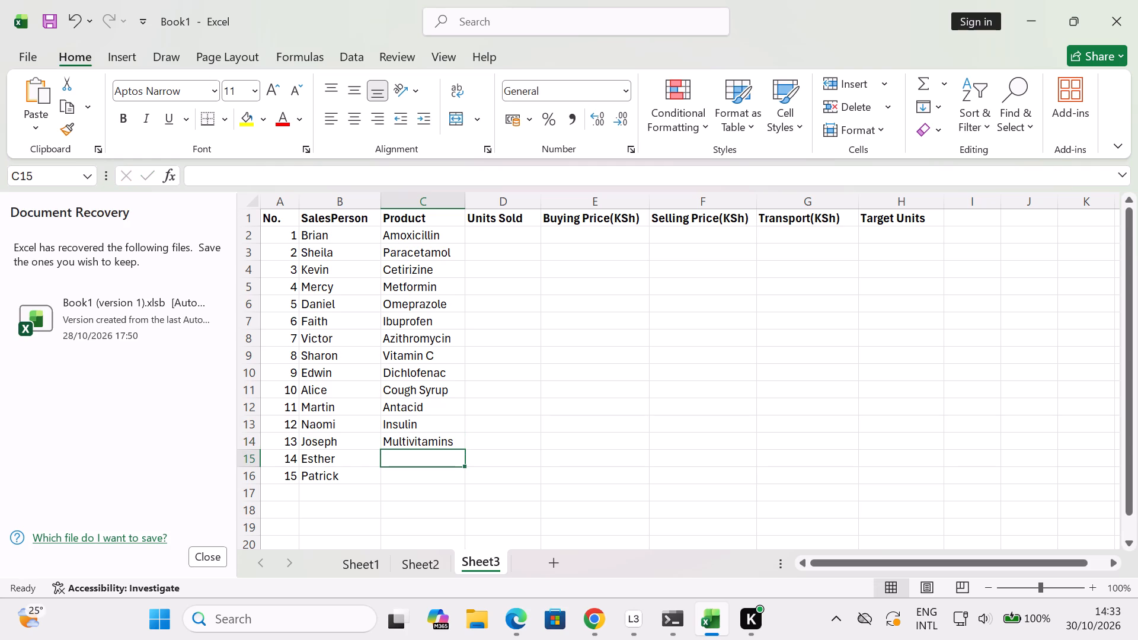
Complete the Product column with Salbutamol in C15 and ORS in C16.
{"action": "key", "text": "shift+s"}
{"action": "type", "text": "ul"}
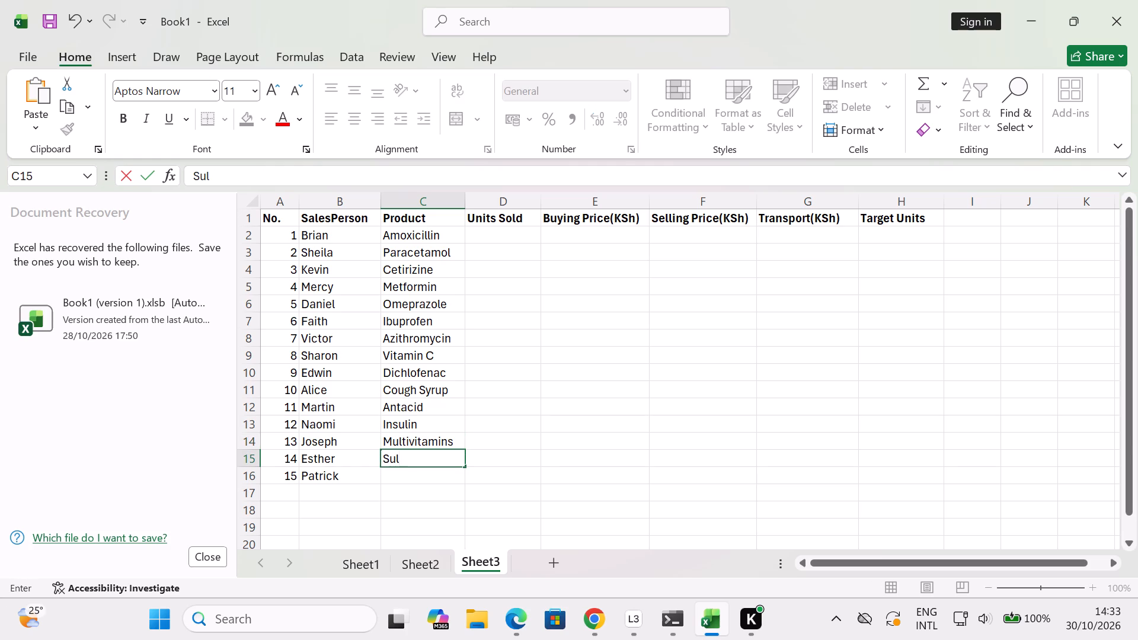
{"action": "key", "text": "BackSpace"}
{"action": "key", "text": "BackSpace"}
{"action": "key", "text": "a"}
{"action": "key", "text": "l"}
{"action": "type", "text": "bu"}
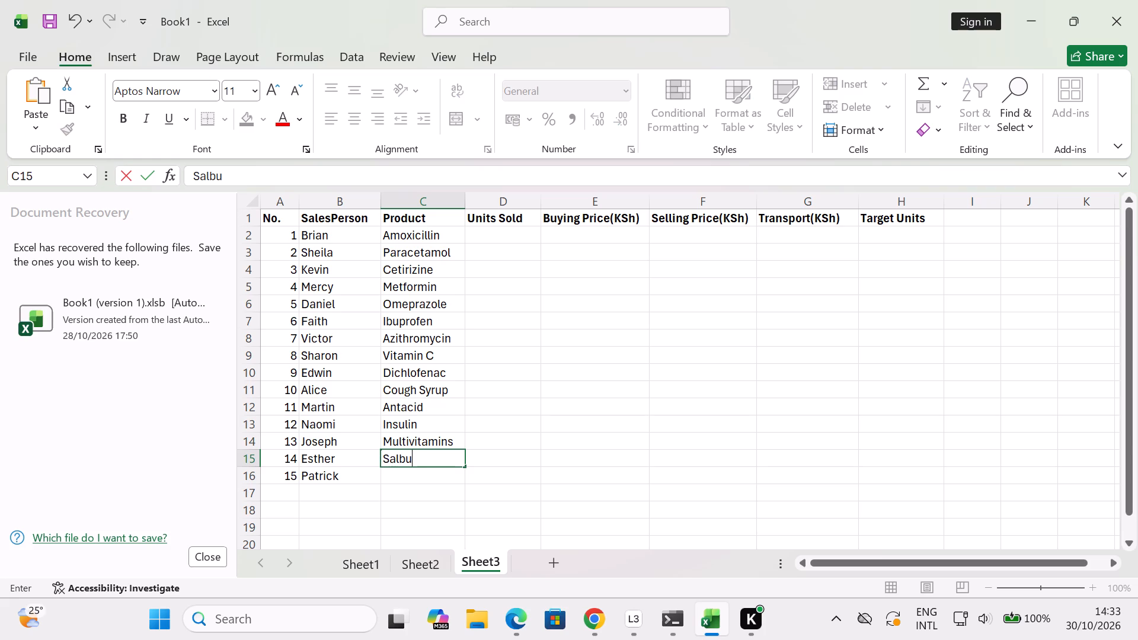
{"action": "type", "text": "tamol"}
{"action": "key", "text": "Down"}
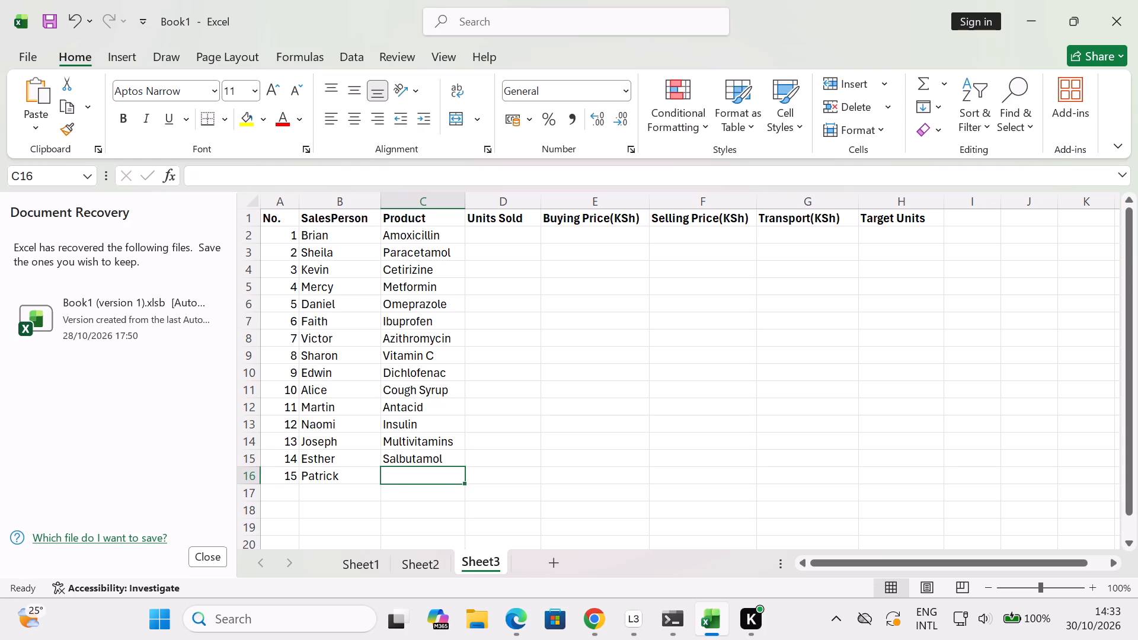
{"action": "key", "text": "shift+o"}
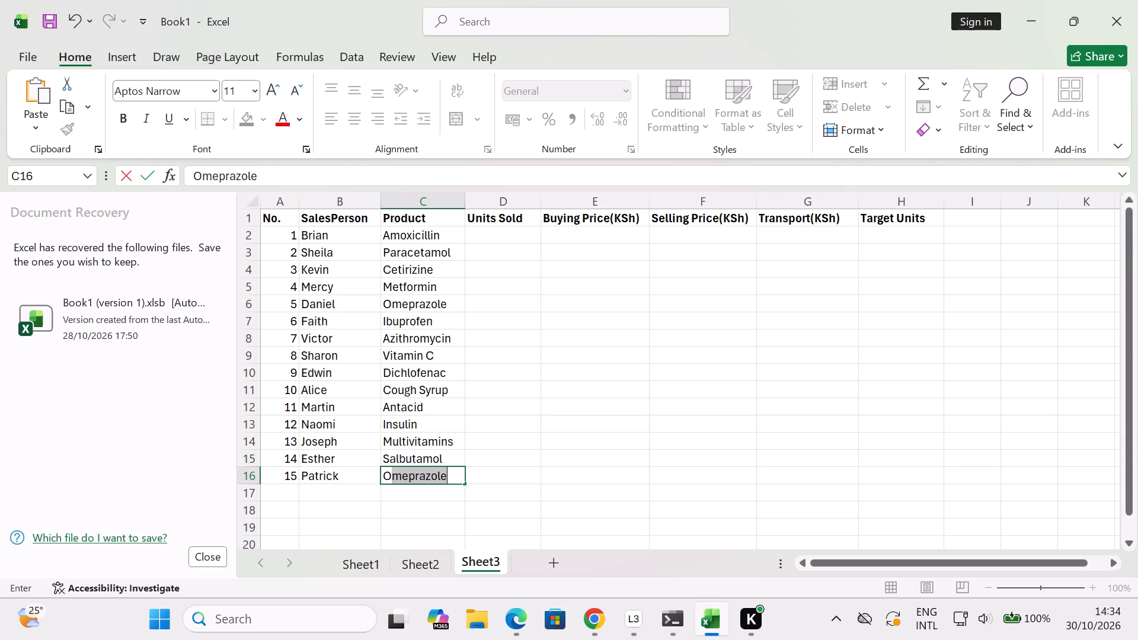
{"action": "type", "text": "RS"}
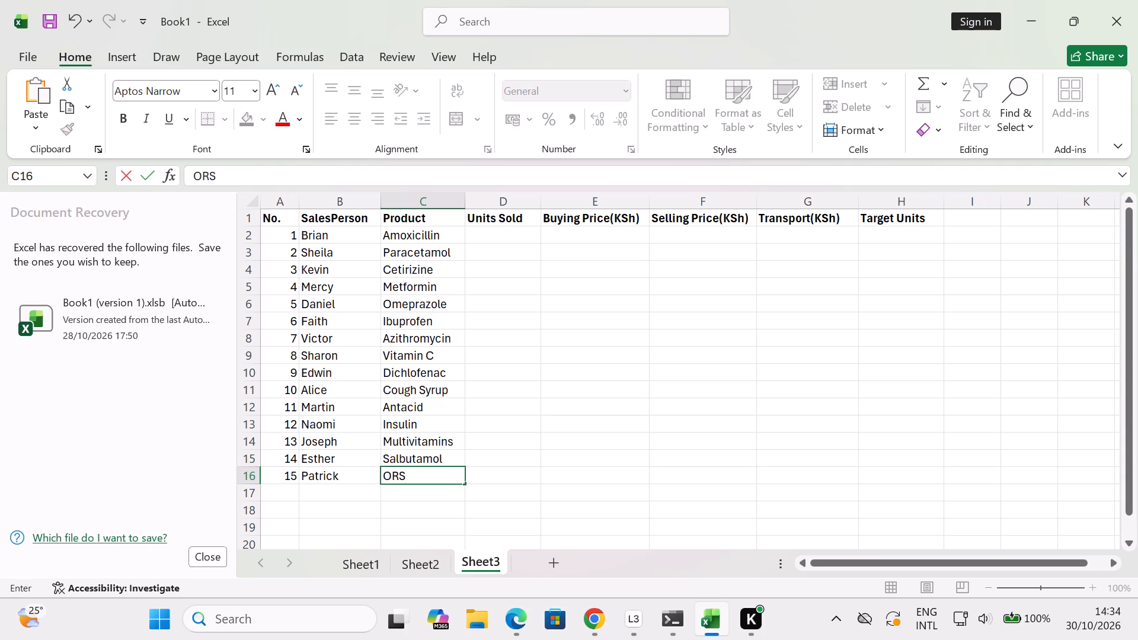
Fill the Units Sold column from D2 to D5 with 120, 200, 95 and 150.
{"action": "left_click", "coordinate": [516, 232]}
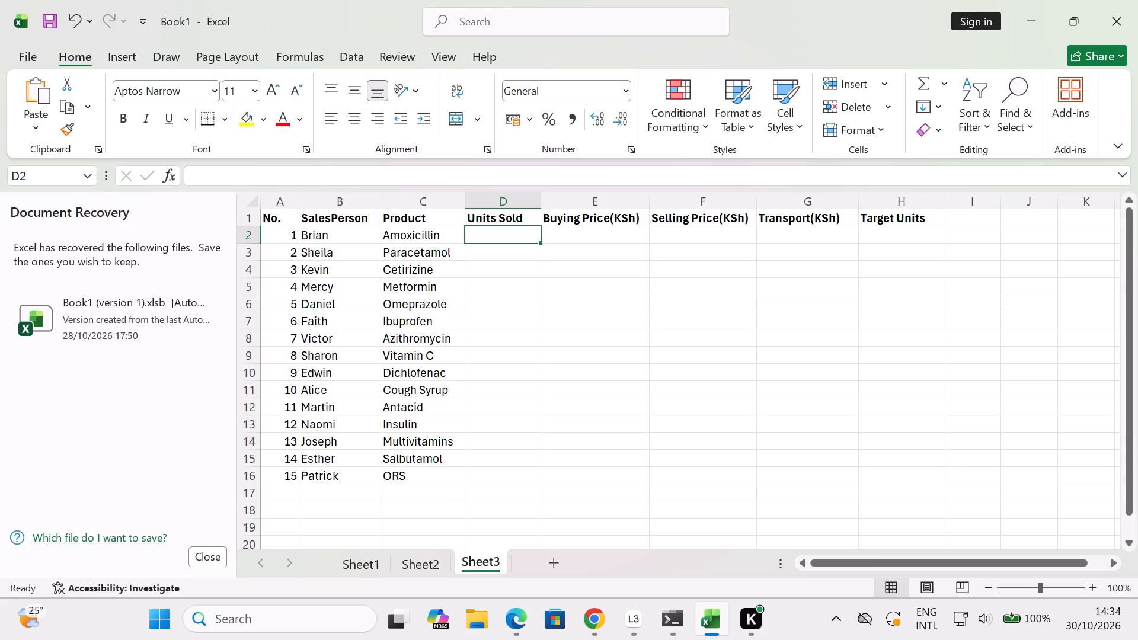
{"action": "type", "text": "12"}
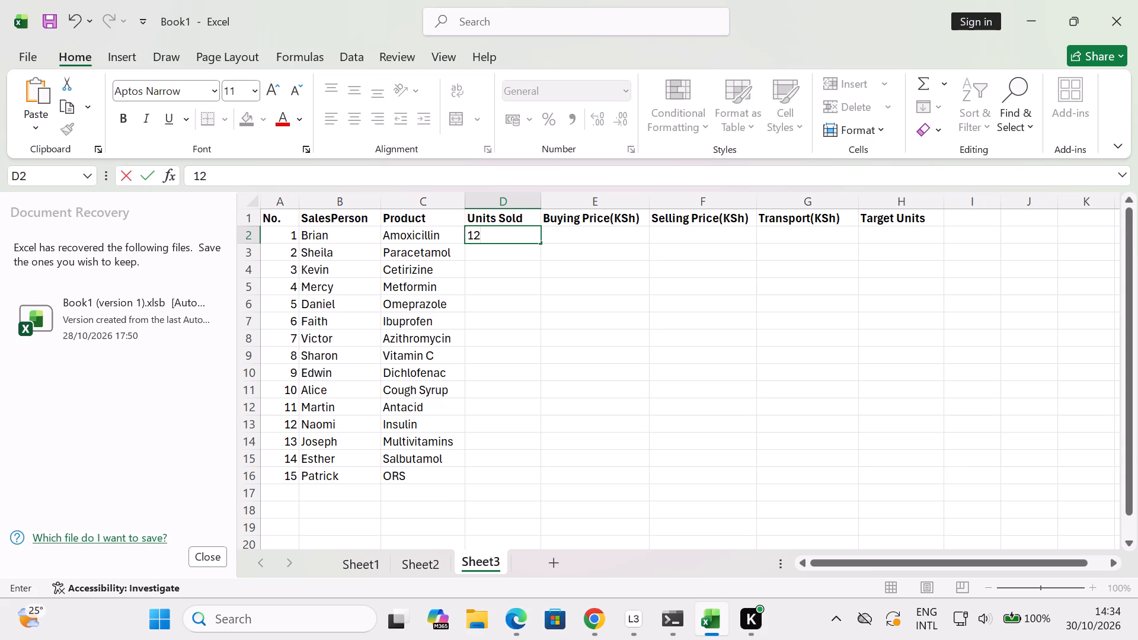
{"action": "key", "text": "0"}
{"action": "key", "text": "Down"}
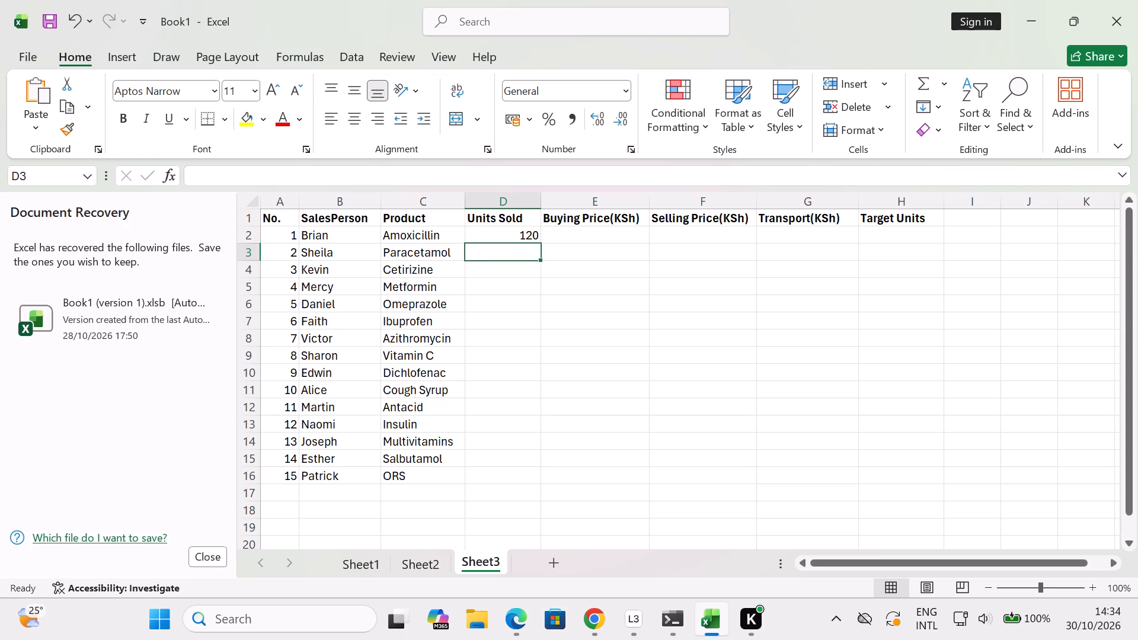
{"action": "type", "text": "200"}
{"action": "key", "text": "Down"}
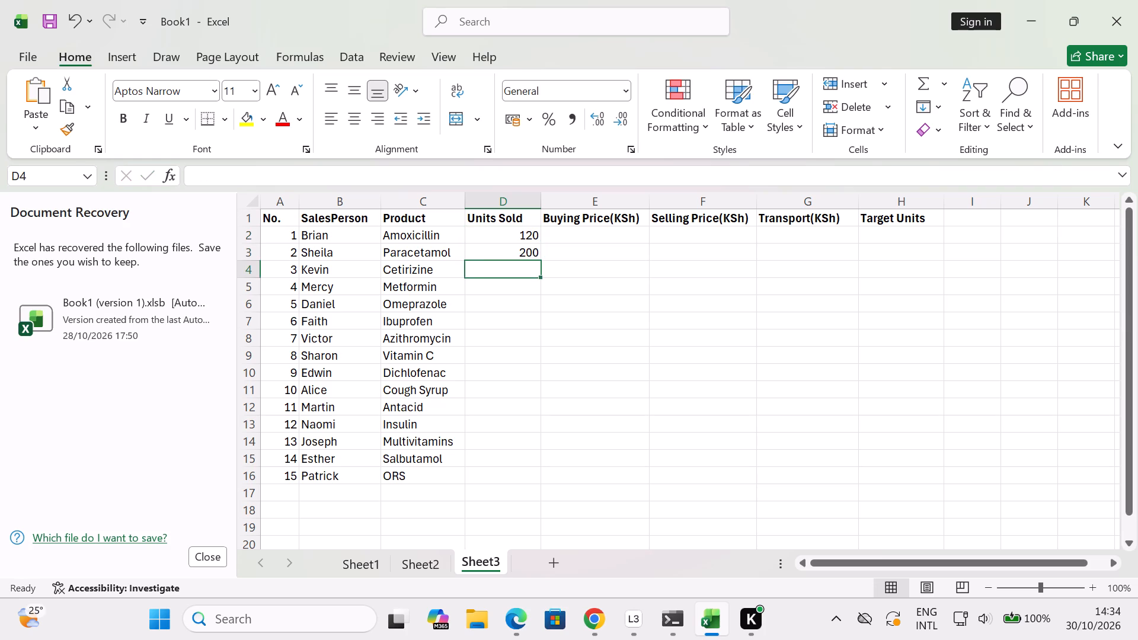
{"action": "type", "text": "95"}
{"action": "key", "text": "Down"}
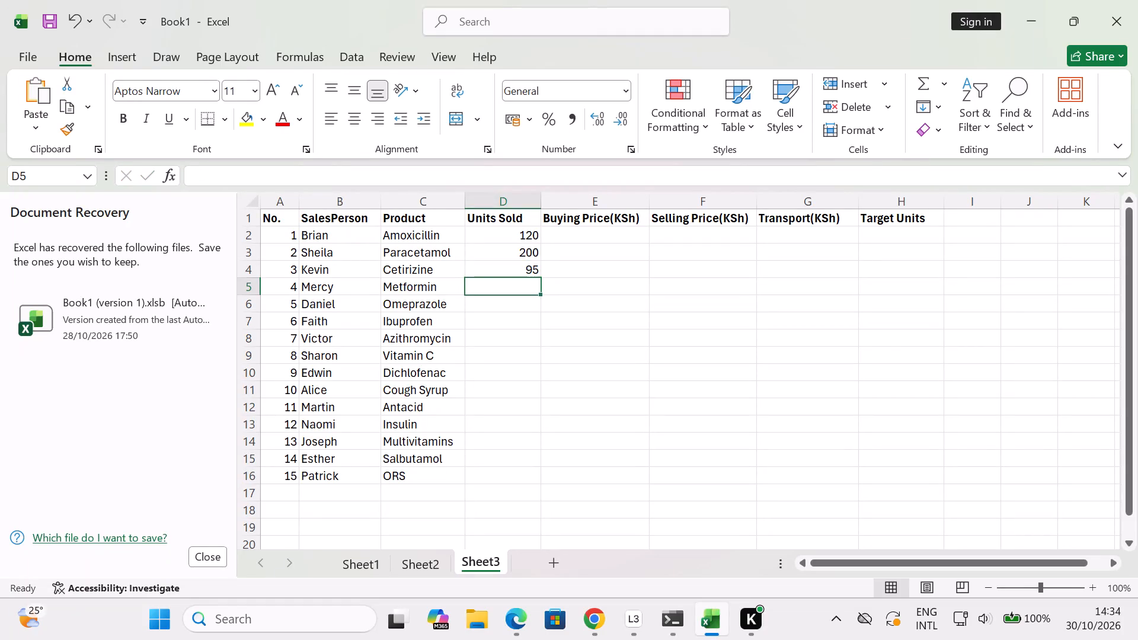
{"action": "type", "text": "150"}
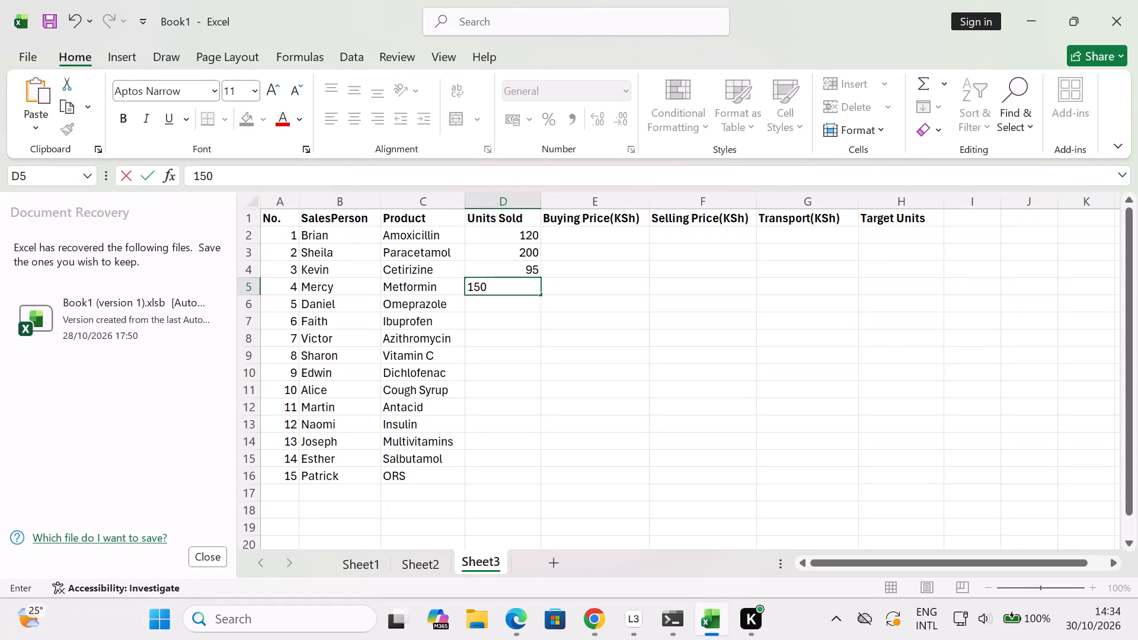
{"action": "key", "text": "Down"}
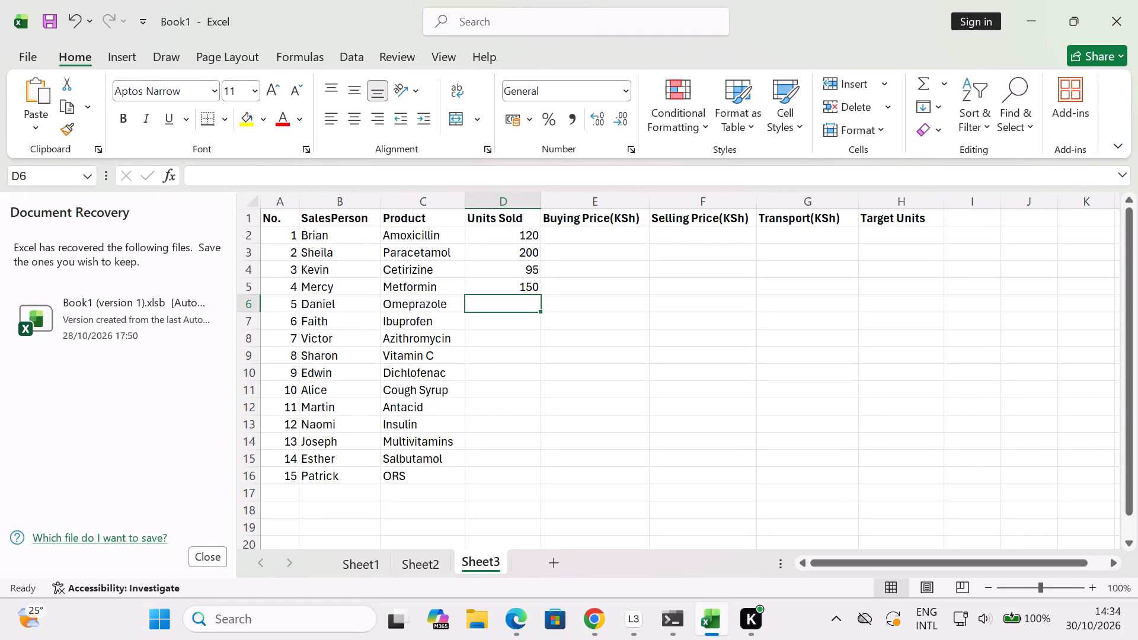
Continue the Units Sold column from D6 to D10 with 180, 110, 85, 250 and 130.
{"action": "type", "text": "180"}
{"action": "key", "text": "Down"}
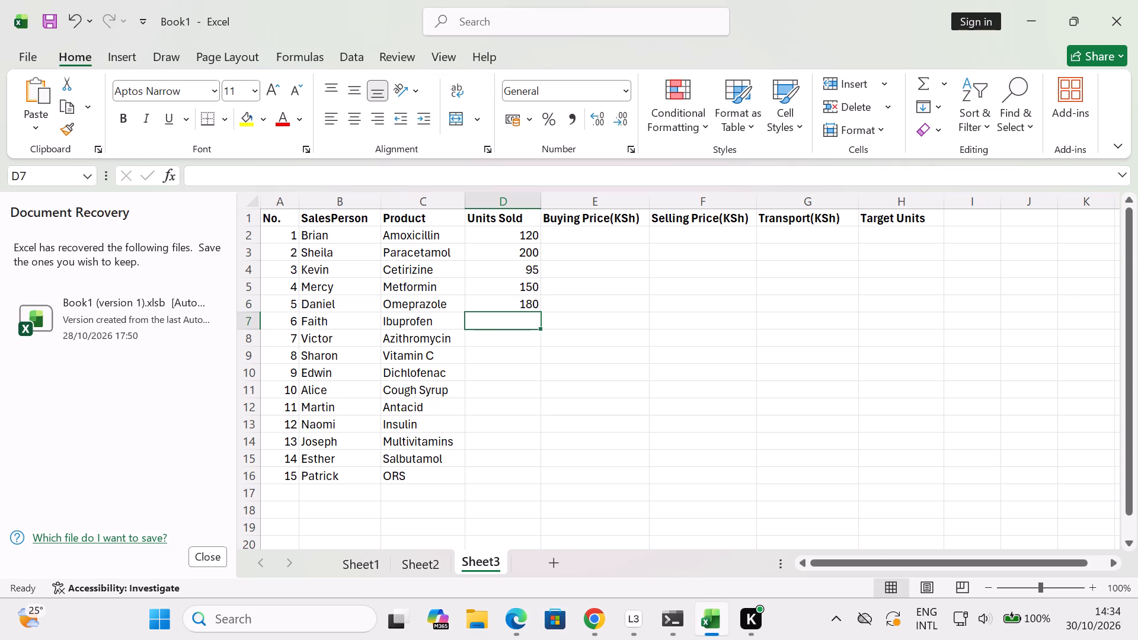
{"action": "type", "text": "110"}
{"action": "key", "text": "Down"}
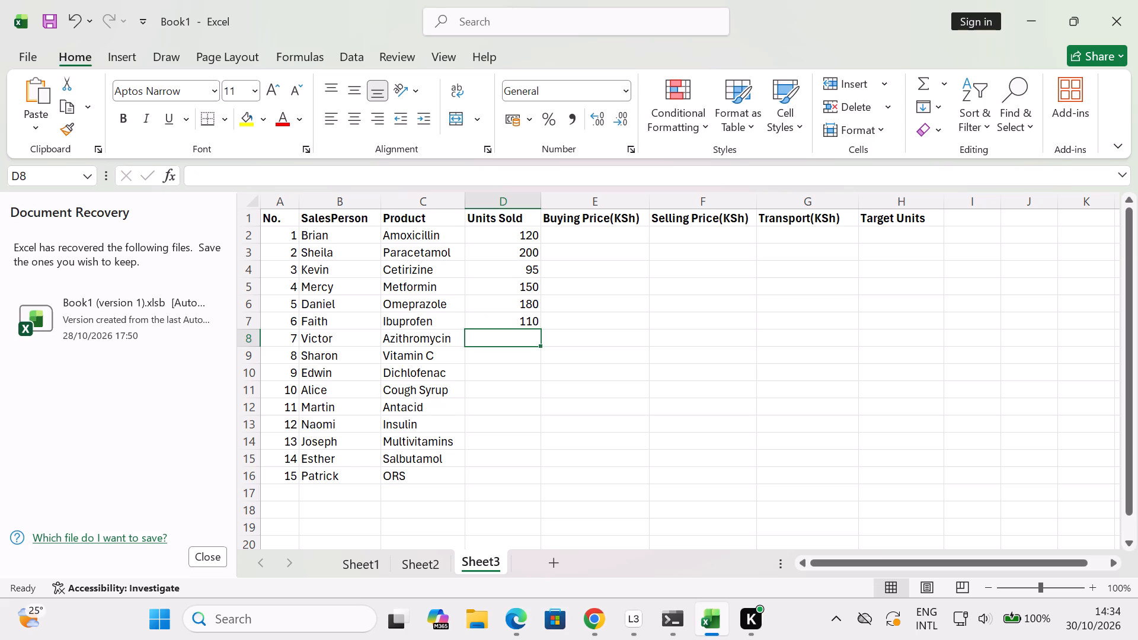
{"action": "type", "text": "85"}
{"action": "key", "text": "Down"}
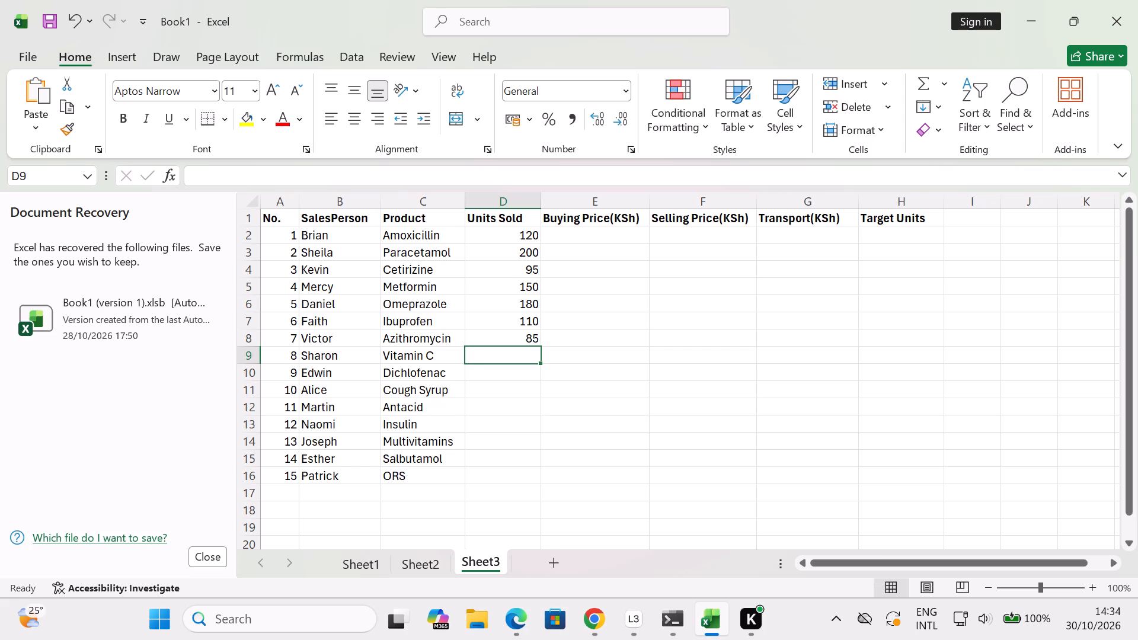
{"action": "type", "text": "250"}
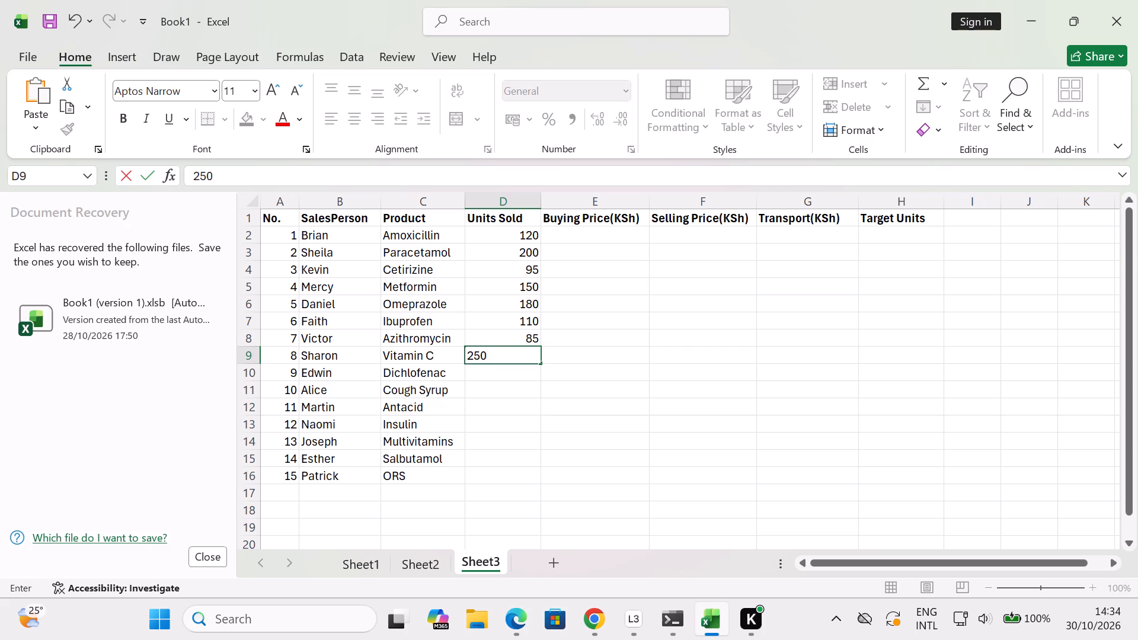
{"action": "key", "text": "Down"}
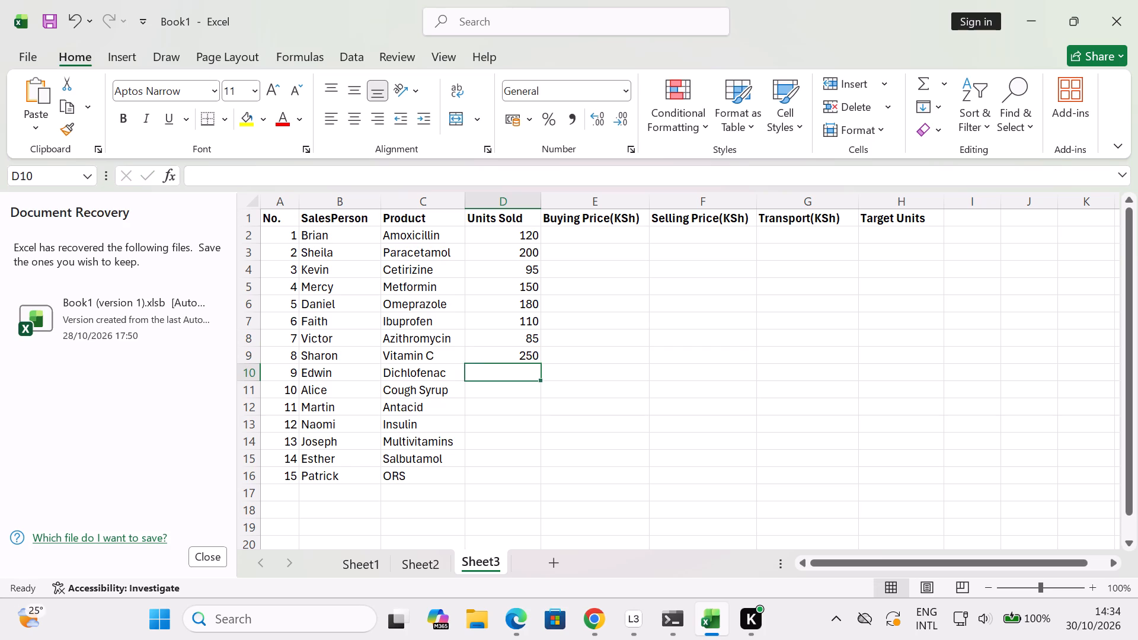
{"action": "type", "text": "130"}
{"action": "key", "text": "Down"}
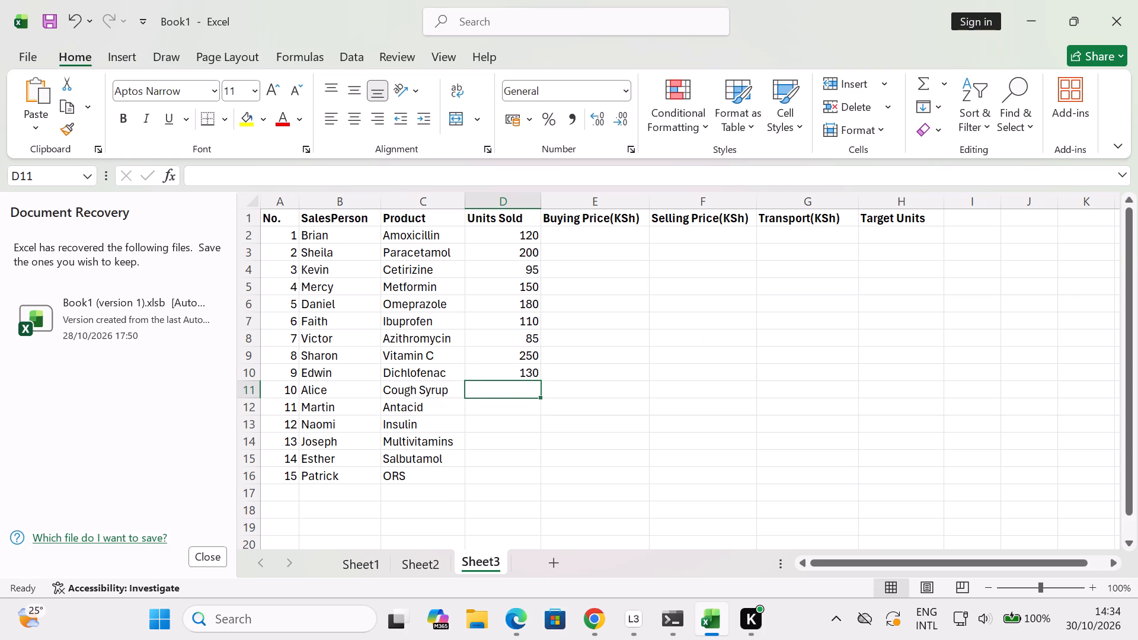
Complete the Units Sold column from D11 to D16 with 160, 210, 75, 140, 100 and 230.
{"action": "type", "text": "160"}
{"action": "key", "text": "Down"}
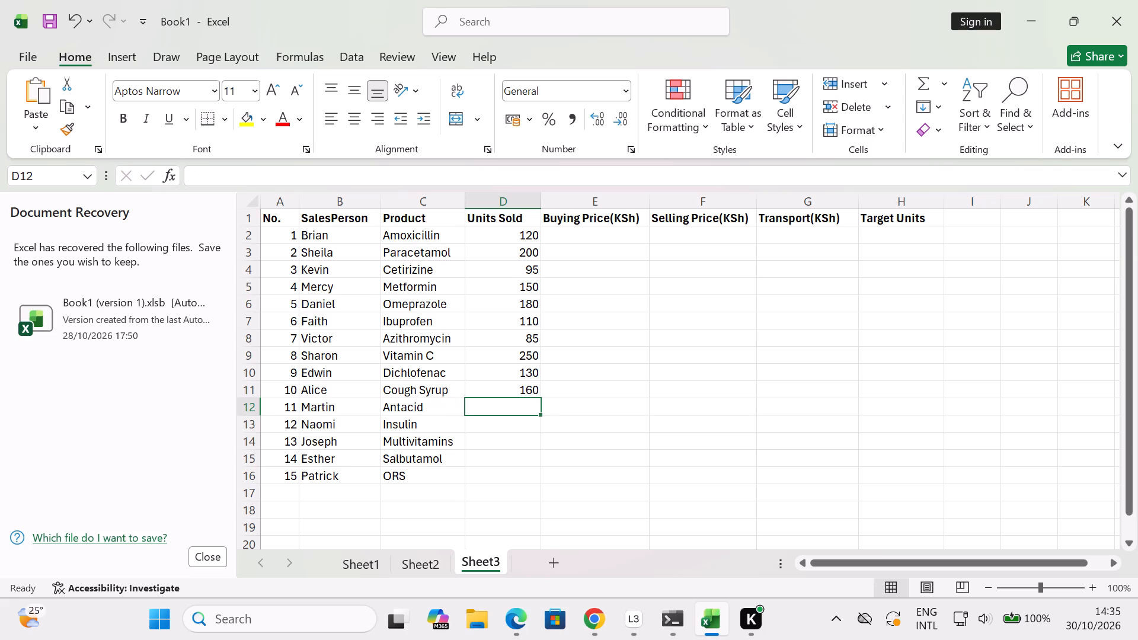
{"action": "type", "text": "21"}
{"action": "key", "text": "0"}
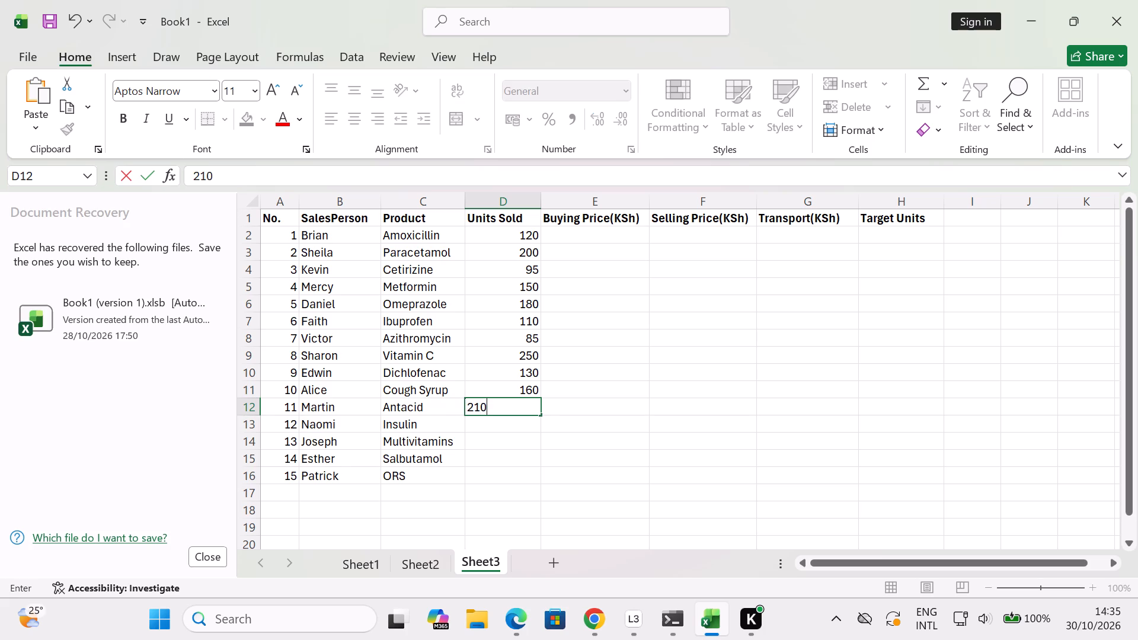
{"action": "key", "text": "Down"}
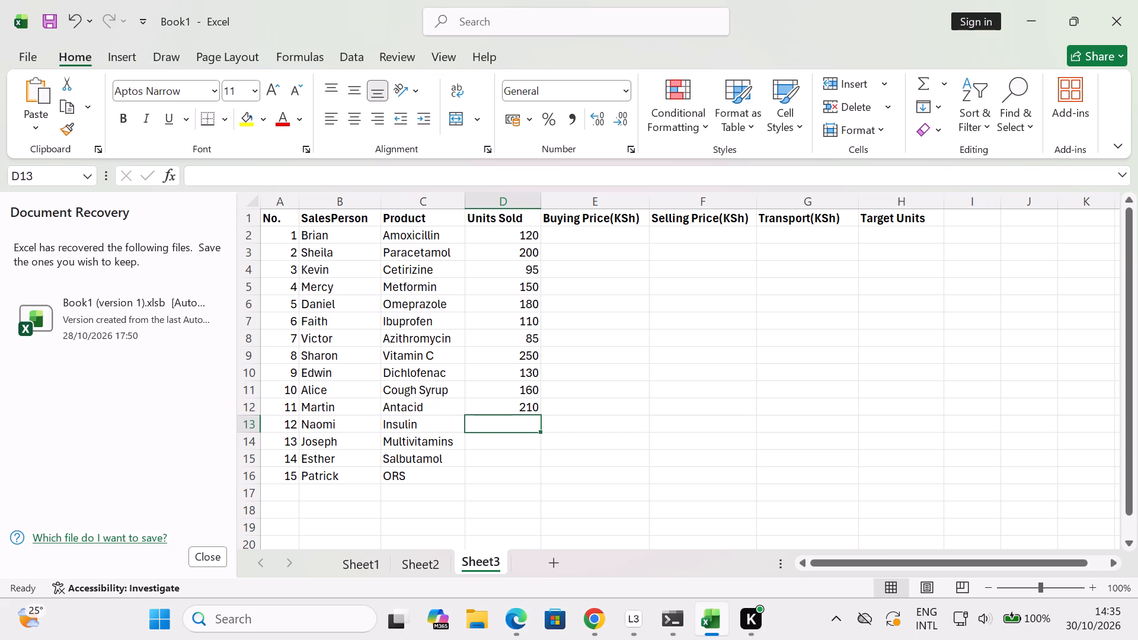
{"action": "type", "text": "75"}
{"action": "key", "text": "Down"}
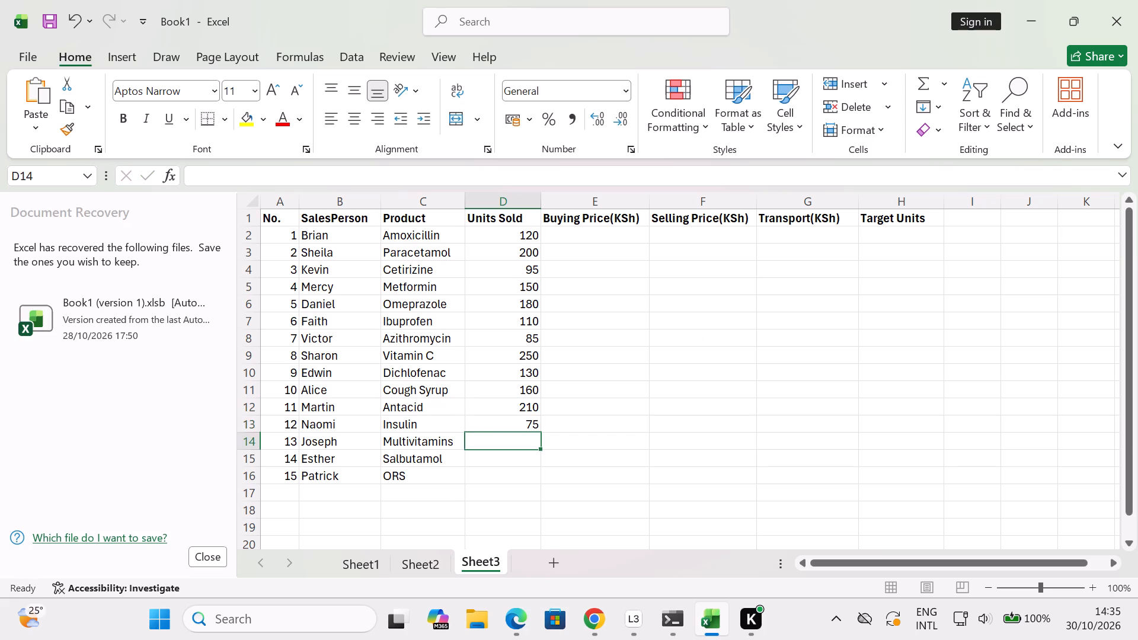
{"action": "type", "text": "140"}
{"action": "key", "text": "Down"}
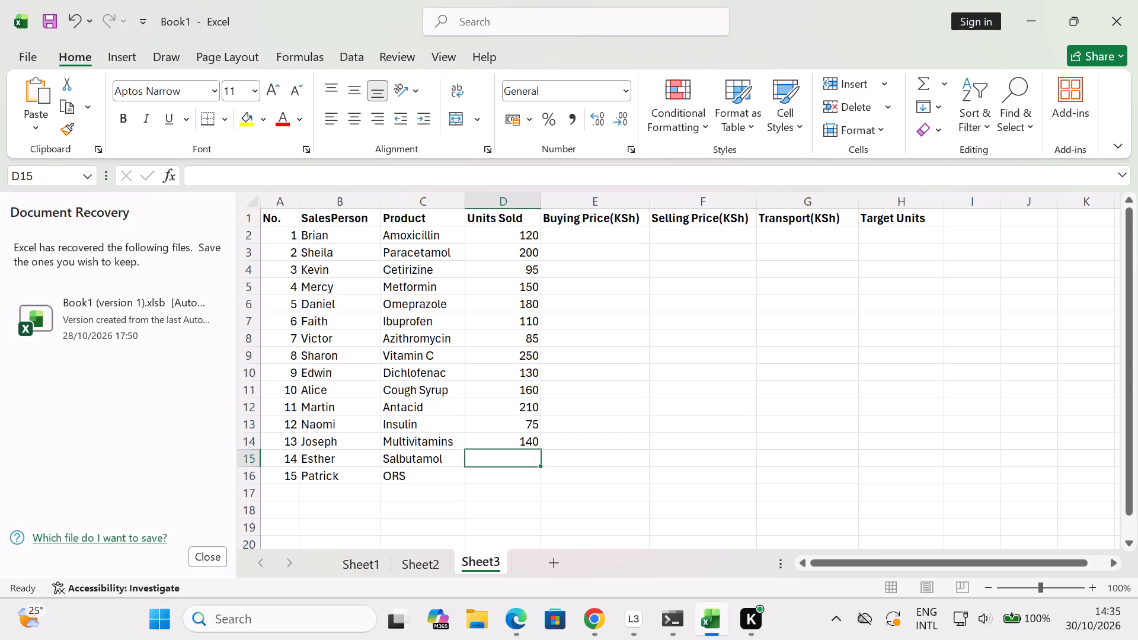
{"action": "type", "text": "100"}
{"action": "key", "text": "Down"}
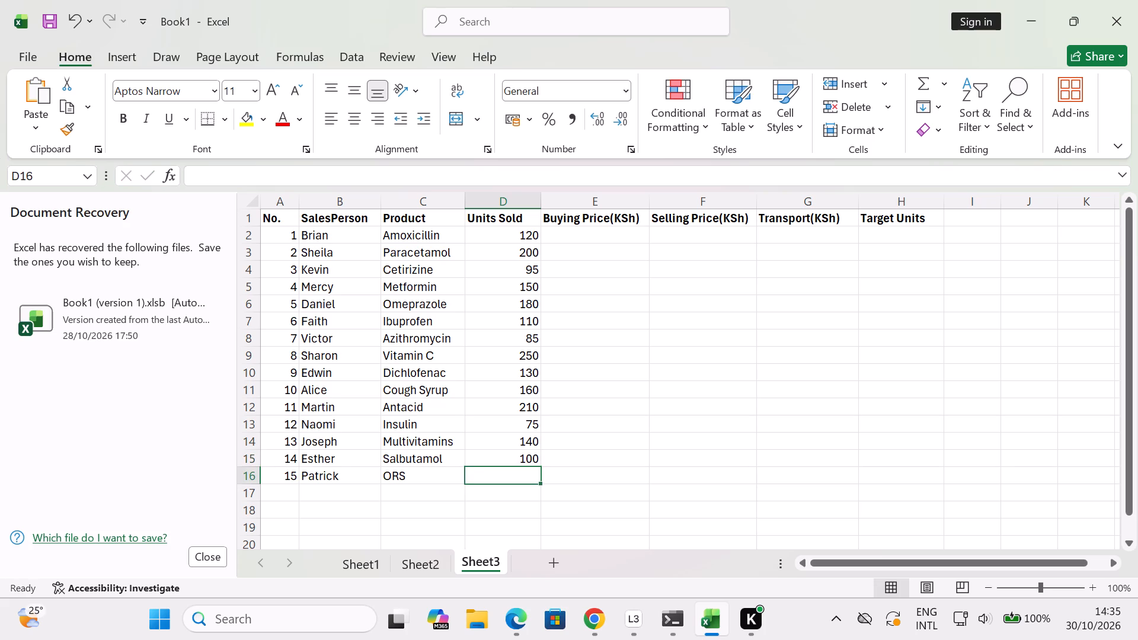
{"action": "type", "text": "230"}
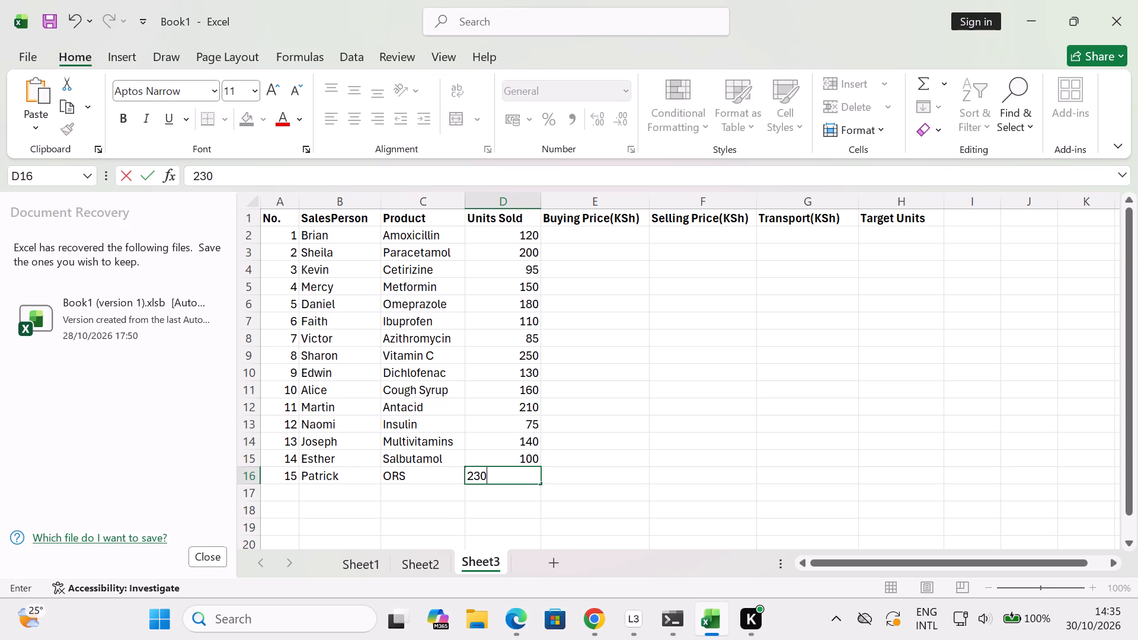
{"action": "left_click", "coordinate": [619, 226]}
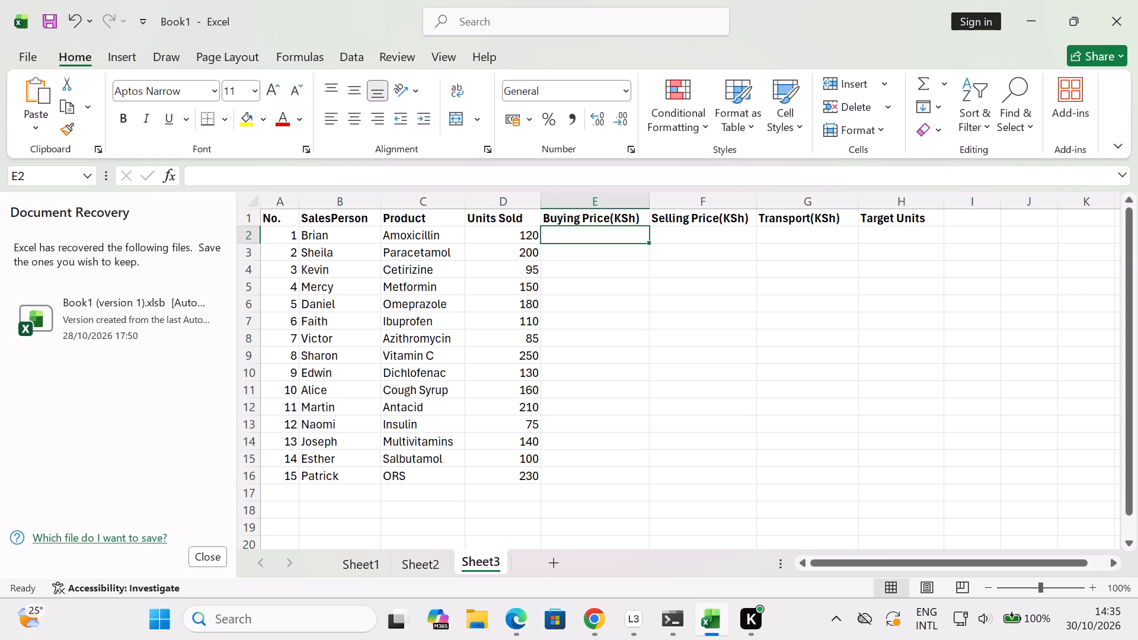
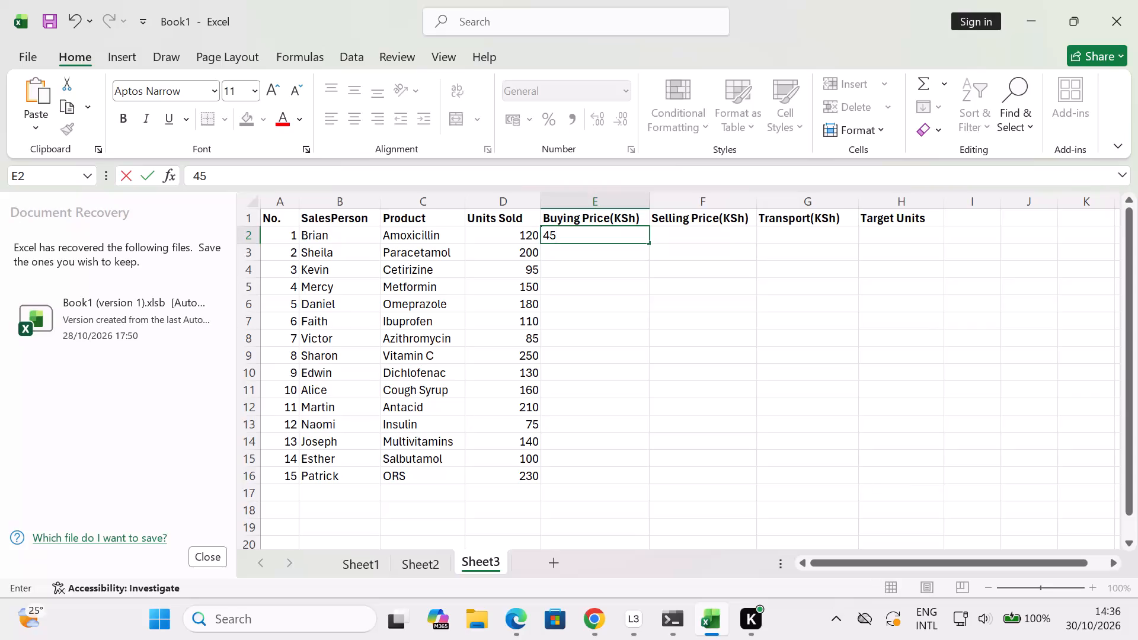
Fill the Buying Price column from E2 to E6 with 45, 12, 30, 60 and 35.
{"action": "key", "text": "Down"}
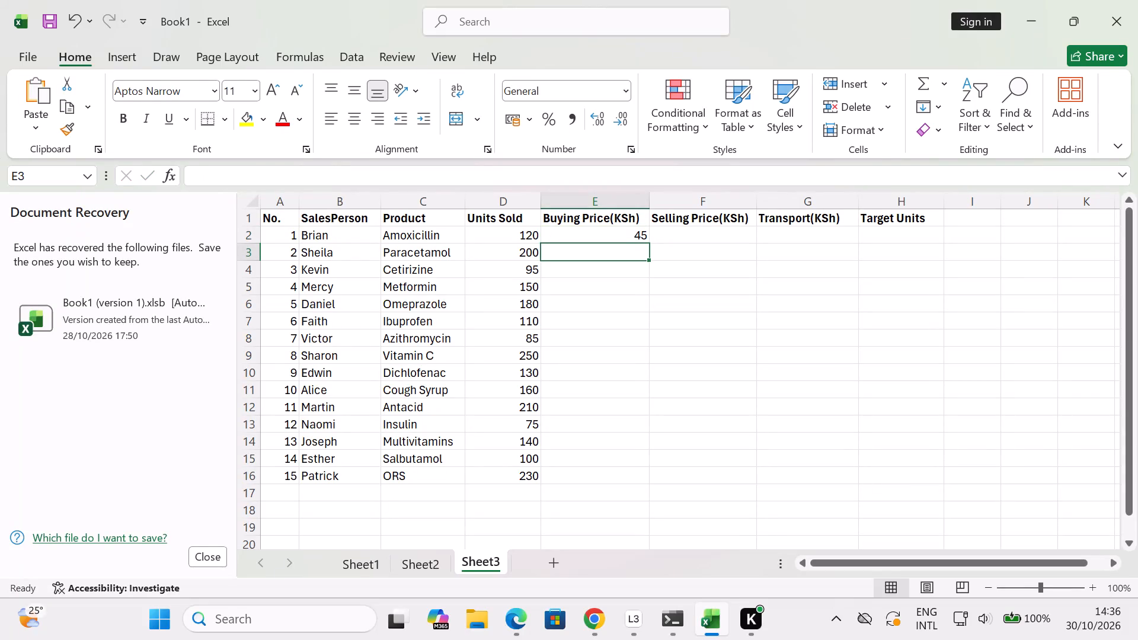
{"action": "type", "text": "12"}
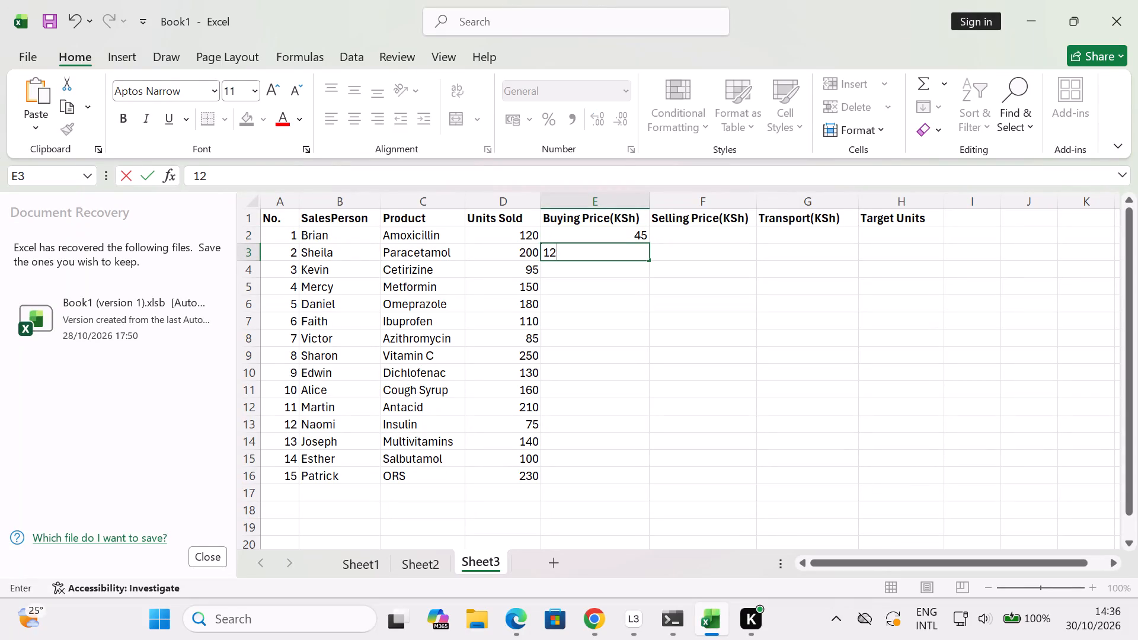
{"action": "key", "text": "Down"}
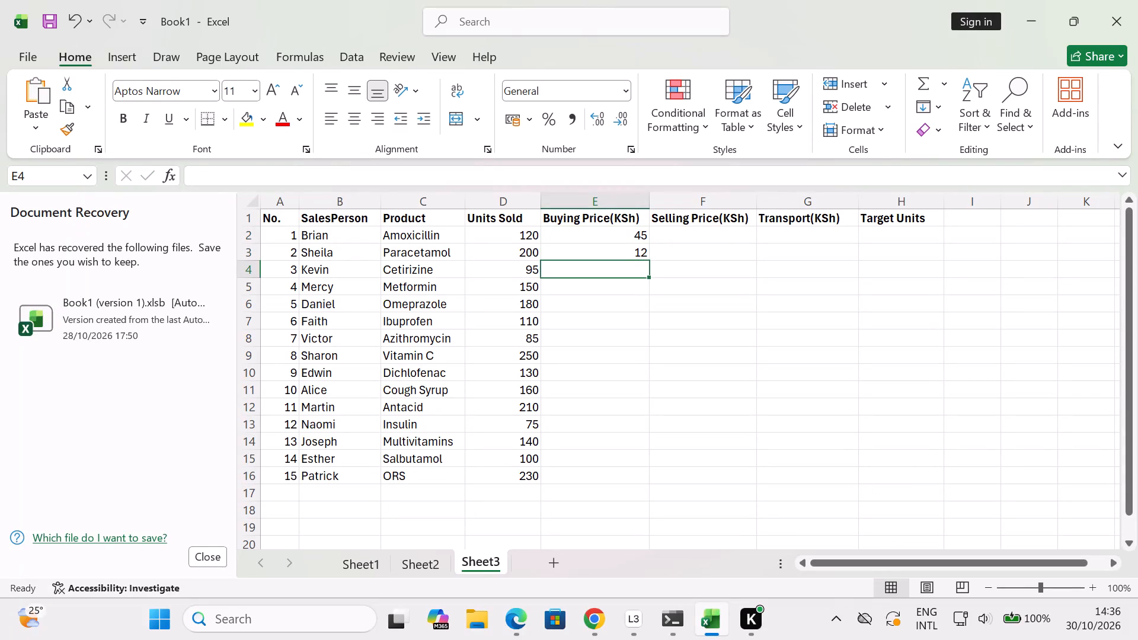
{"action": "key", "text": "3"}
{"action": "key", "text": "0"}
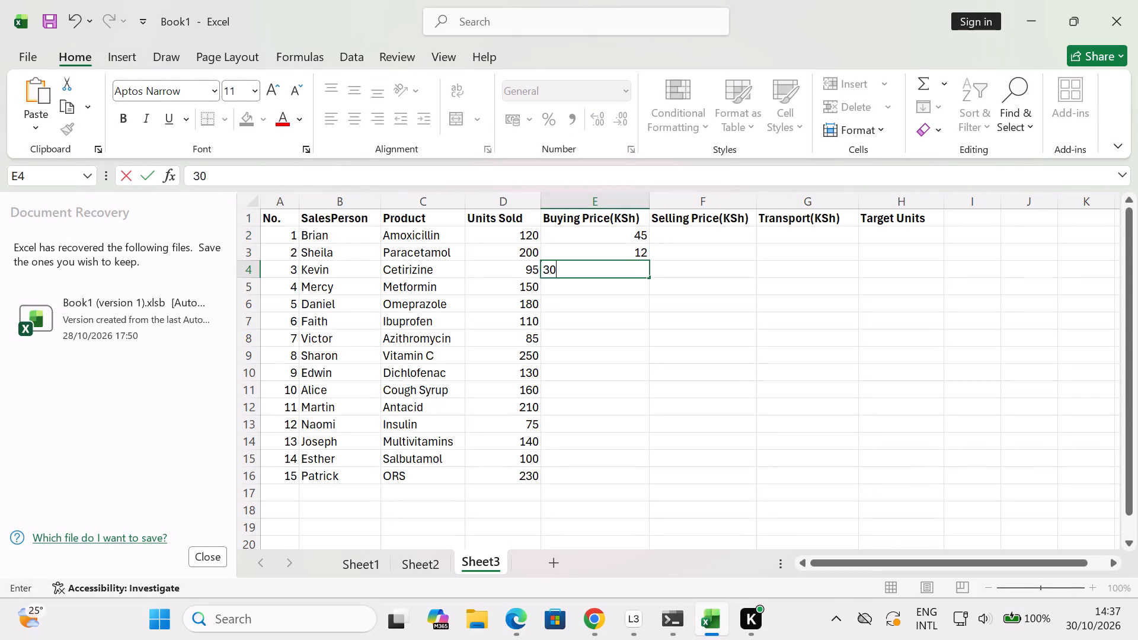
{"action": "key", "text": "Down"}
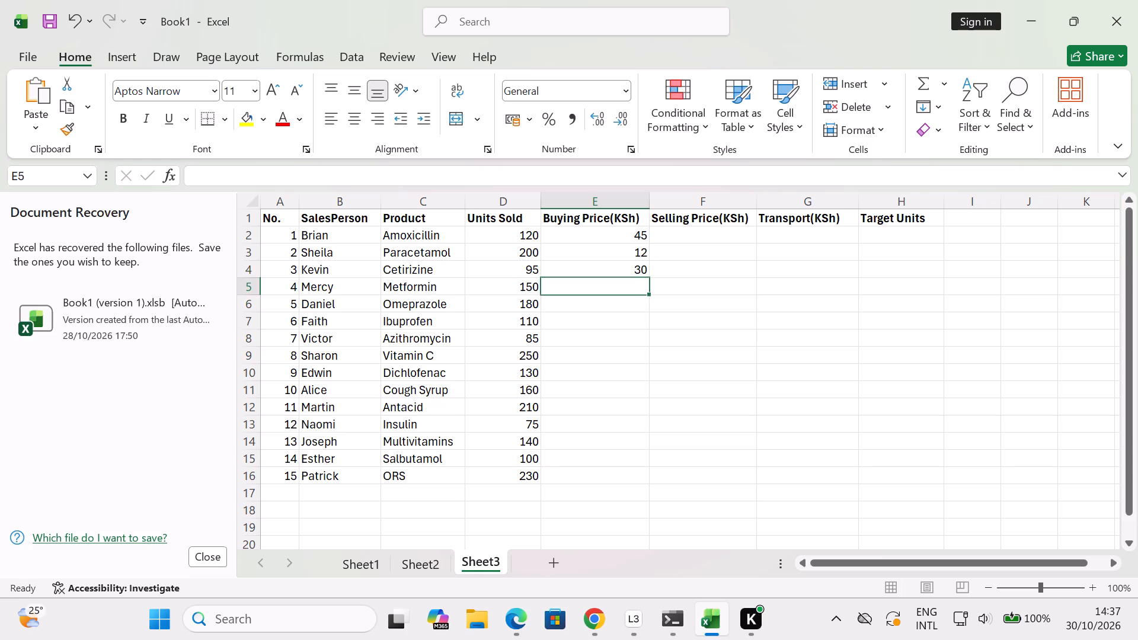
{"action": "type", "text": "60"}
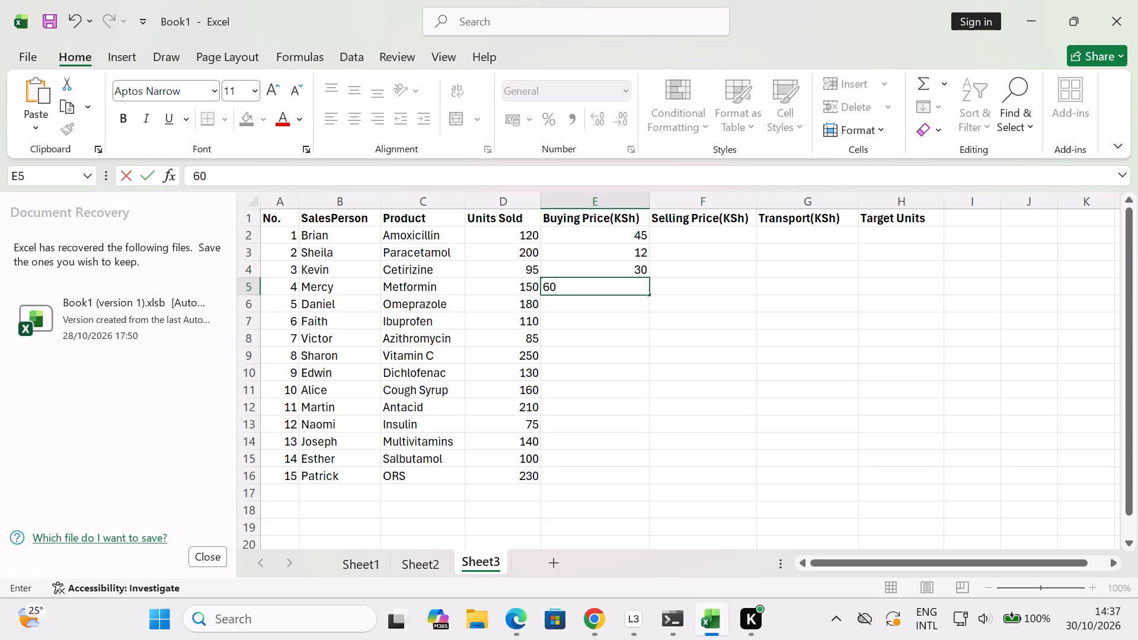
{"action": "key", "text": "Down"}
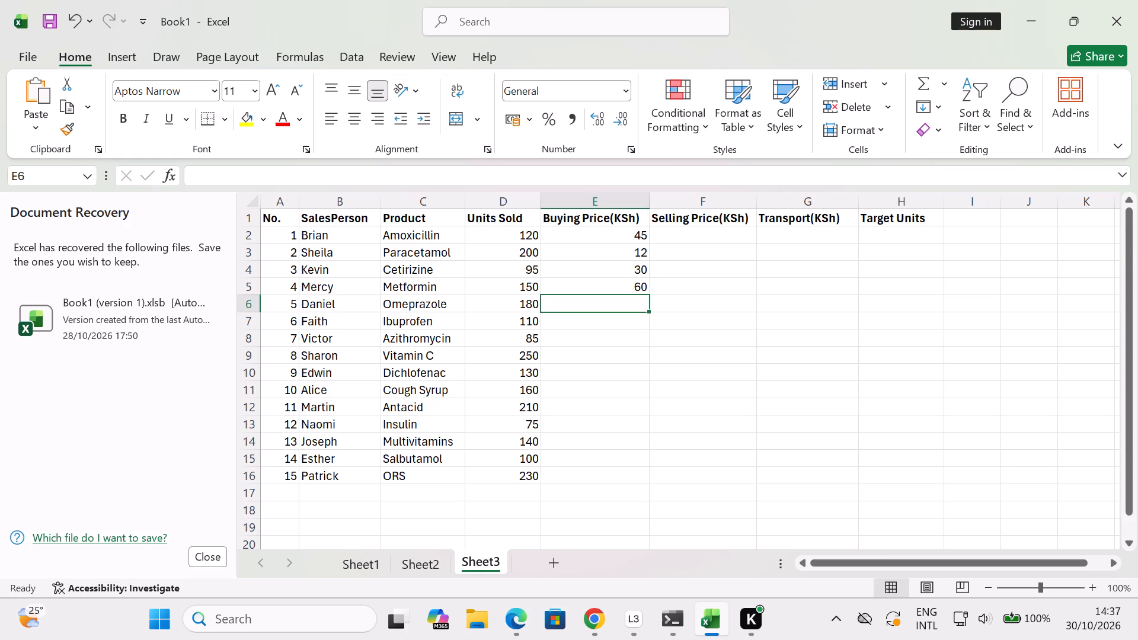
{"action": "type", "text": "35"}
{"action": "key", "text": "Down"}
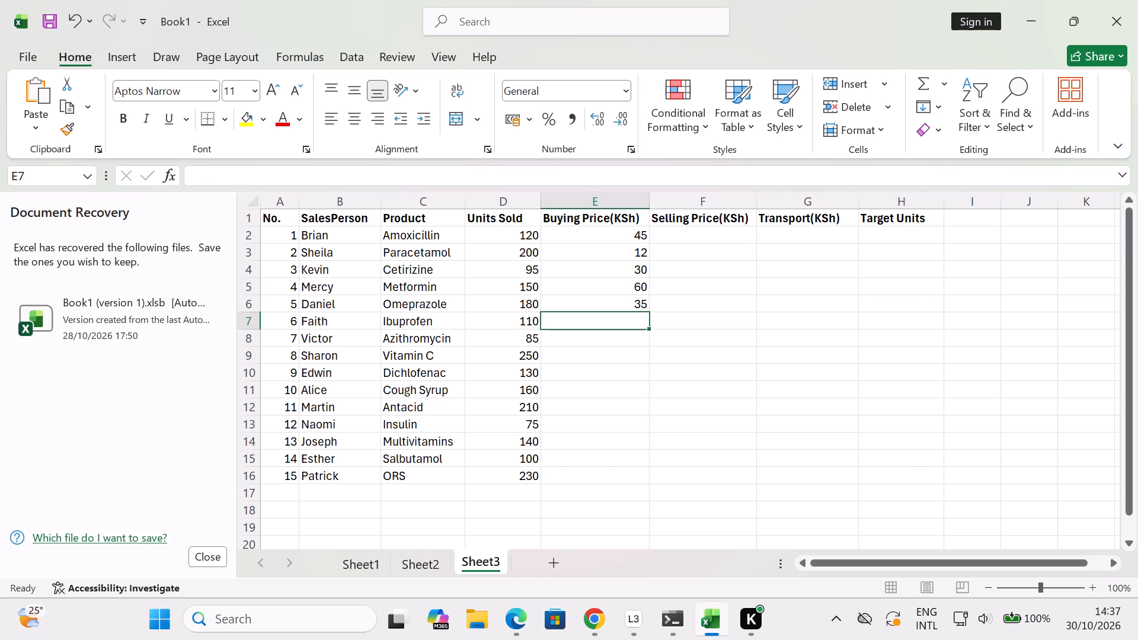
Continue the Buying Price column from E7 to E10 with 25, 90, 15 and 28.
{"action": "type", "text": "25"}
{"action": "key", "text": "Down"}
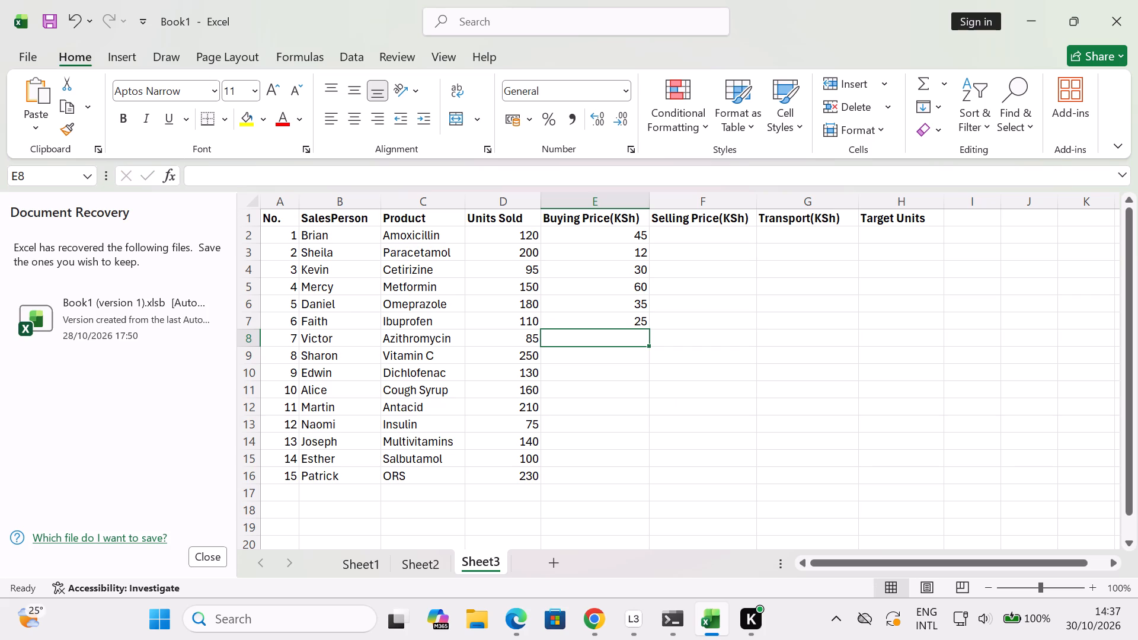
{"action": "type", "text": "90"}
{"action": "key", "text": "Down"}
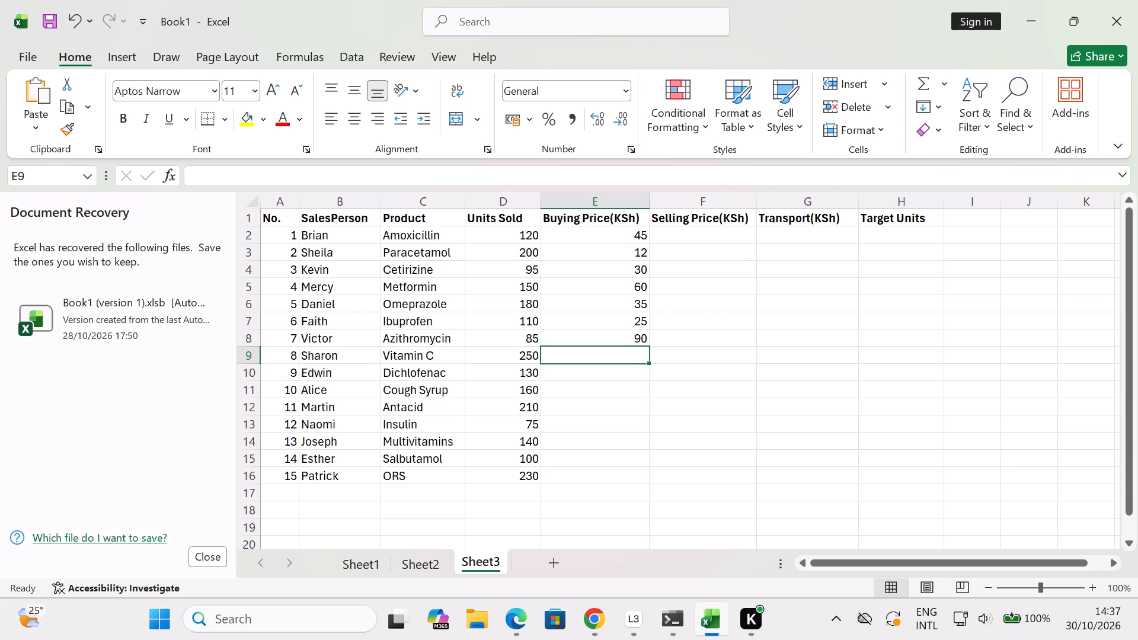
{"action": "type", "text": "15"}
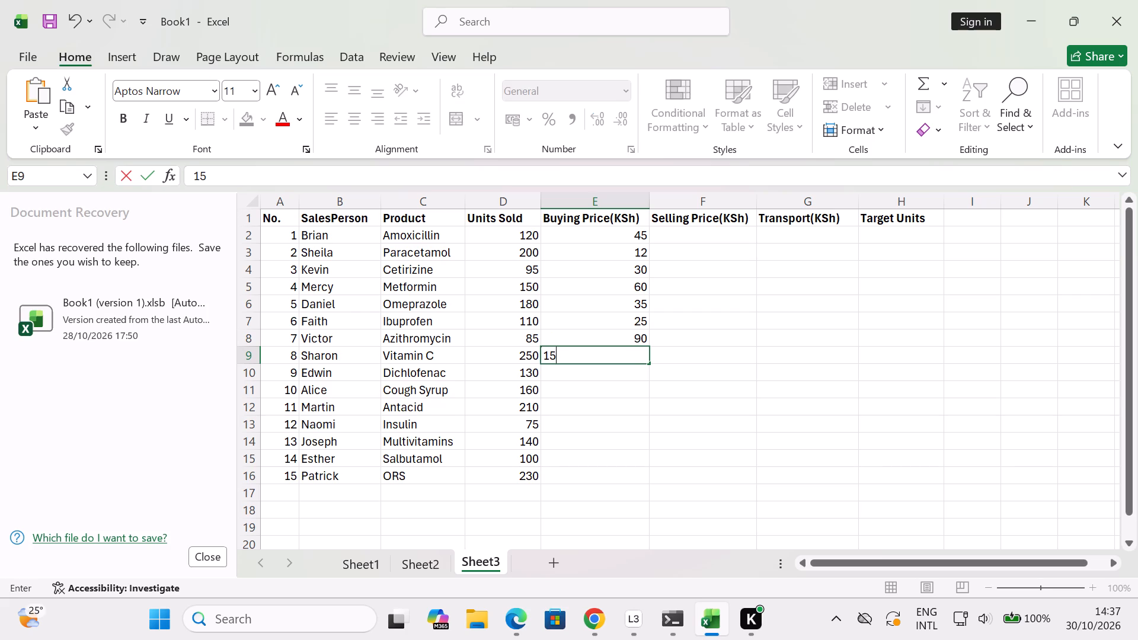
{"action": "key", "text": "Down"}
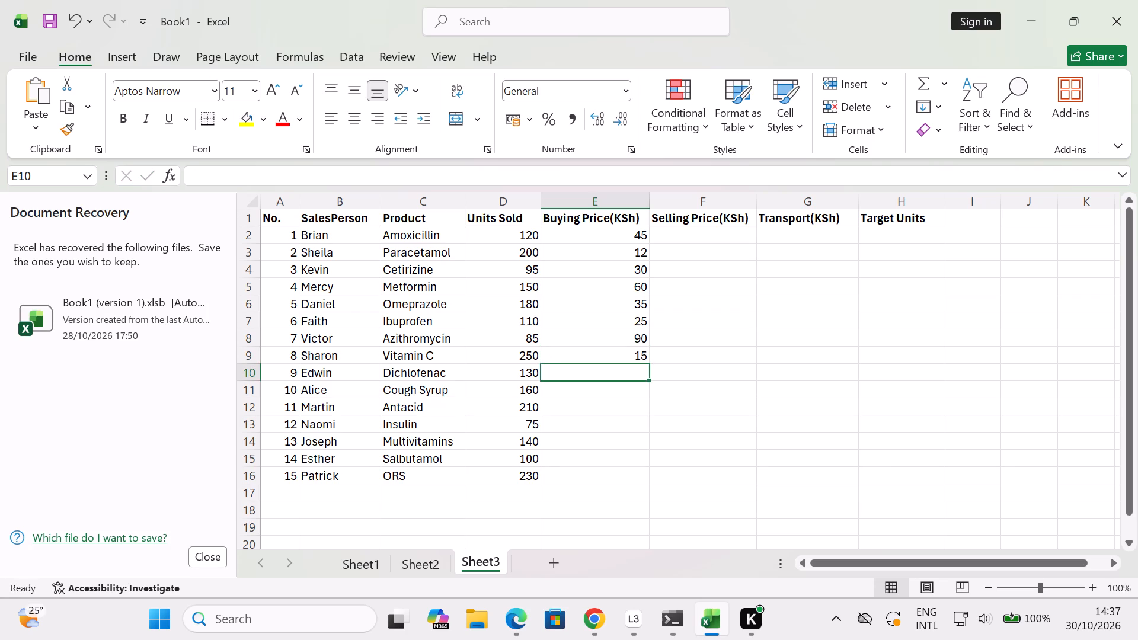
{"action": "type", "text": "28"}
{"action": "key", "text": "Down"}
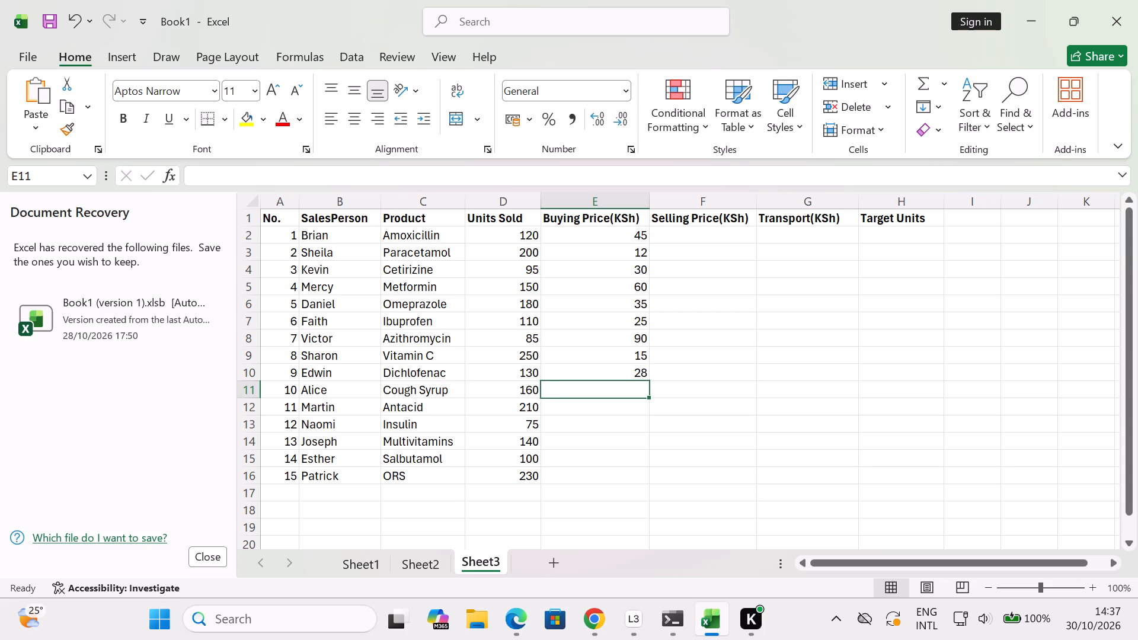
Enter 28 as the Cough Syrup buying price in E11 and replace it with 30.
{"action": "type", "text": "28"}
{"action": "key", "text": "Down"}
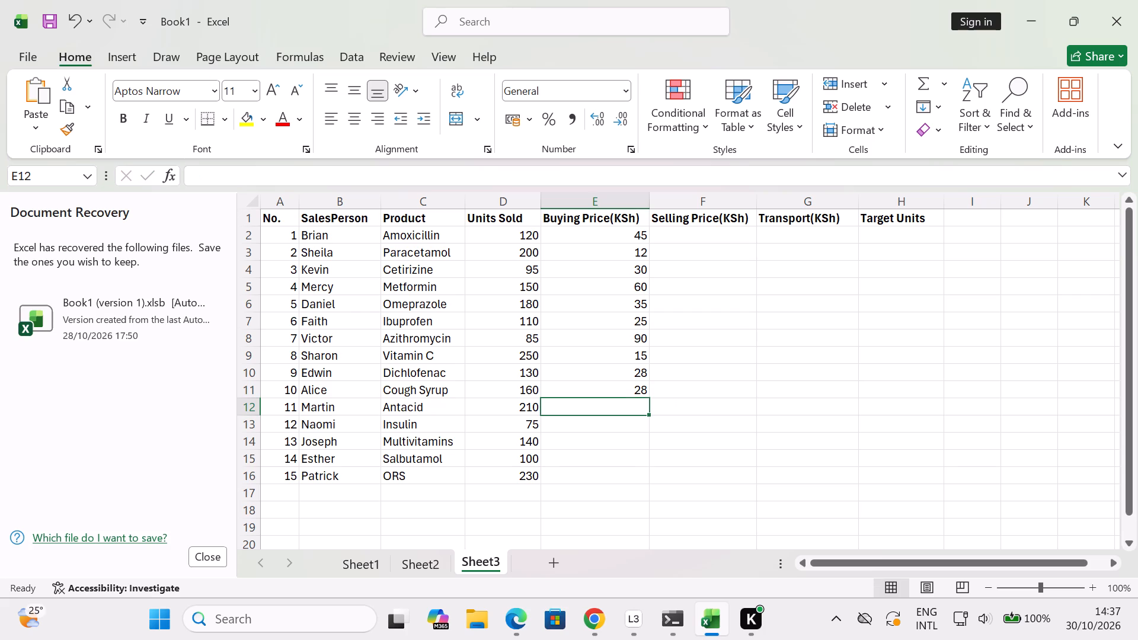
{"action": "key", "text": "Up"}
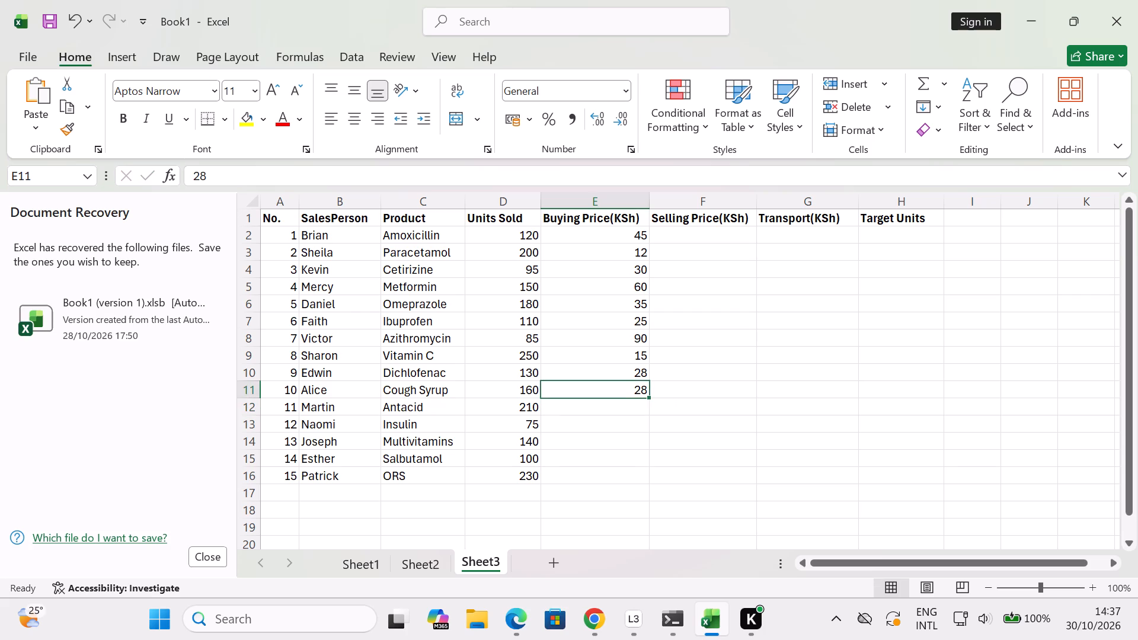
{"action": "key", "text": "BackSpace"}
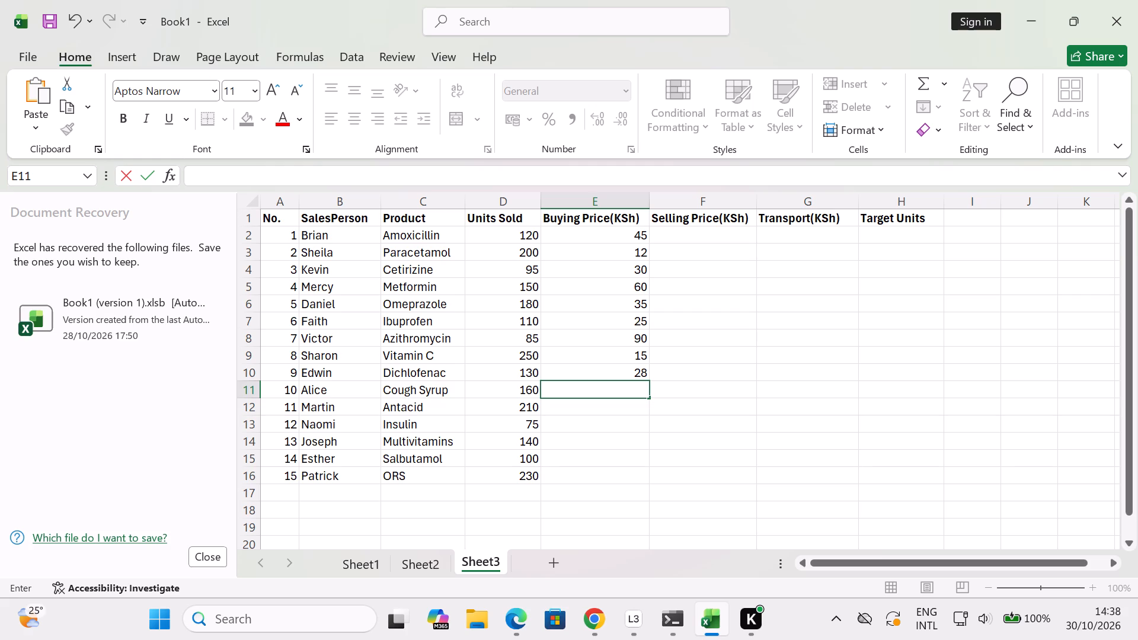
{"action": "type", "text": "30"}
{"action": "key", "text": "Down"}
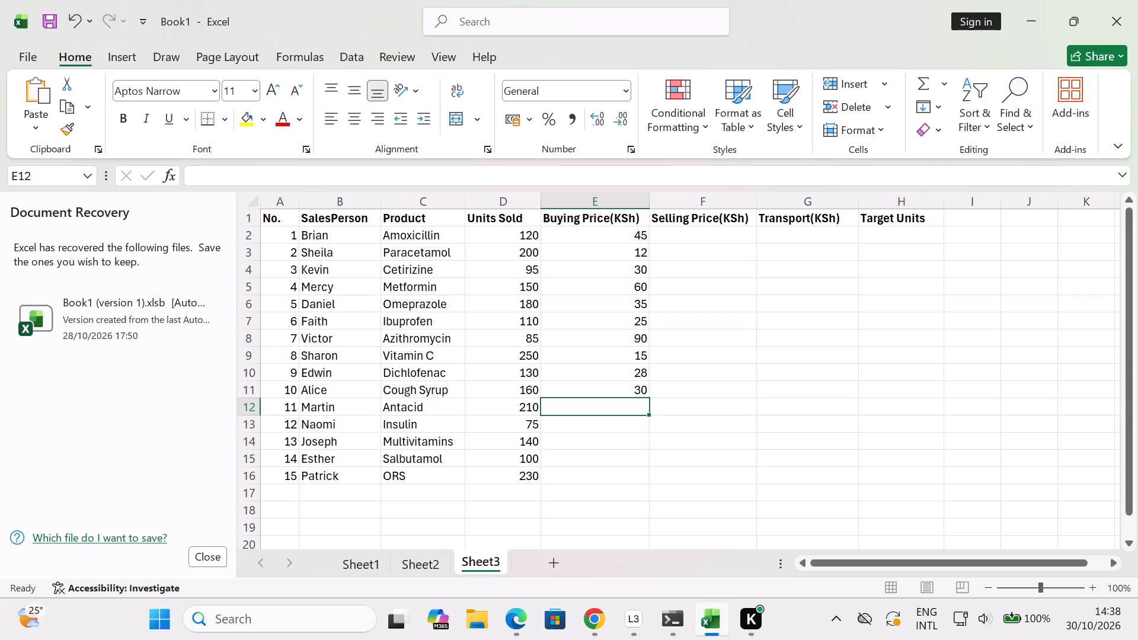
Set the Cough Syrup buying price in E11 to 50.
{"action": "key", "text": "Up"}
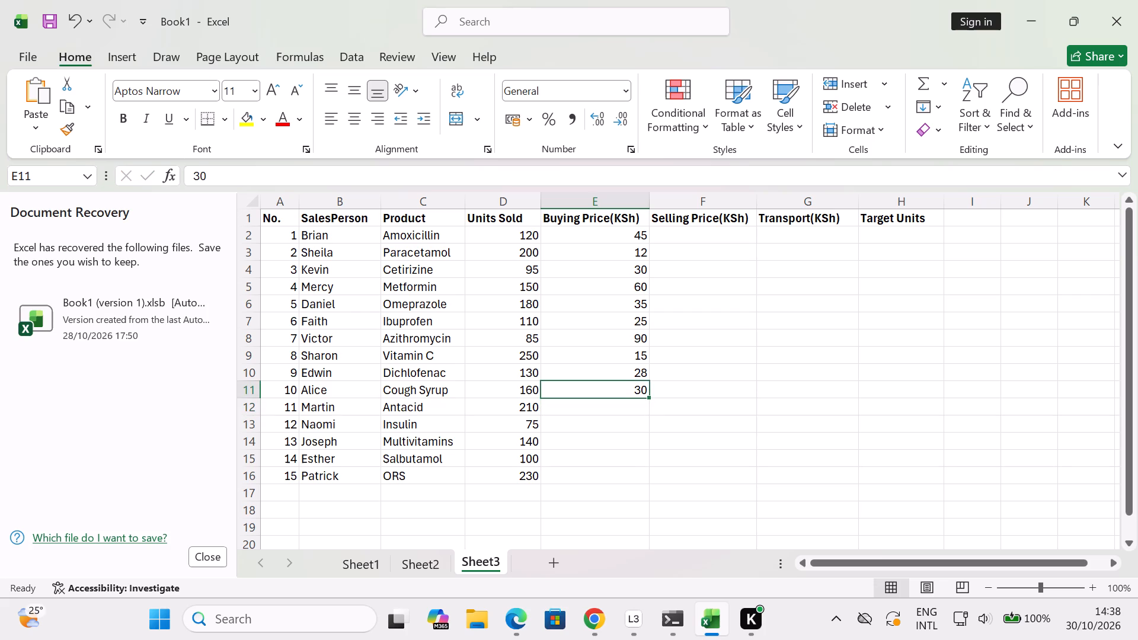
{"action": "key", "text": "BackSpace"}
{"action": "type", "text": "50"}
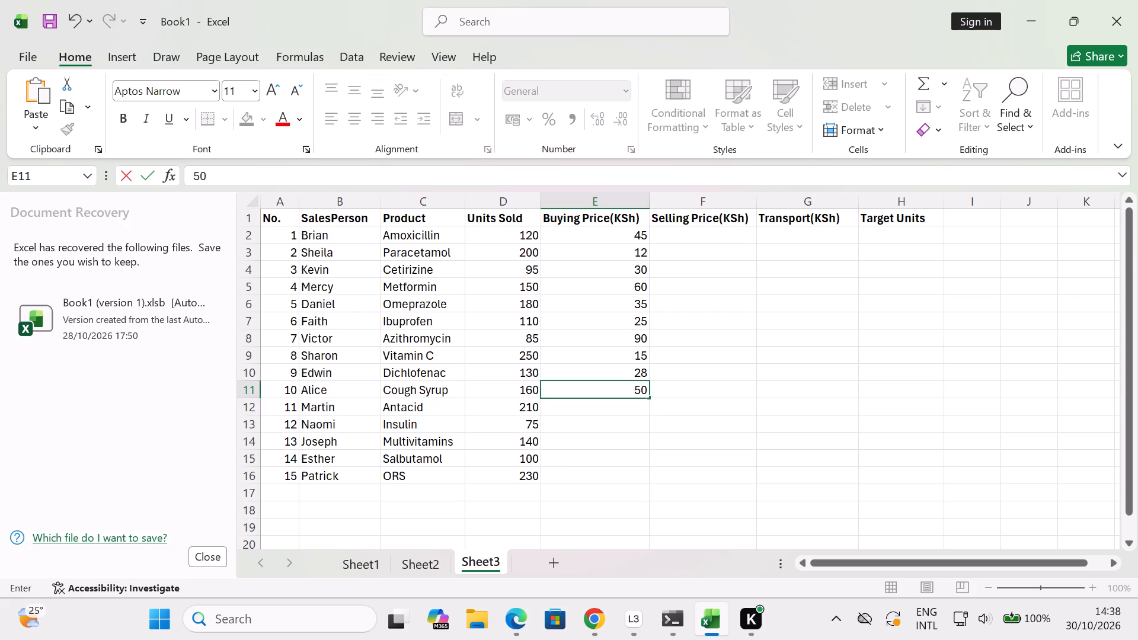
{"action": "key", "text": "Down"}
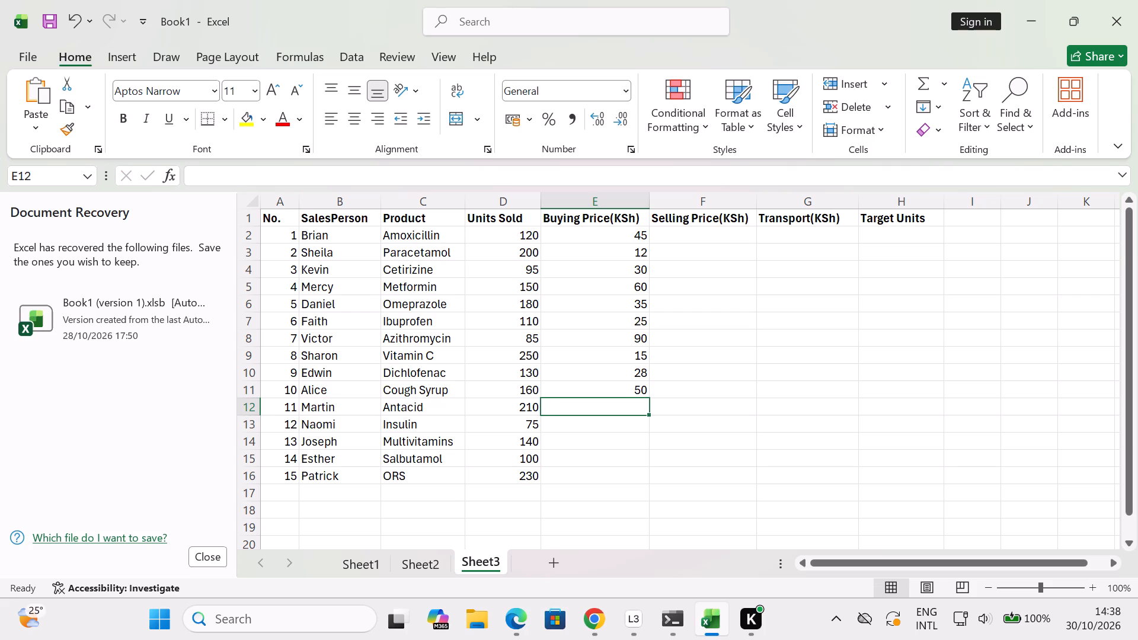
Complete the Buying Price column from E12 to E16 with 18, 180, 40, 55 and 10.
{"action": "key", "text": "1"}
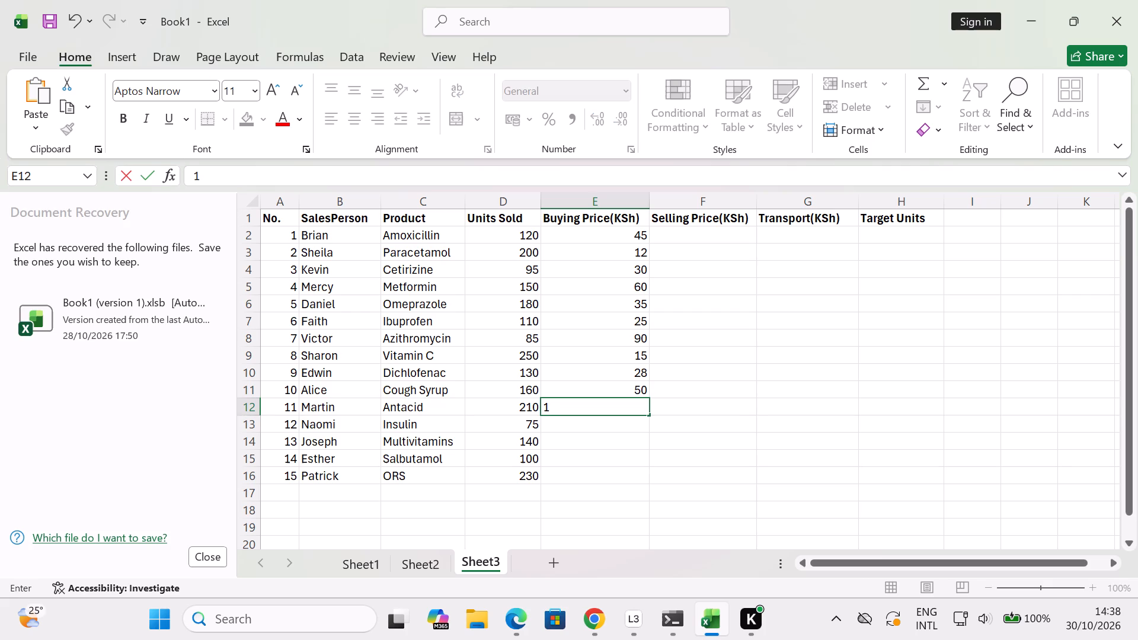
{"action": "key", "text": "8"}
{"action": "key", "text": "Down"}
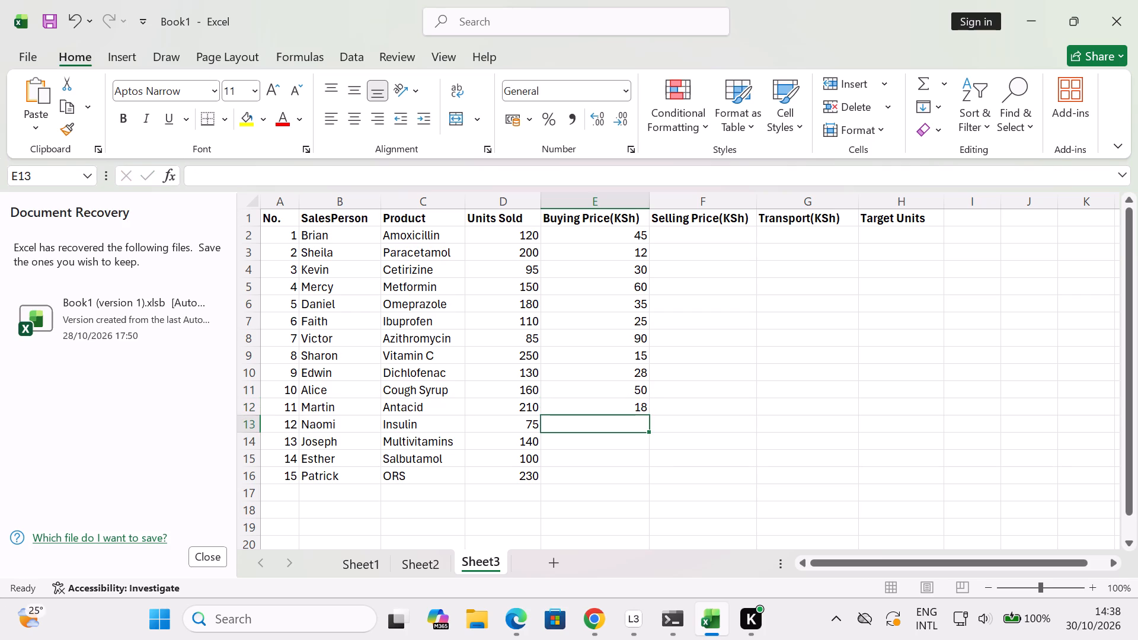
{"action": "key", "text": "1"}
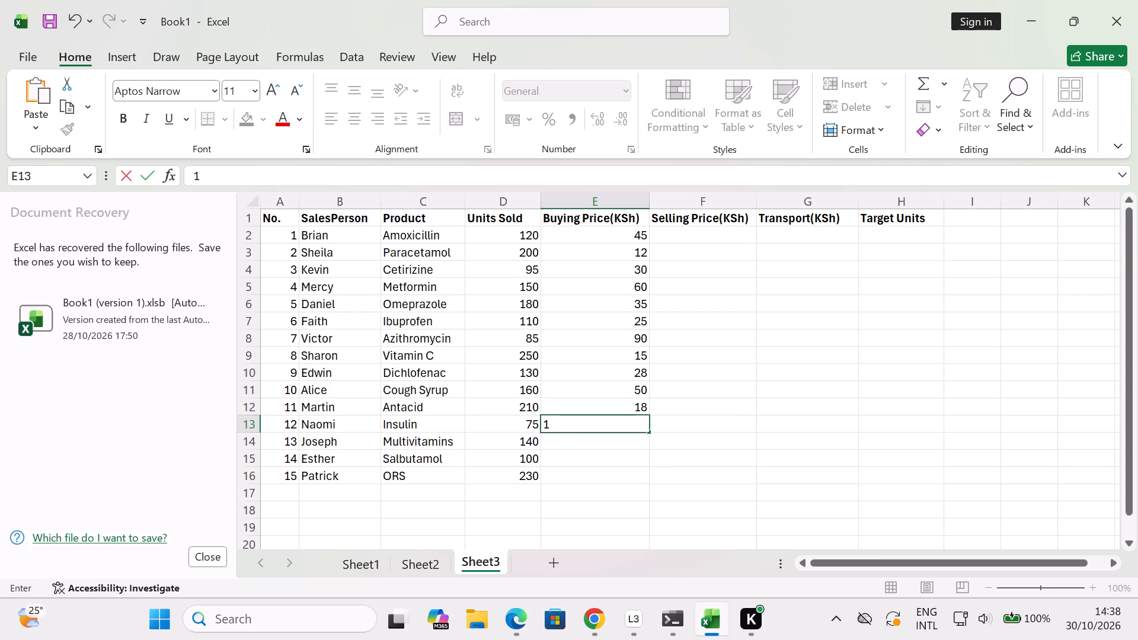
{"action": "type", "text": "80"}
{"action": "key", "text": "Down"}
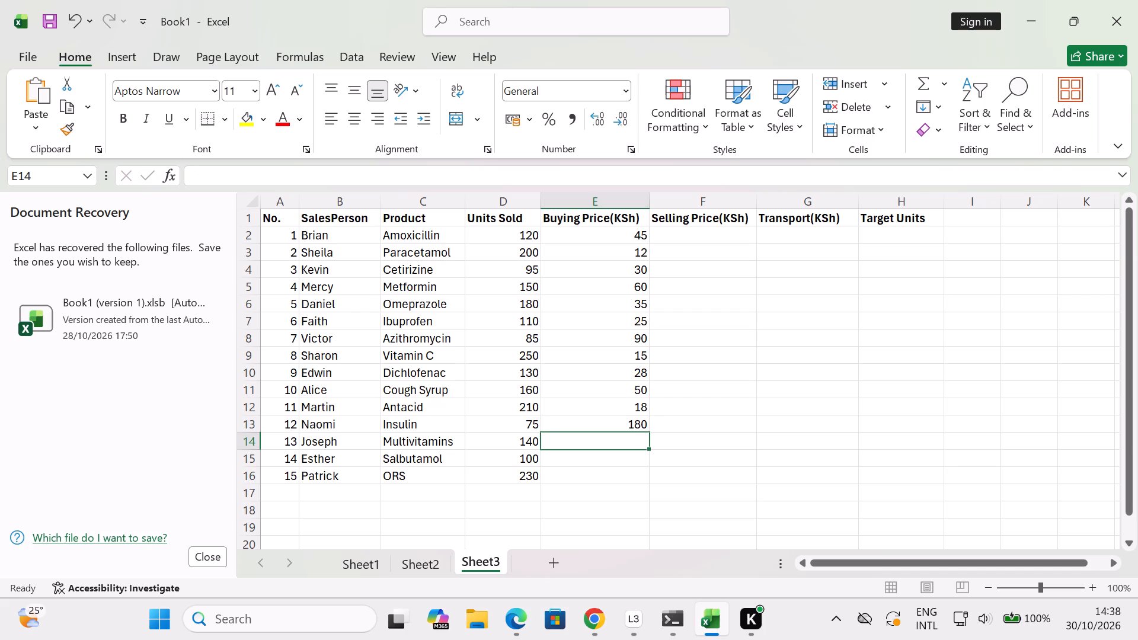
{"action": "type", "text": "40"}
{"action": "key", "text": "Down"}
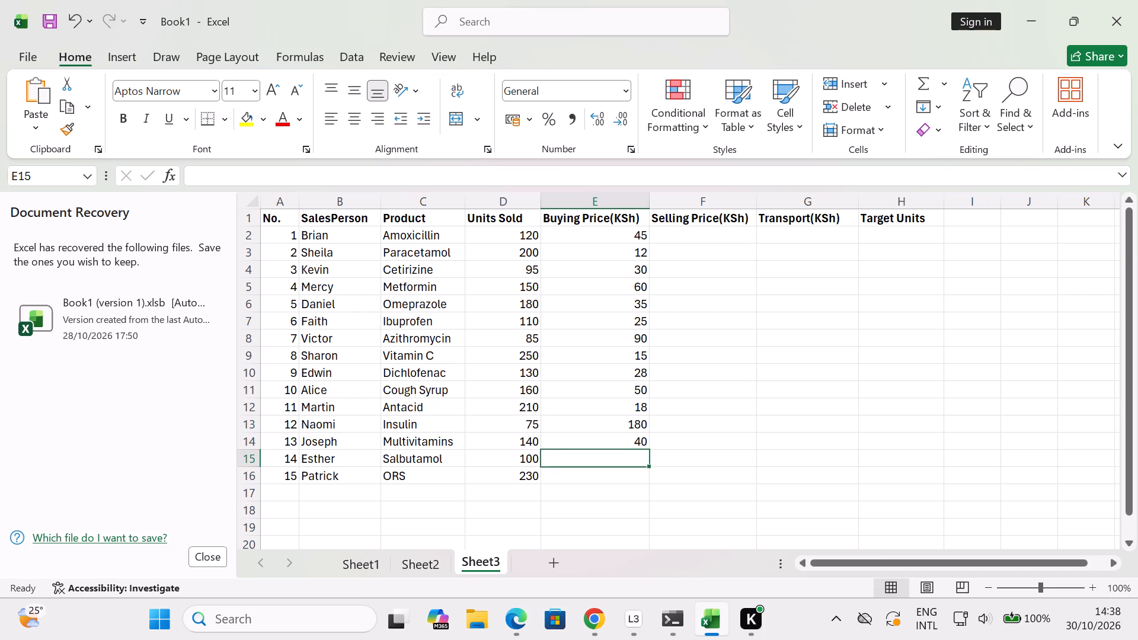
{"action": "type", "text": "55"}
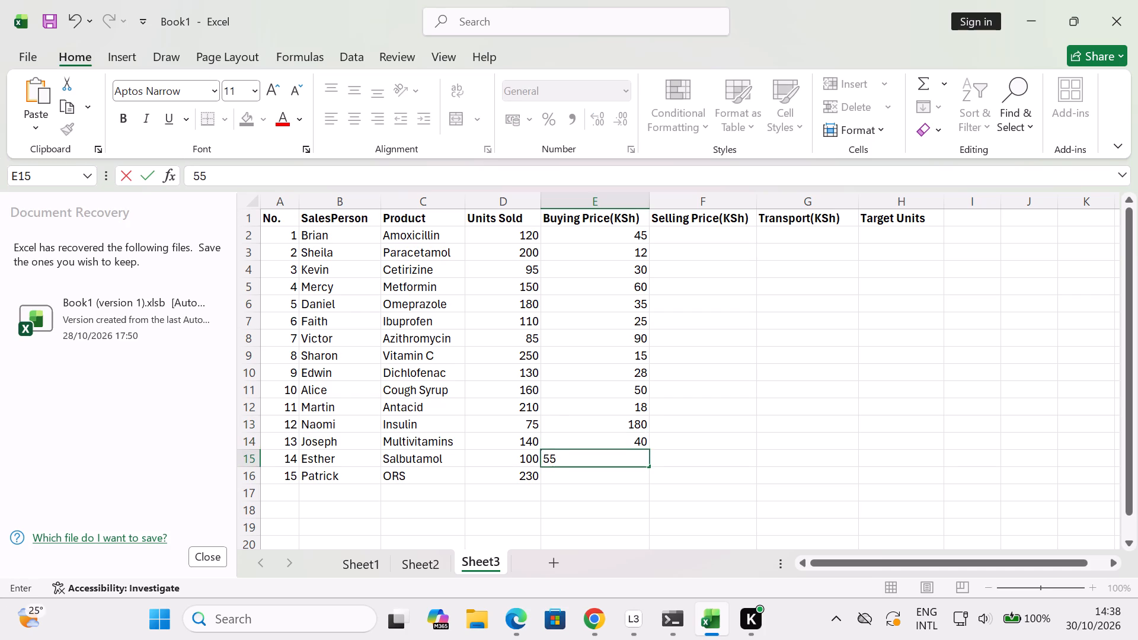
{"action": "key", "text": "Down"}
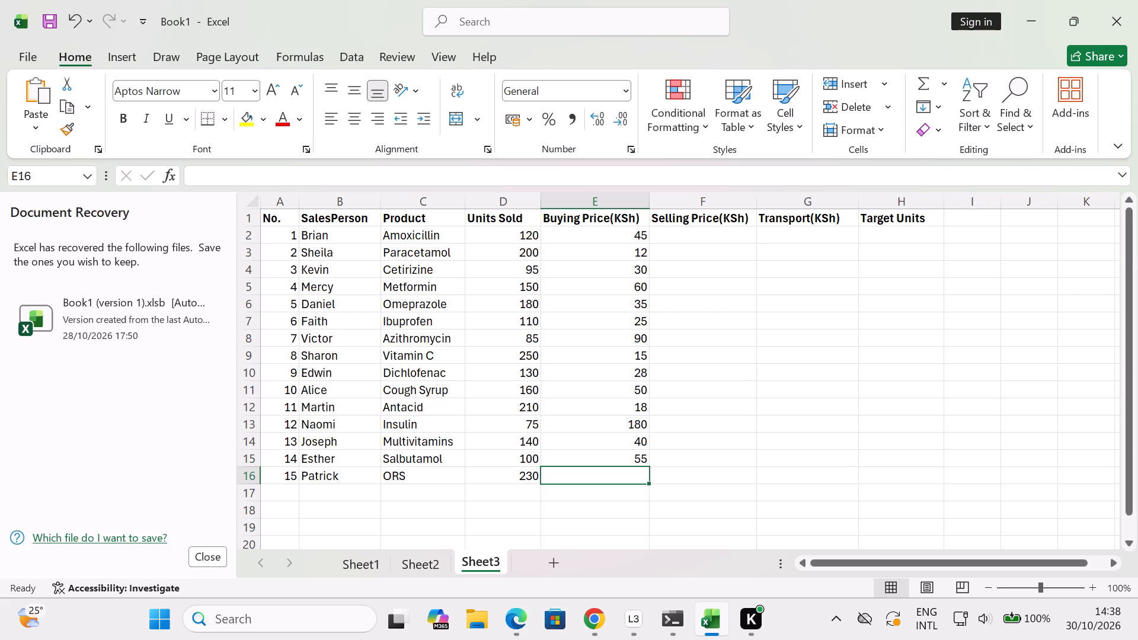
{"action": "key", "text": "1"}
{"action": "key", "text": "0"}
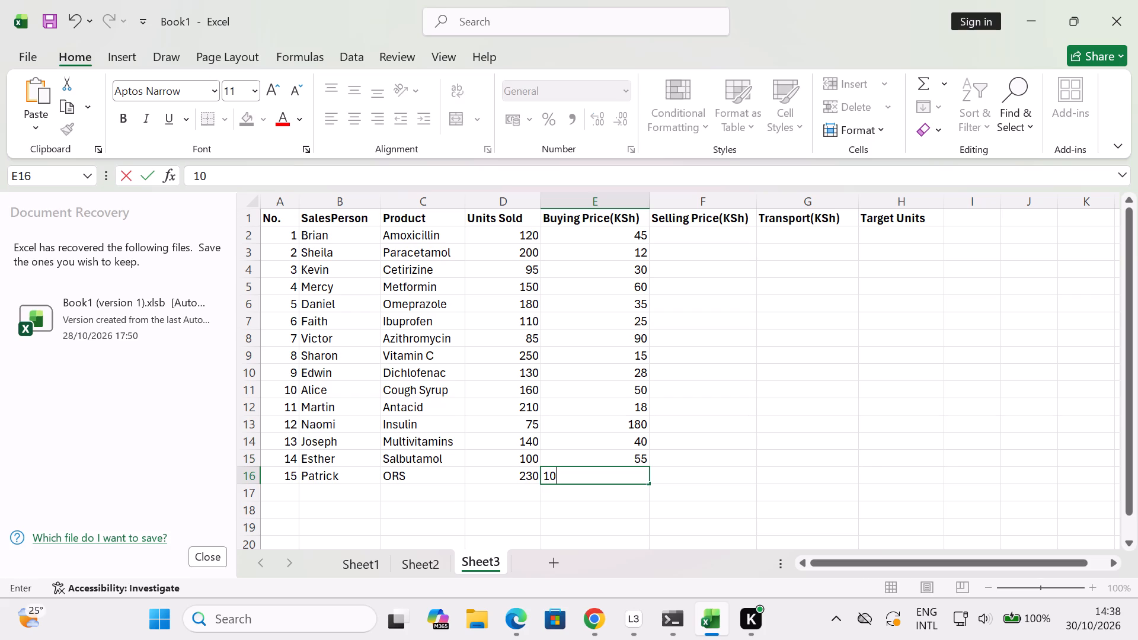
Fill the Selling Price column from F2 to F7 with 75, 25, 55, 95, 65 and 48.
{"action": "left_click", "coordinate": [713, 238]}
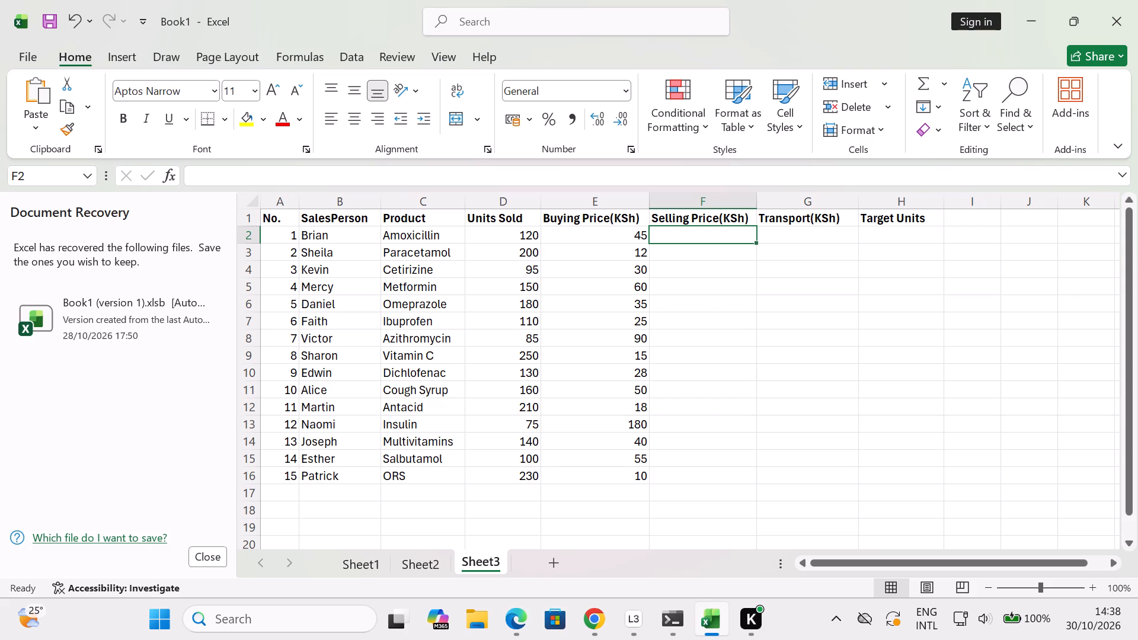
{"action": "type", "text": "75"}
{"action": "key", "text": "Down"}
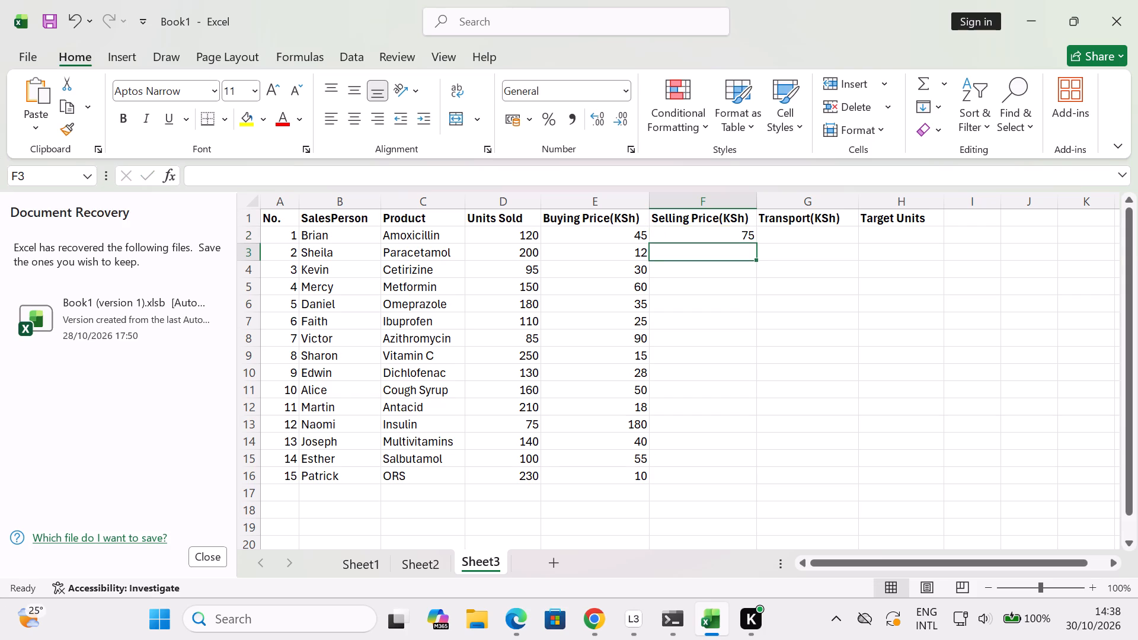
{"action": "type", "text": "25"}
{"action": "key", "text": "Down"}
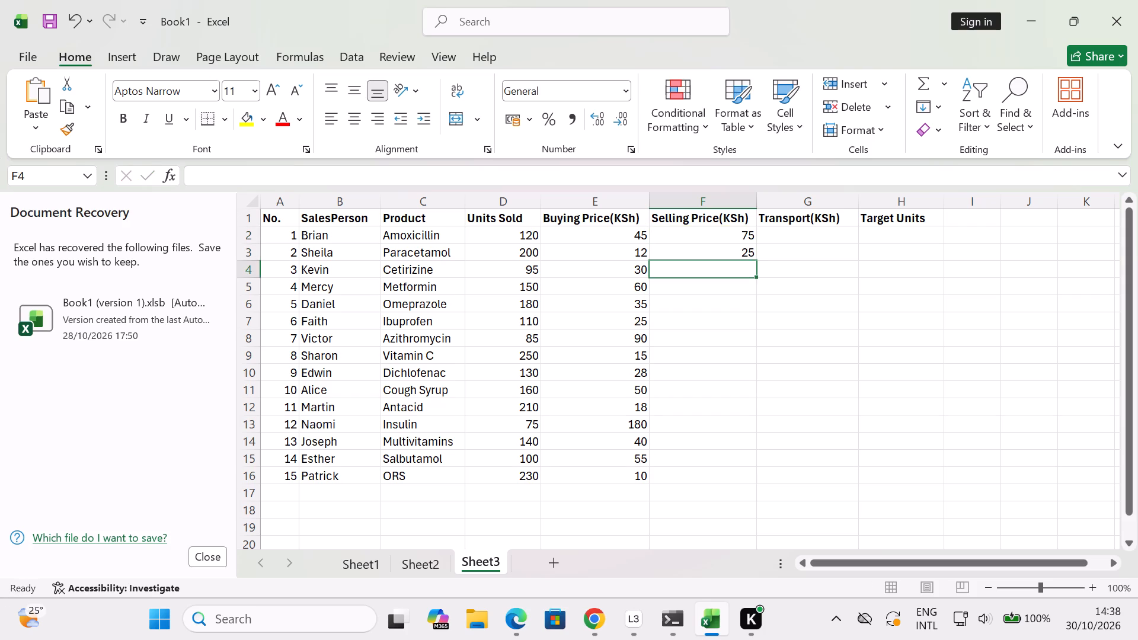
{"action": "type", "text": "55"}
{"action": "key", "text": "Down"}
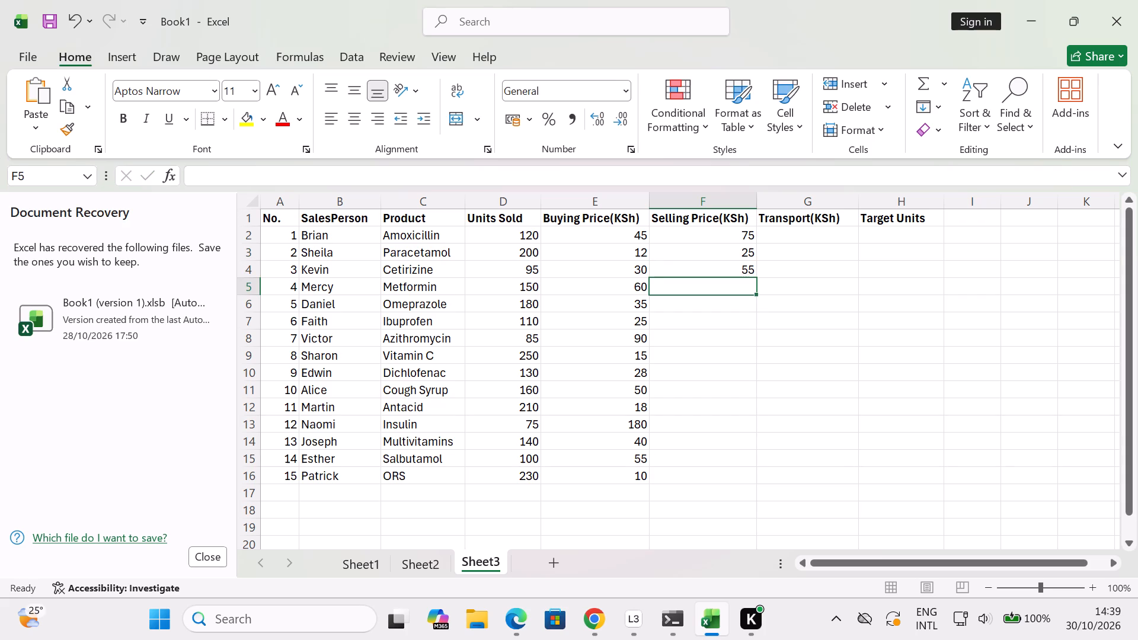
{"action": "type", "text": "95"}
{"action": "key", "text": "Down"}
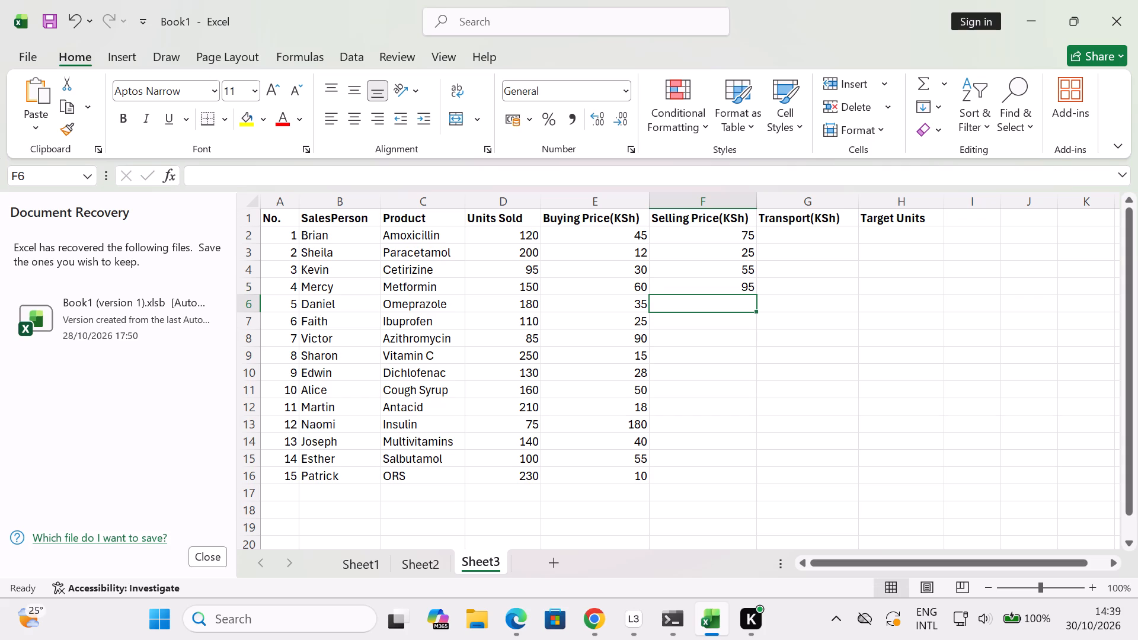
{"action": "type", "text": "65"}
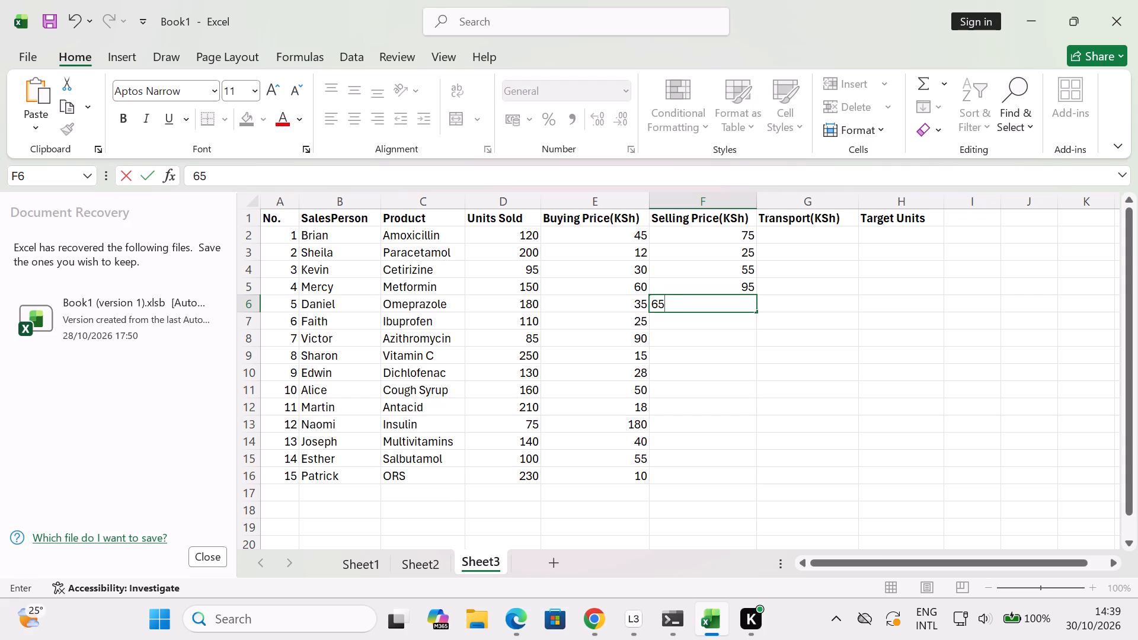
{"action": "key", "text": "Down"}
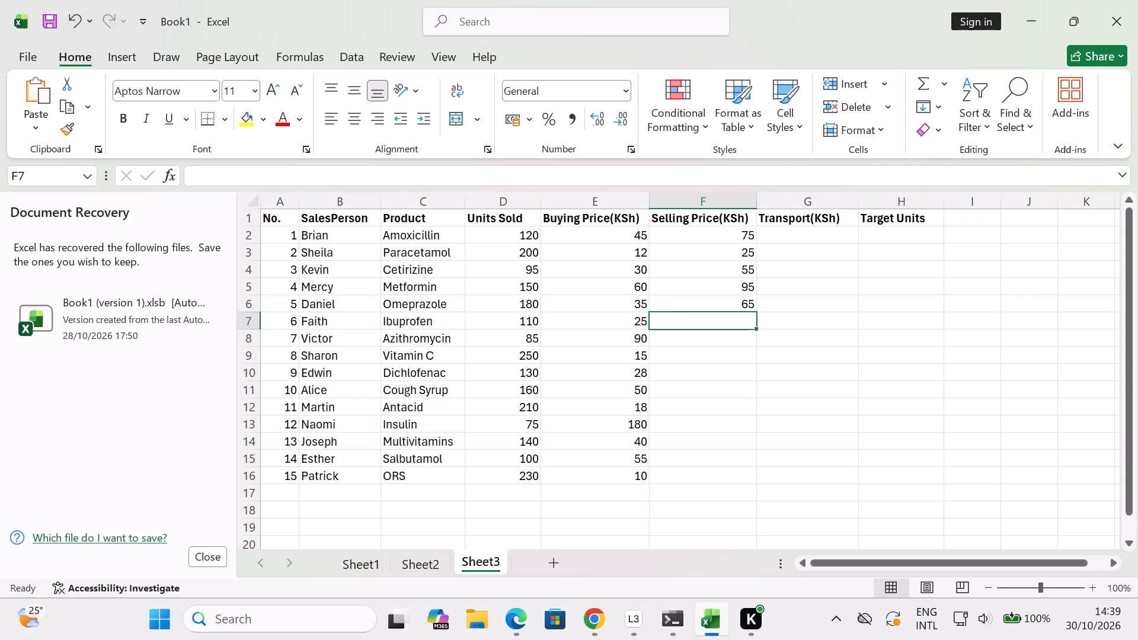
{"action": "type", "text": "48"}
{"action": "key", "text": "Down"}
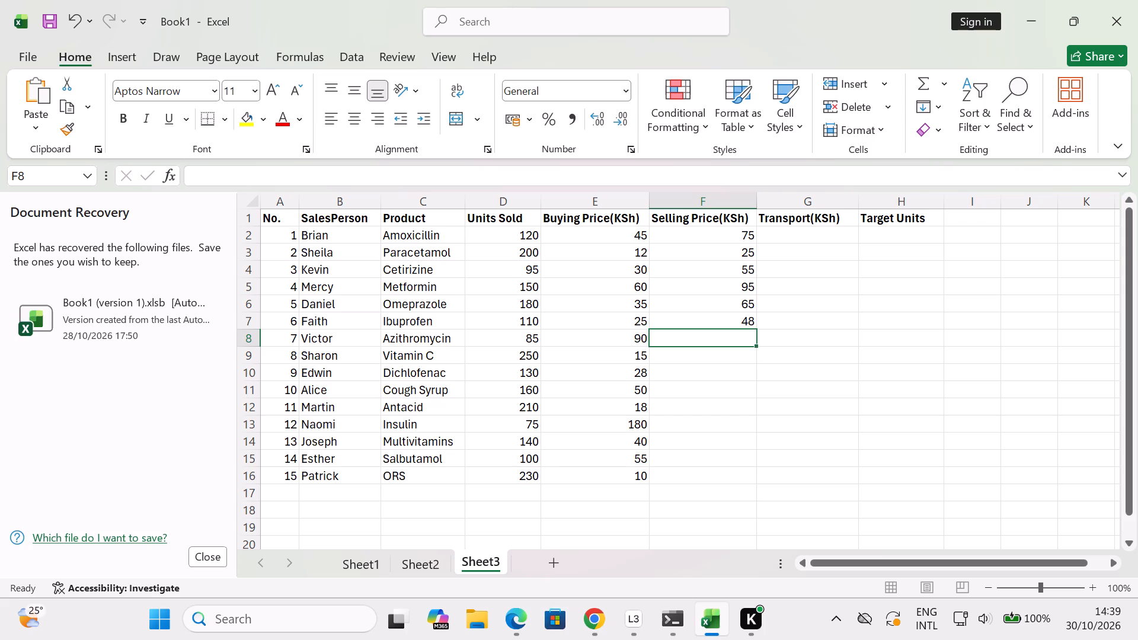
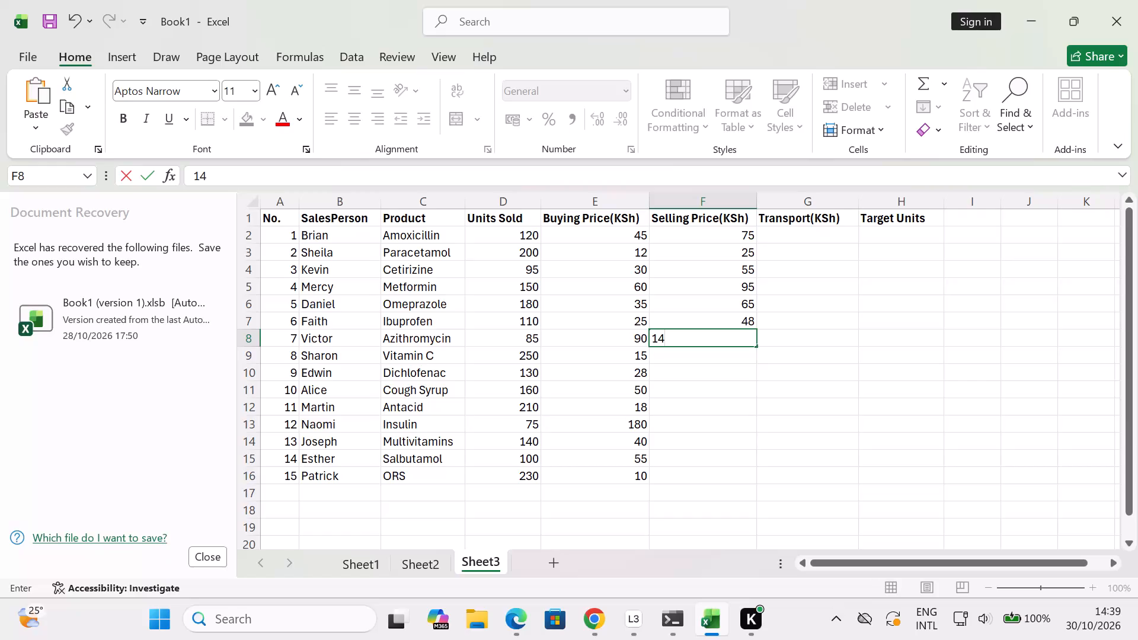
Continue the Selling Price column from F8 to F11 with 140, 30, 52 and 85.
{"action": "key", "text": "Down"}
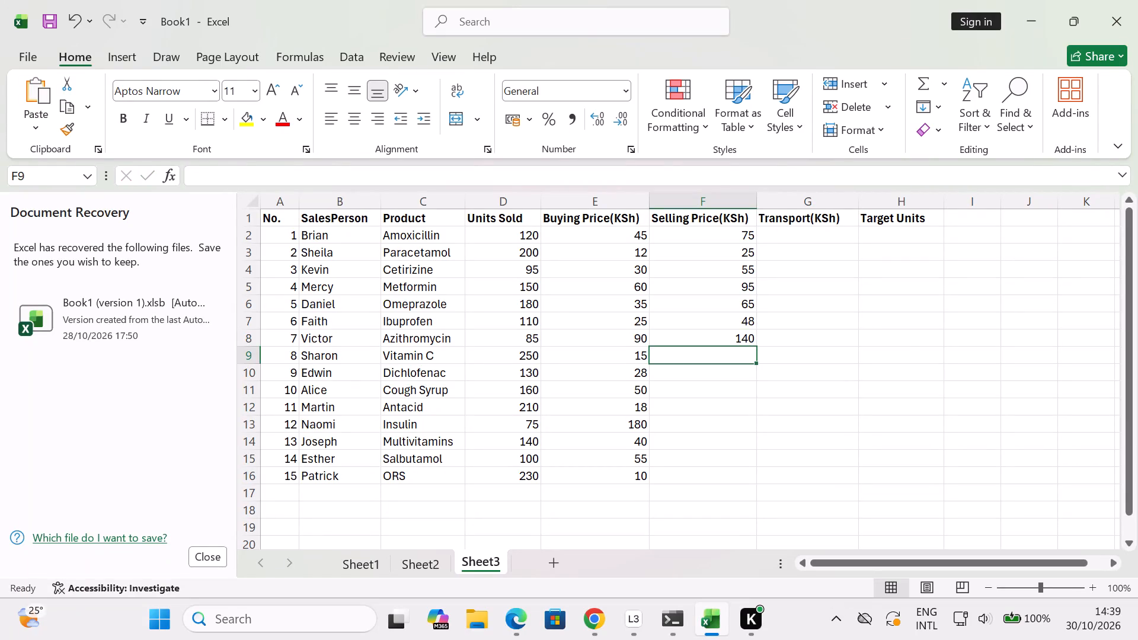
{"action": "type", "text": "30"}
{"action": "key", "text": "Down"}
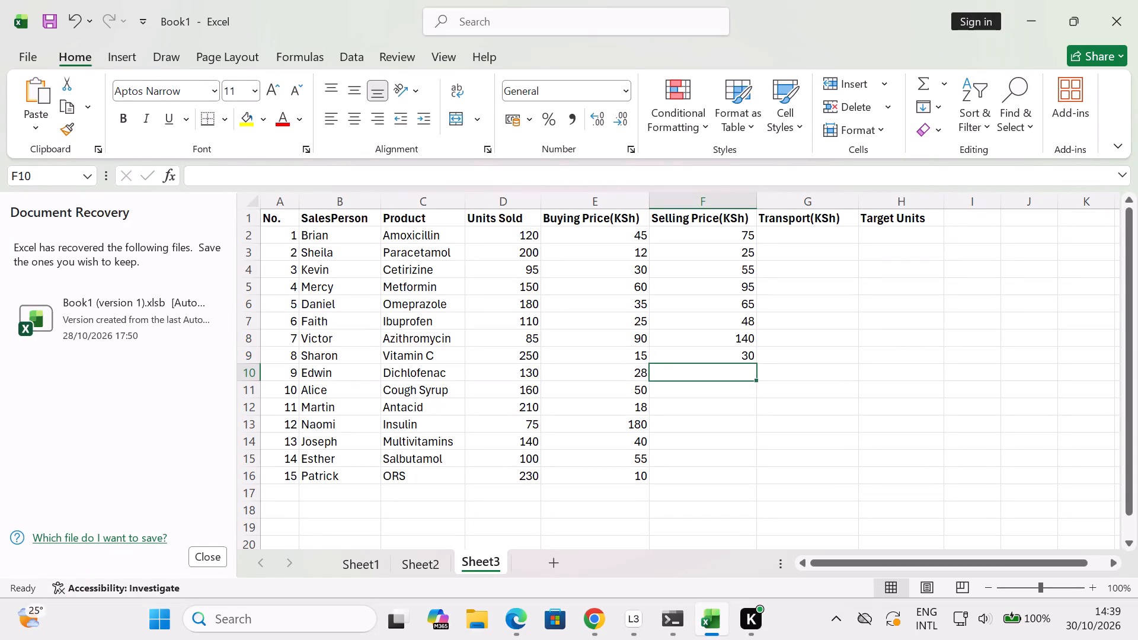
{"action": "type", "text": "53"}
{"action": "key", "text": "BackSpace"}
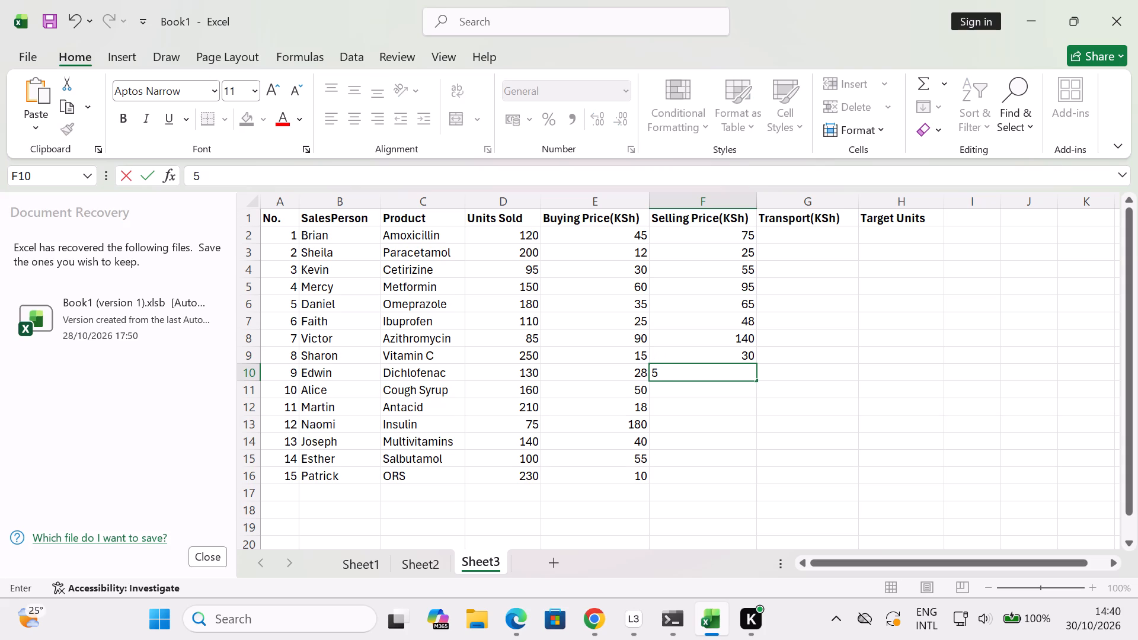
{"action": "key", "text": "2"}
{"action": "key", "text": "Down"}
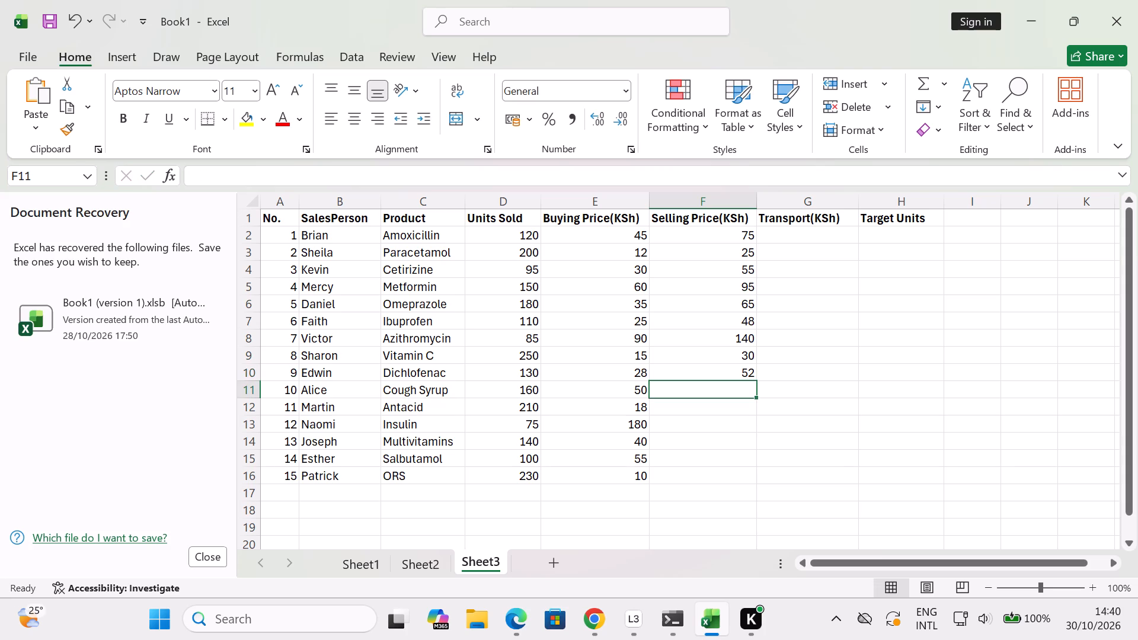
{"action": "type", "text": "85"}
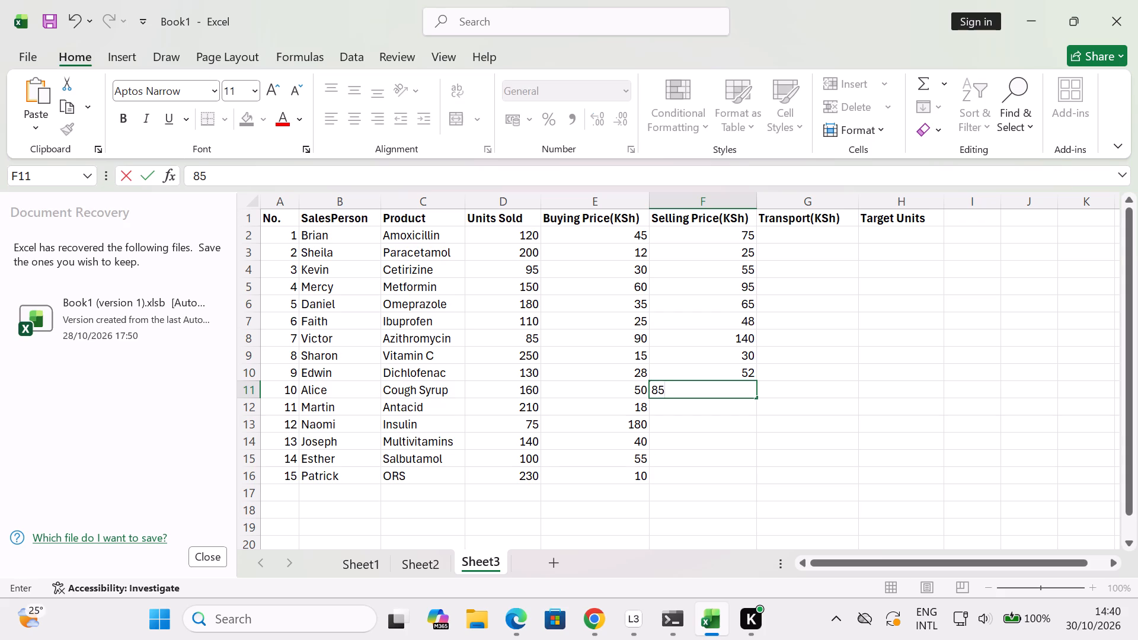
{"action": "key", "text": "Down"}
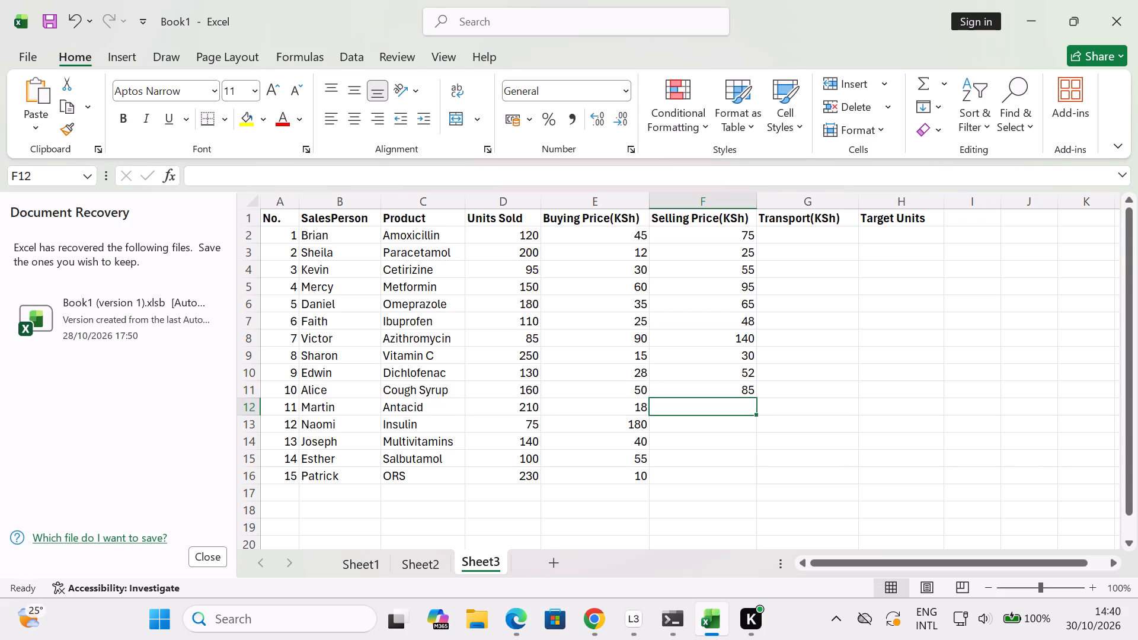
Complete the Selling Price column from F12 to F16 with 35, 260, 70, 90 and 22.
{"action": "type", "text": "35"}
{"action": "key", "text": "Down"}
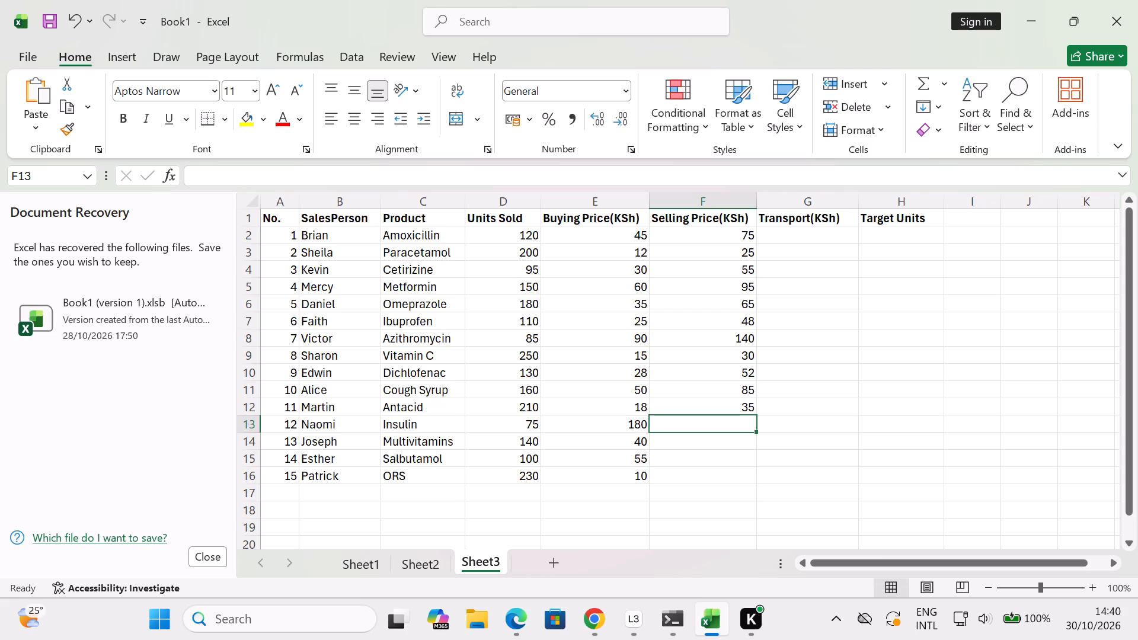
{"action": "type", "text": "260"}
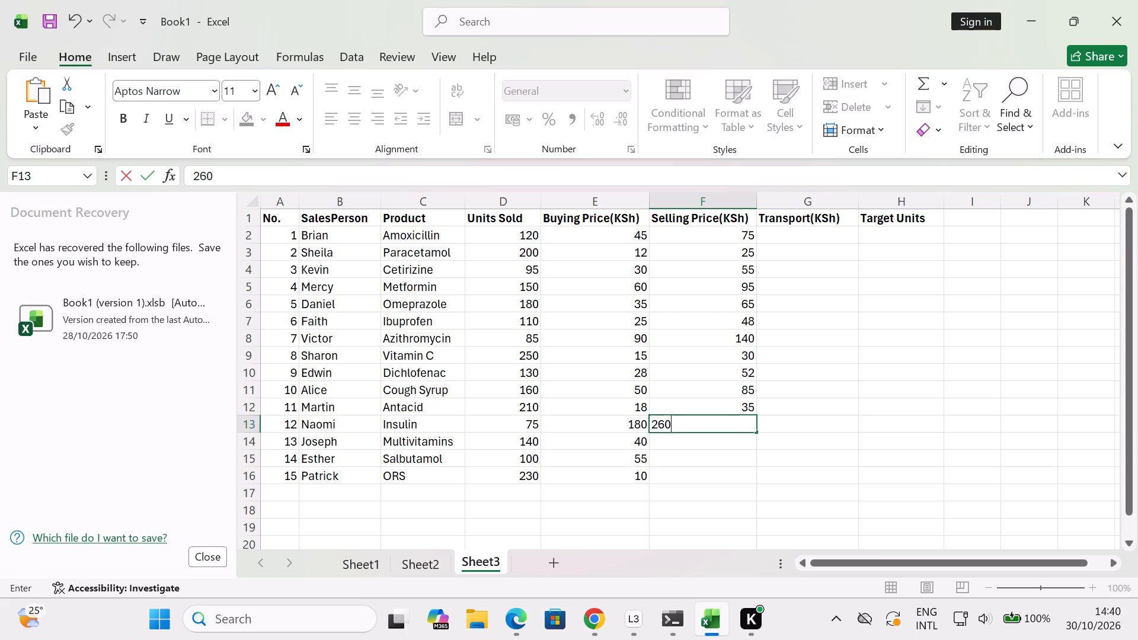
{"action": "key", "text": "Down"}
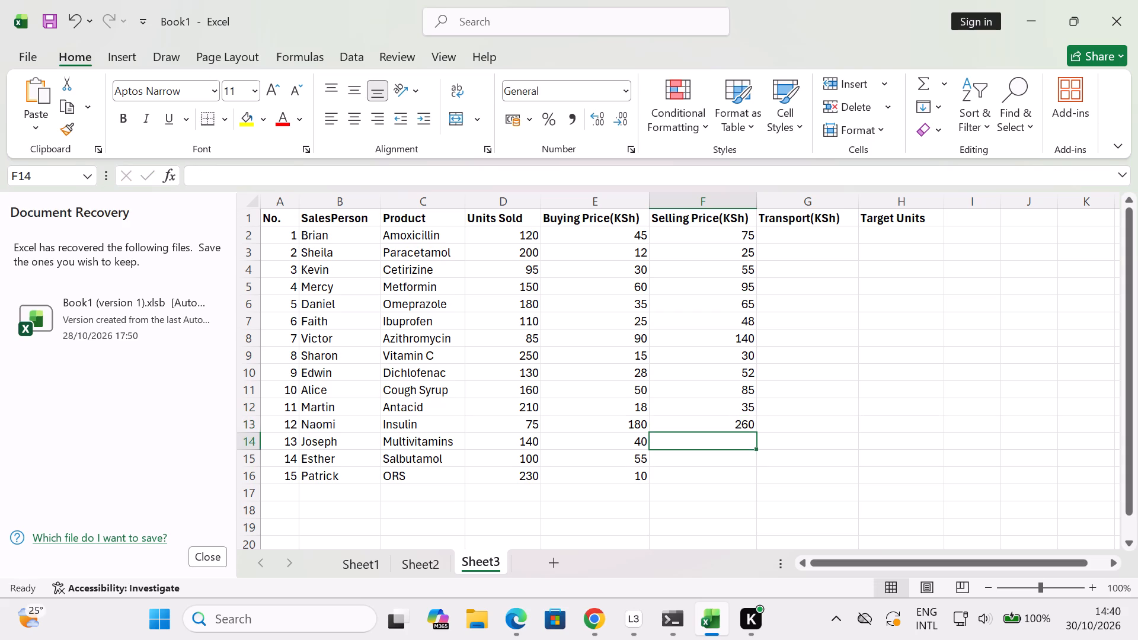
{"action": "type", "text": "70"}
{"action": "key", "text": "Down"}
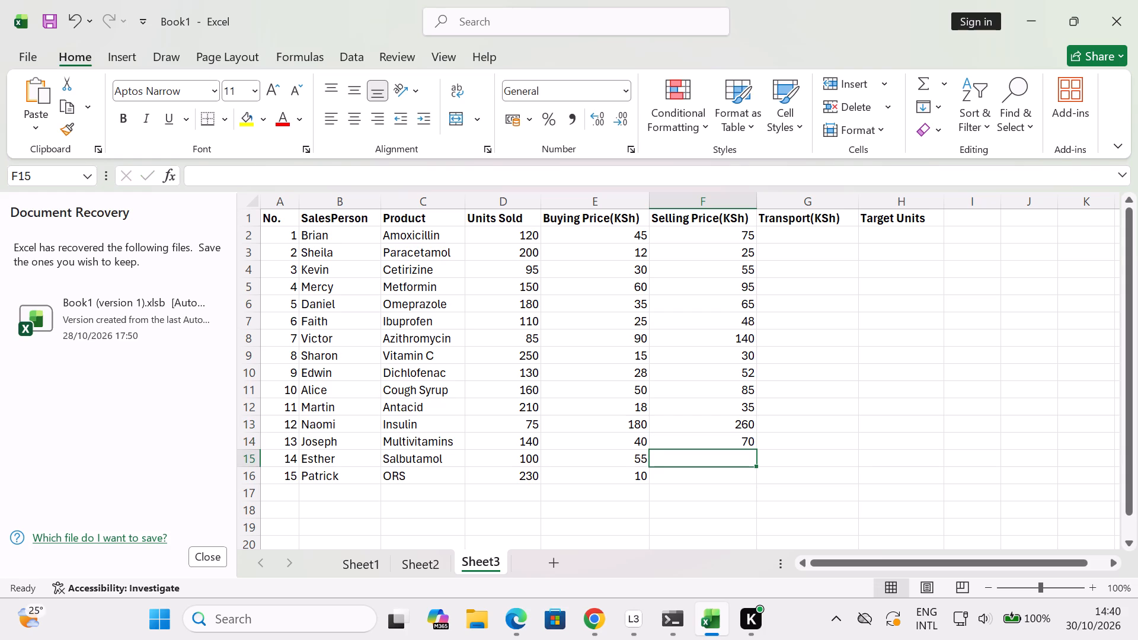
{"action": "type", "text": "90"}
{"action": "key", "text": "Down"}
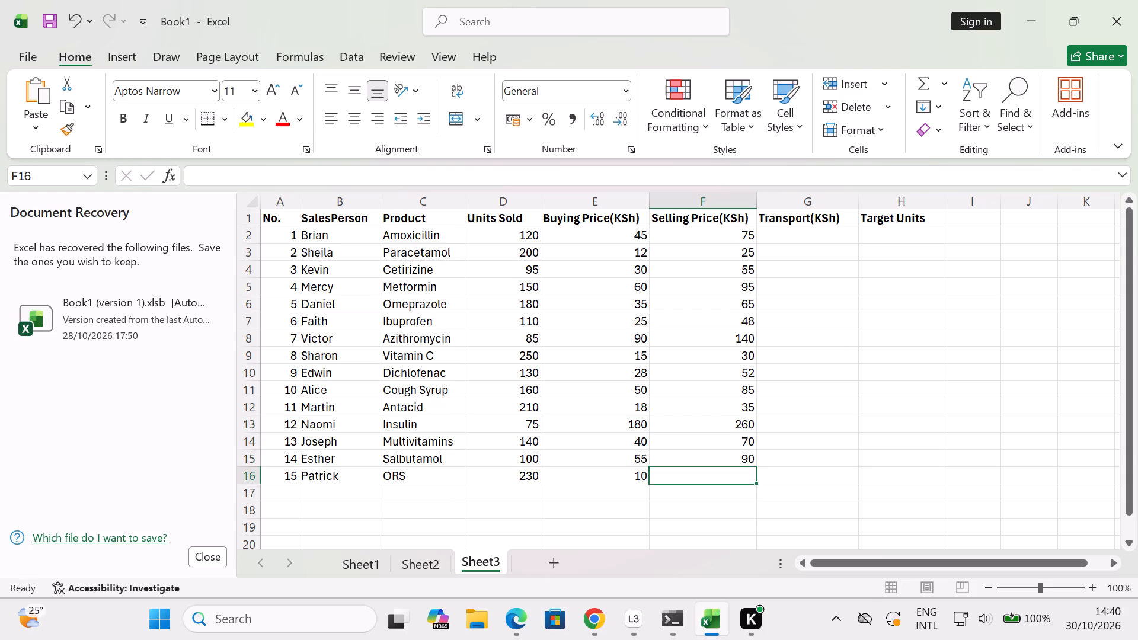
{"action": "type", "text": "22"}
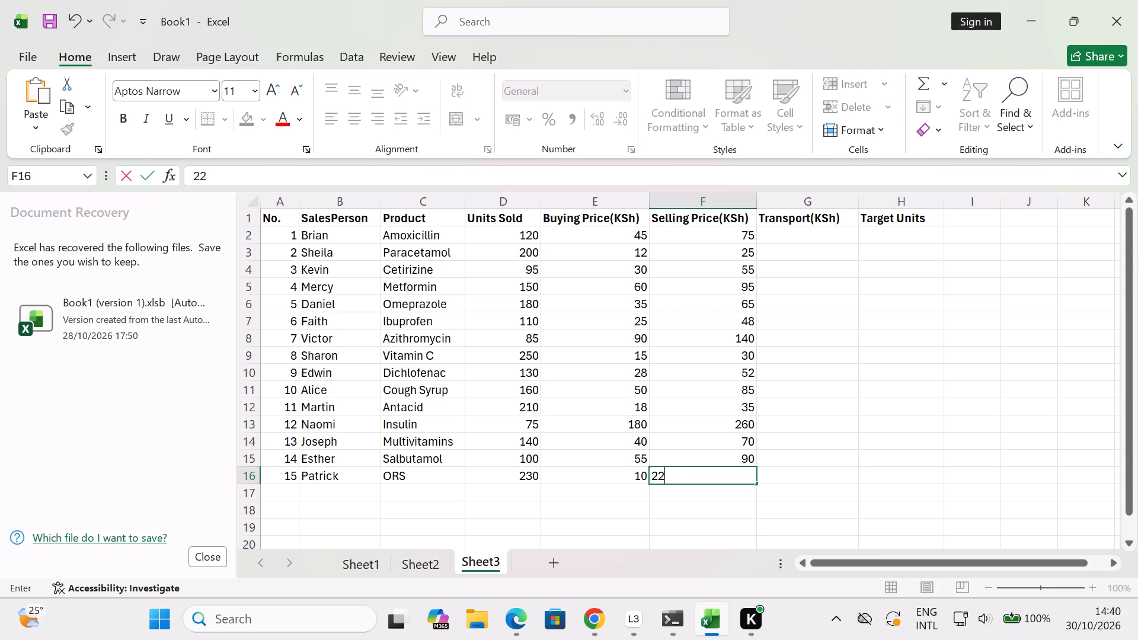
{"action": "key", "text": "Right"}
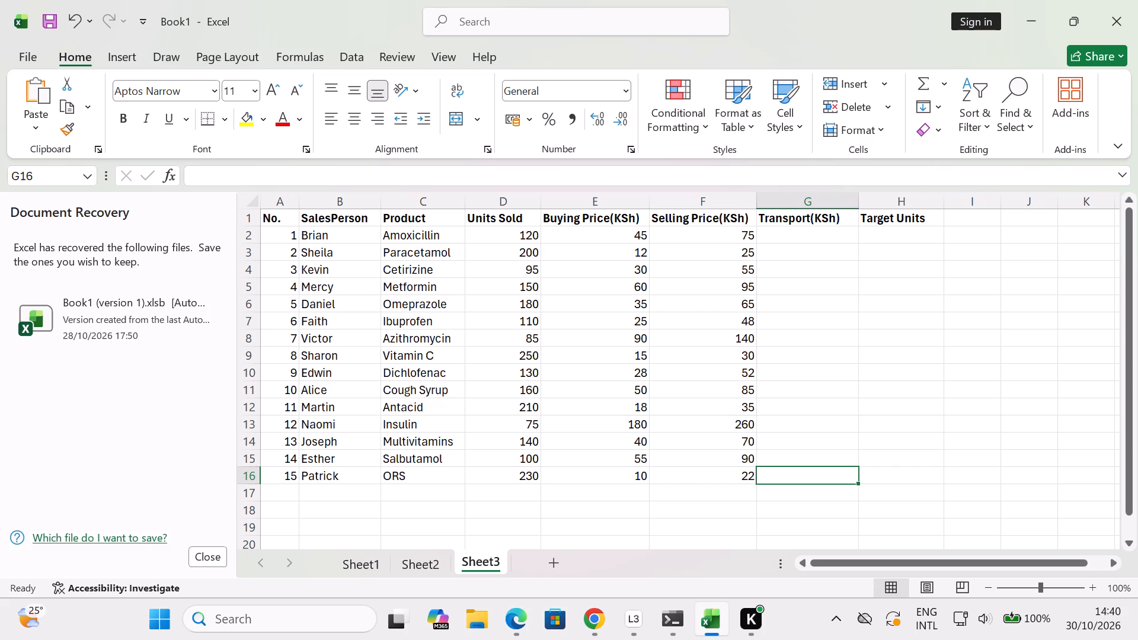
Start the Transport column with 500 in G2 for Amoxicillin and 350 in G3 for Paracetamol.
{"action": "left_click", "coordinate": [830, 231]}
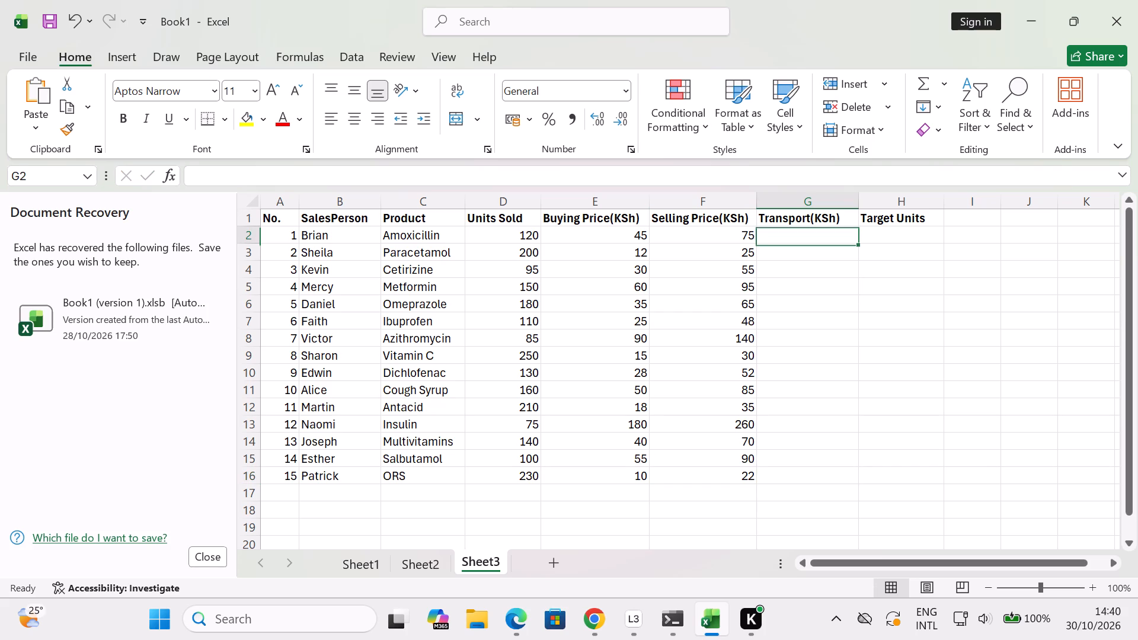
{"action": "type", "text": "500"}
{"action": "key", "text": "Down"}
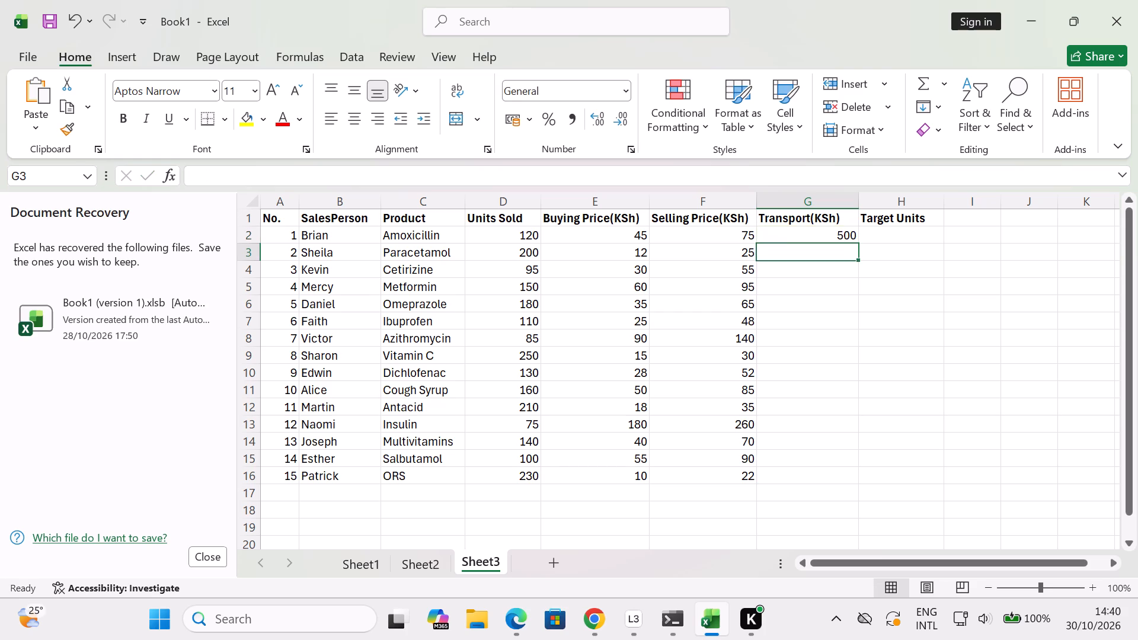
{"action": "type", "text": "35"}
{"action": "key", "text": "0"}
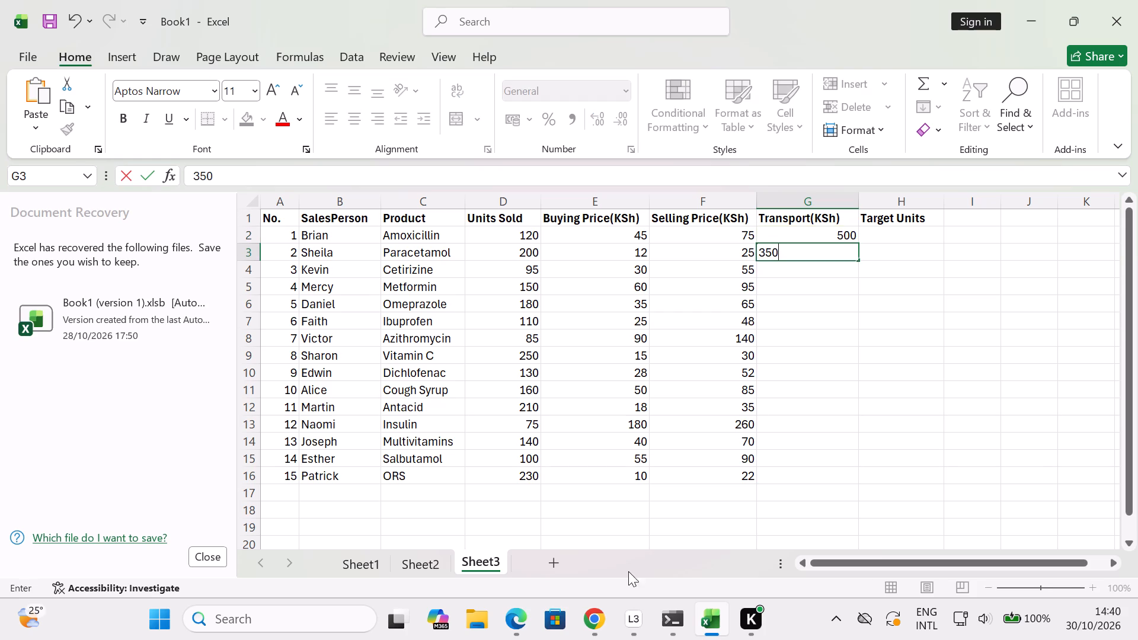
Switch to Loggy3, stop the running recording and minimise its window.
{"action": "left_click", "coordinate": [634, 623]}
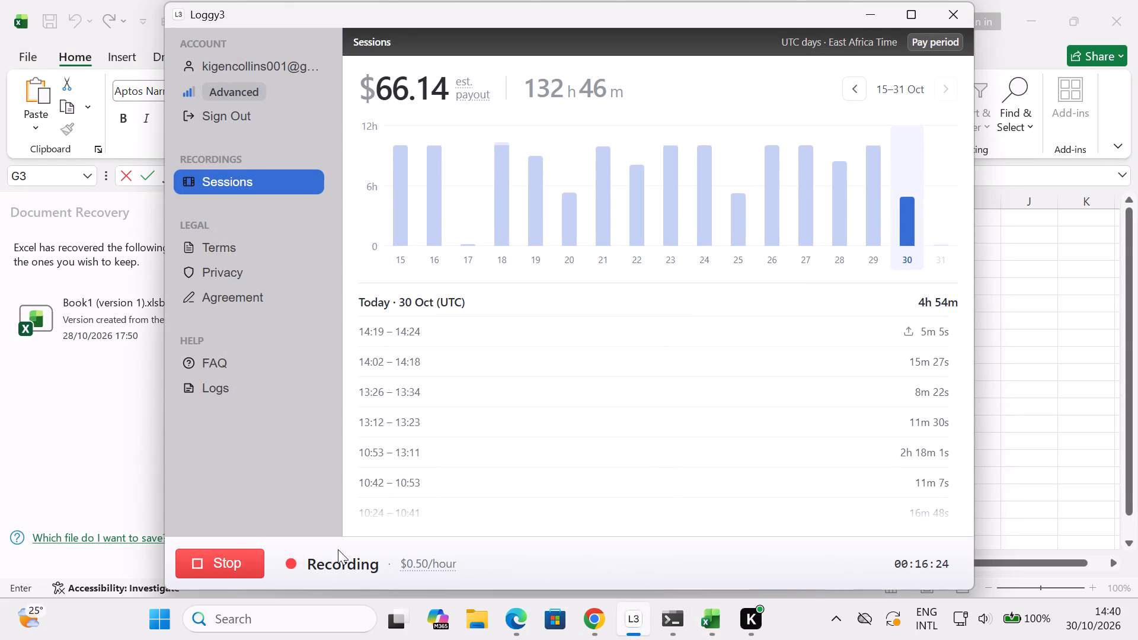
{"action": "left_click", "coordinate": [227, 562]}
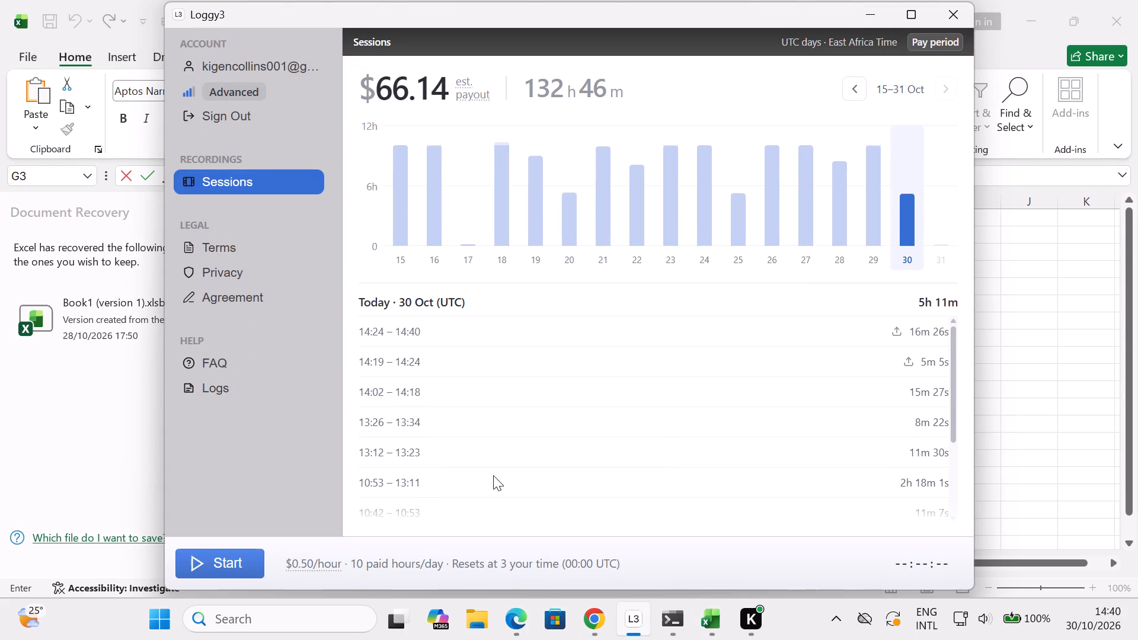
{"action": "left_click", "coordinate": [861, 17]}
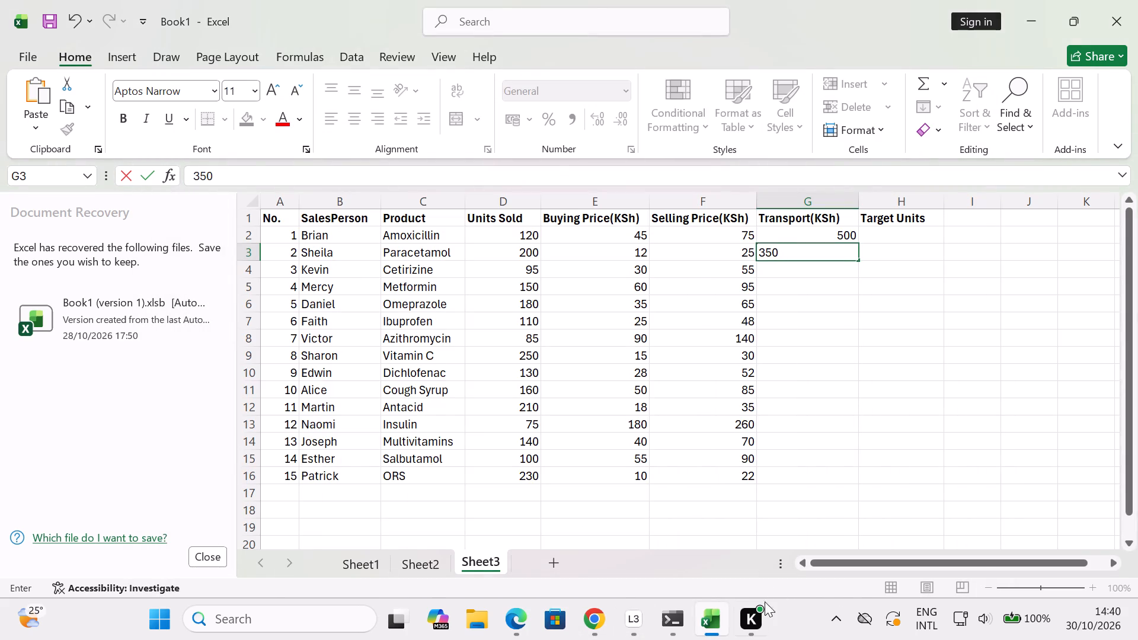
Switch to the Kuro app.
{"action": "left_click", "coordinate": [749, 612]}
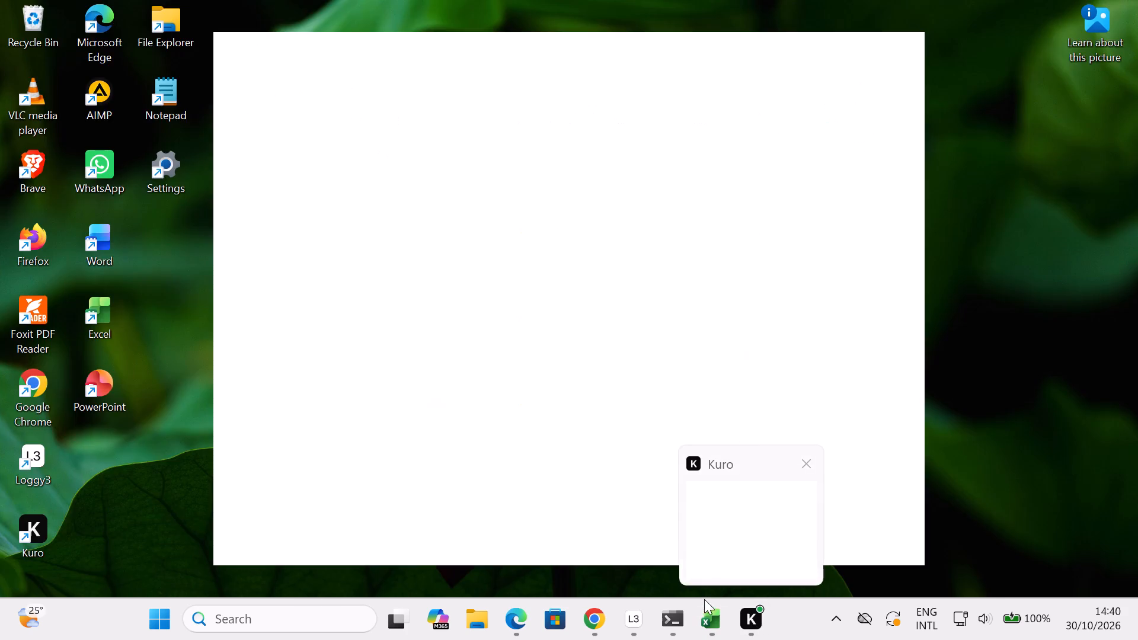
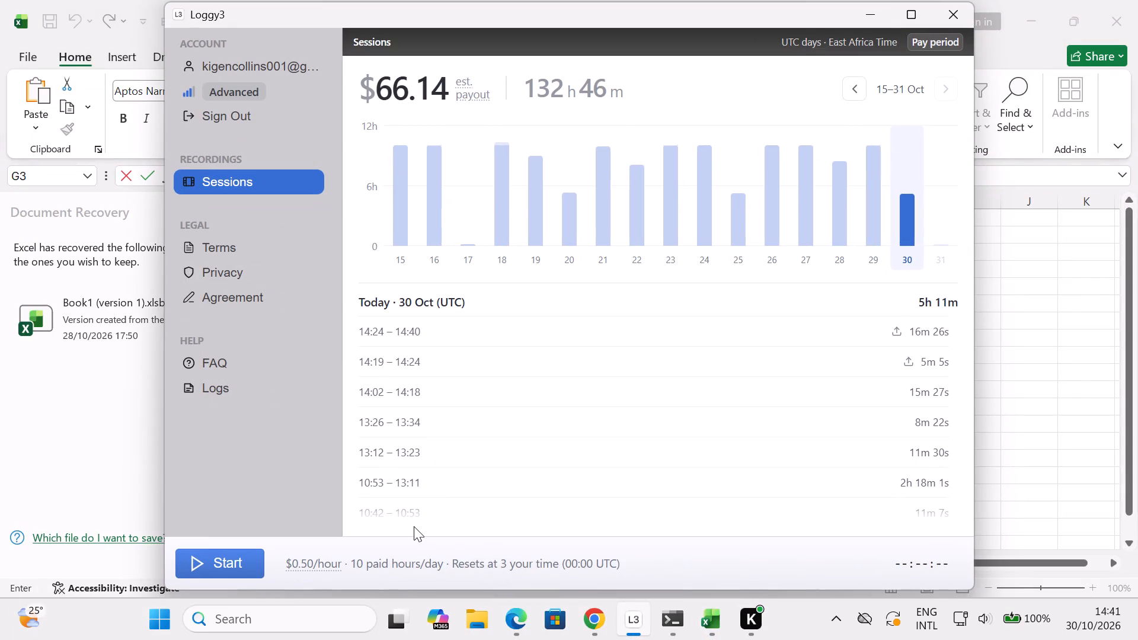
Start a new recording in Loggy3 and minimise its window to return to the Book1 workbook.
{"action": "left_click", "coordinate": [250, 571]}
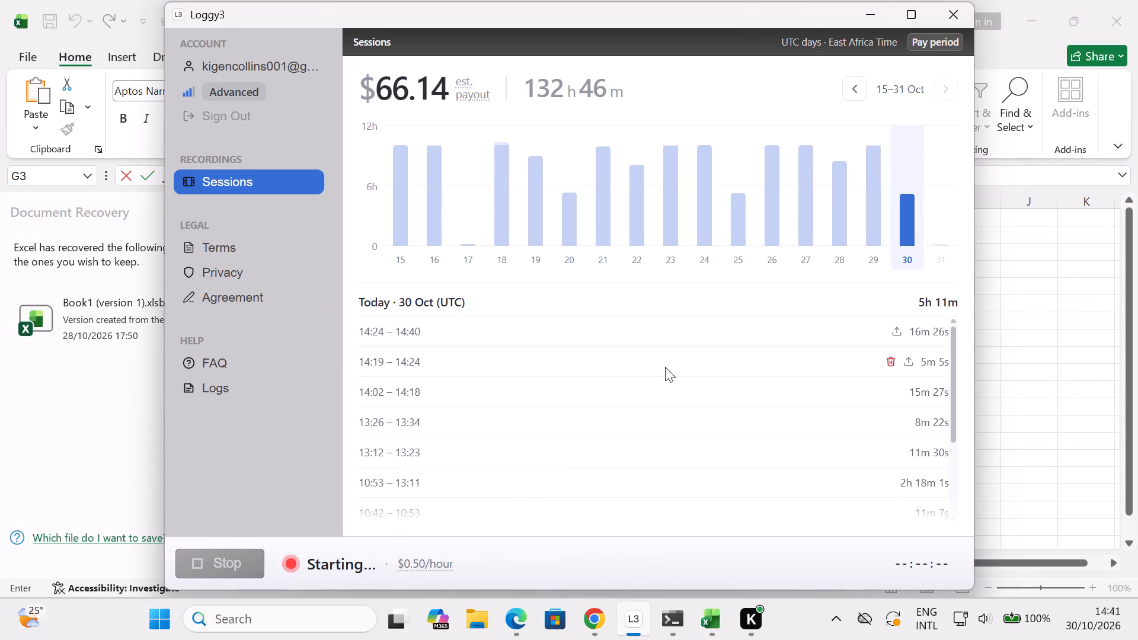
{"action": "left_click", "coordinate": [864, 5]}
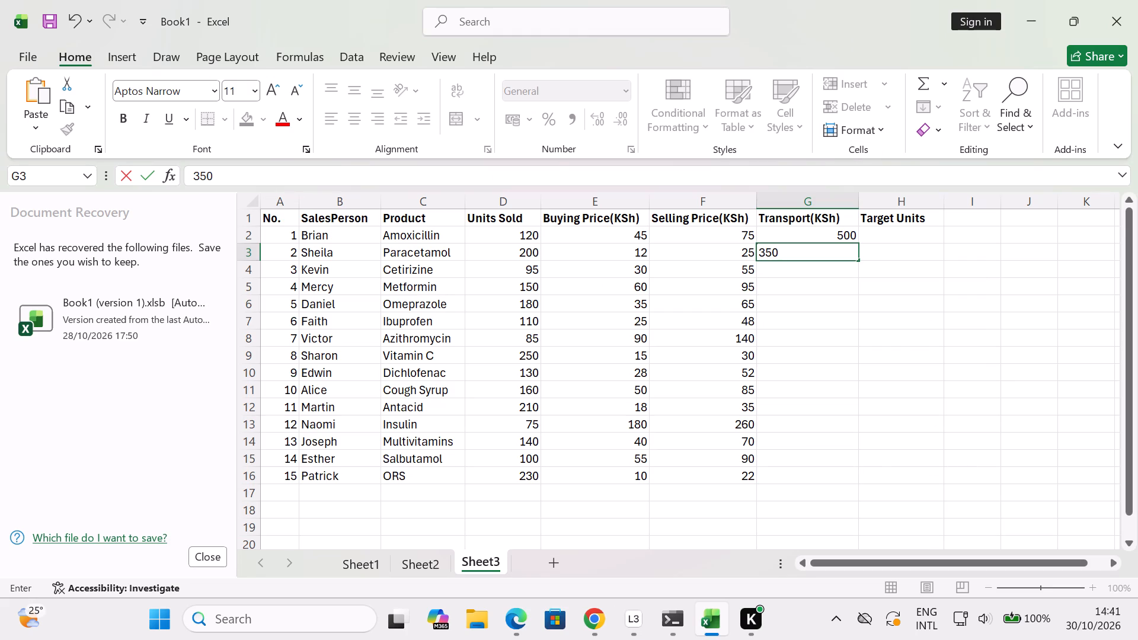
Continue the Transport column from G4 to G9 with 400, 600, 450, 300, 550 and 400.
{"action": "key", "text": "Down"}
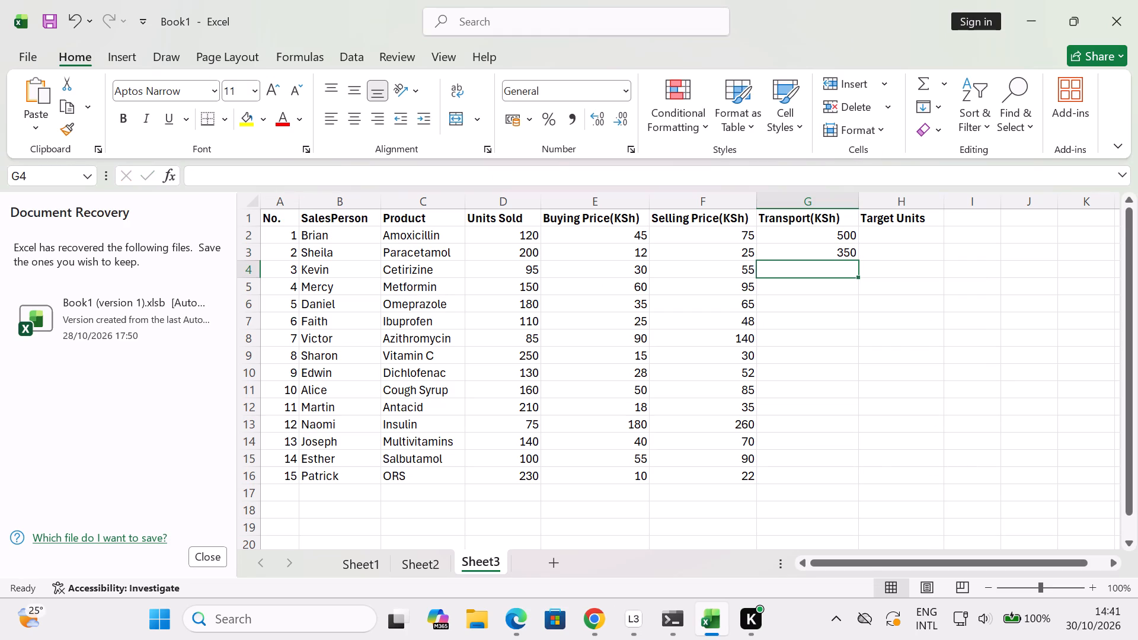
{"action": "type", "text": "400"}
{"action": "key", "text": "Down"}
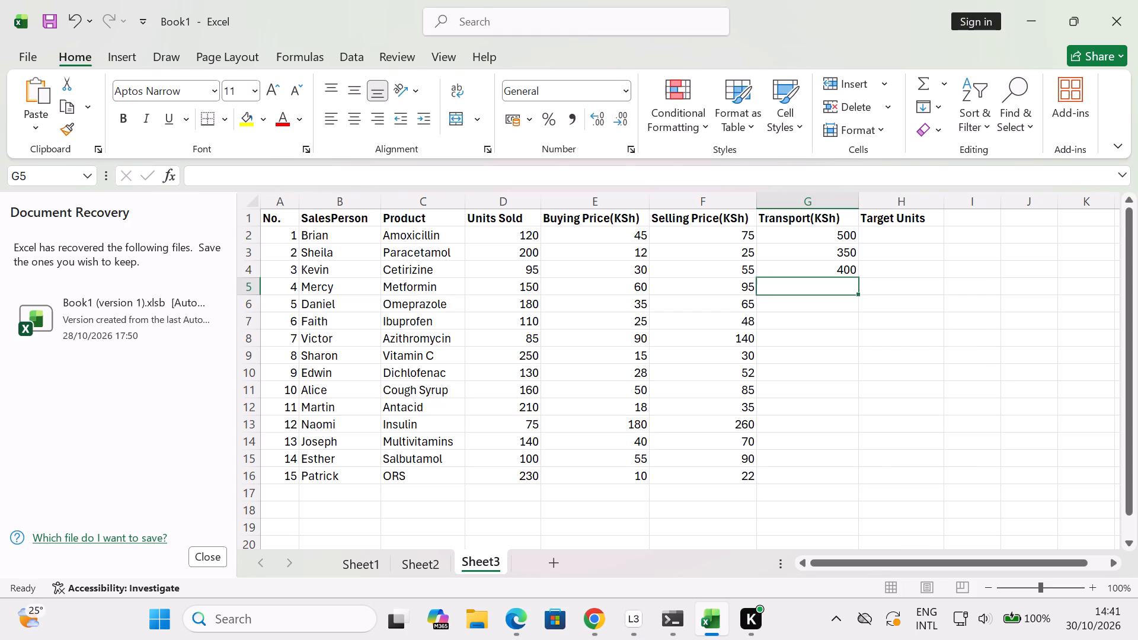
{"action": "type", "text": "600"}
{"action": "key", "text": "Down"}
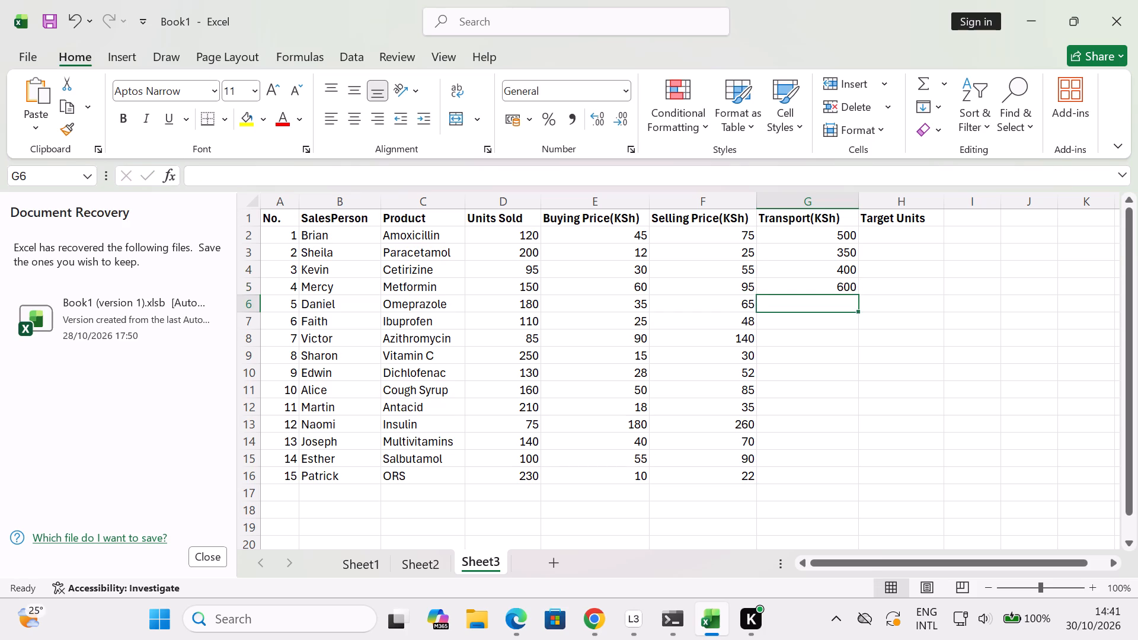
{"action": "type", "text": "450"}
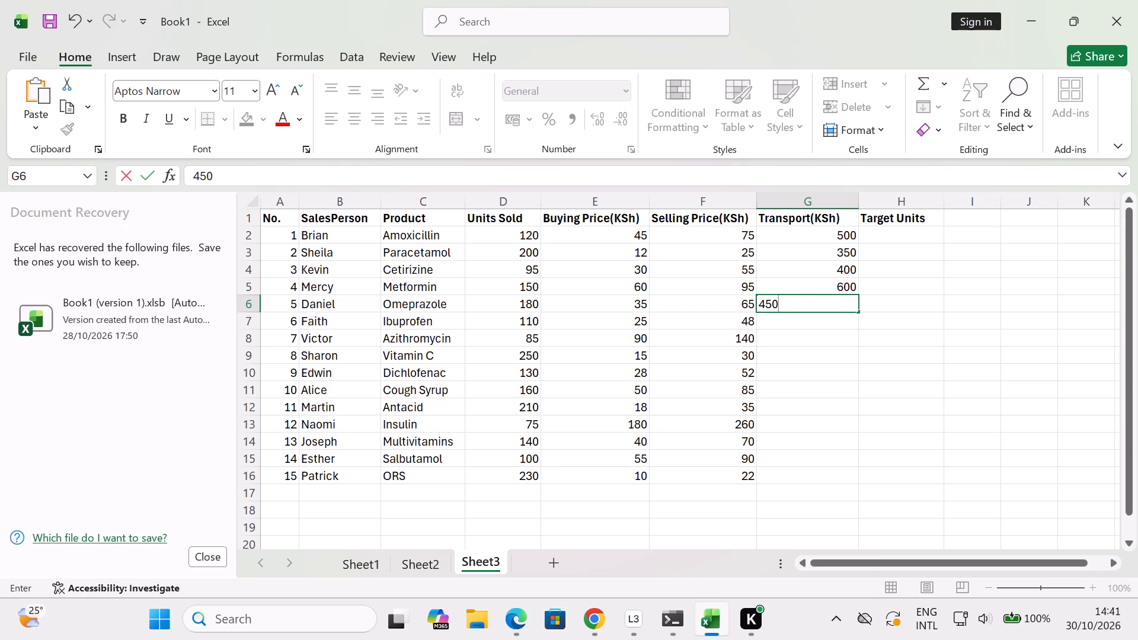
{"action": "key", "text": "Down"}
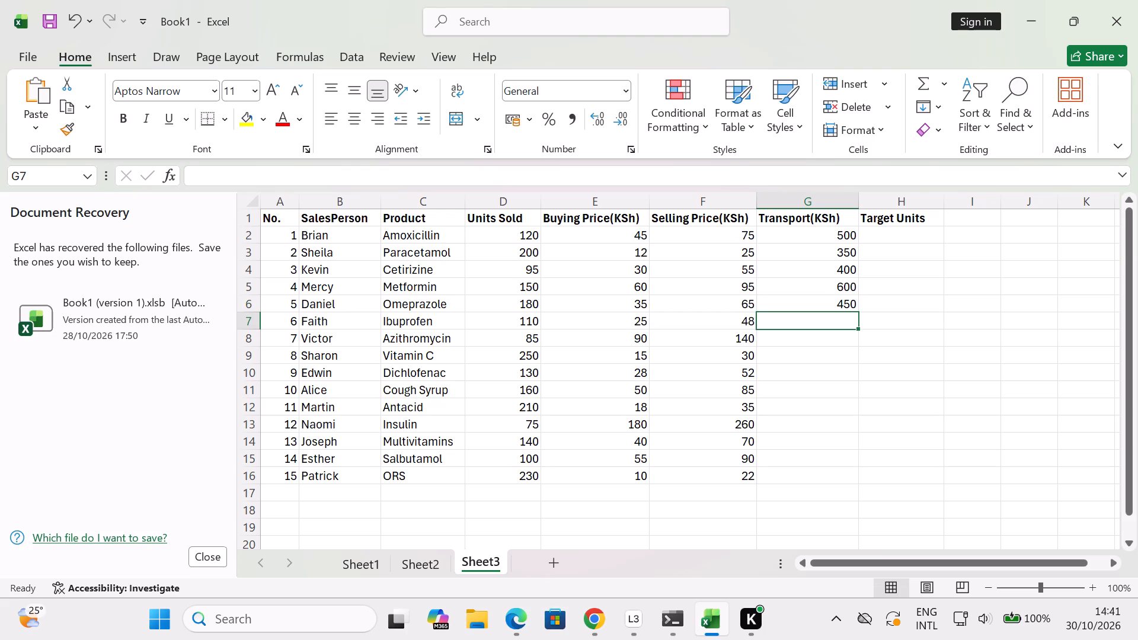
{"action": "type", "text": "300"}
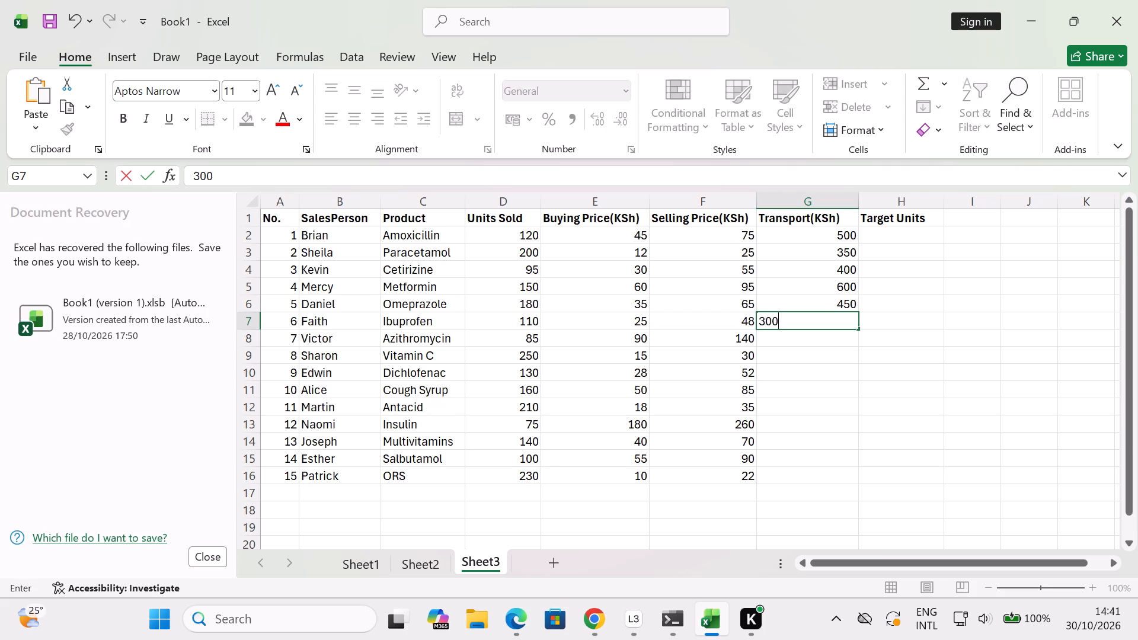
{"action": "key", "text": "Down"}
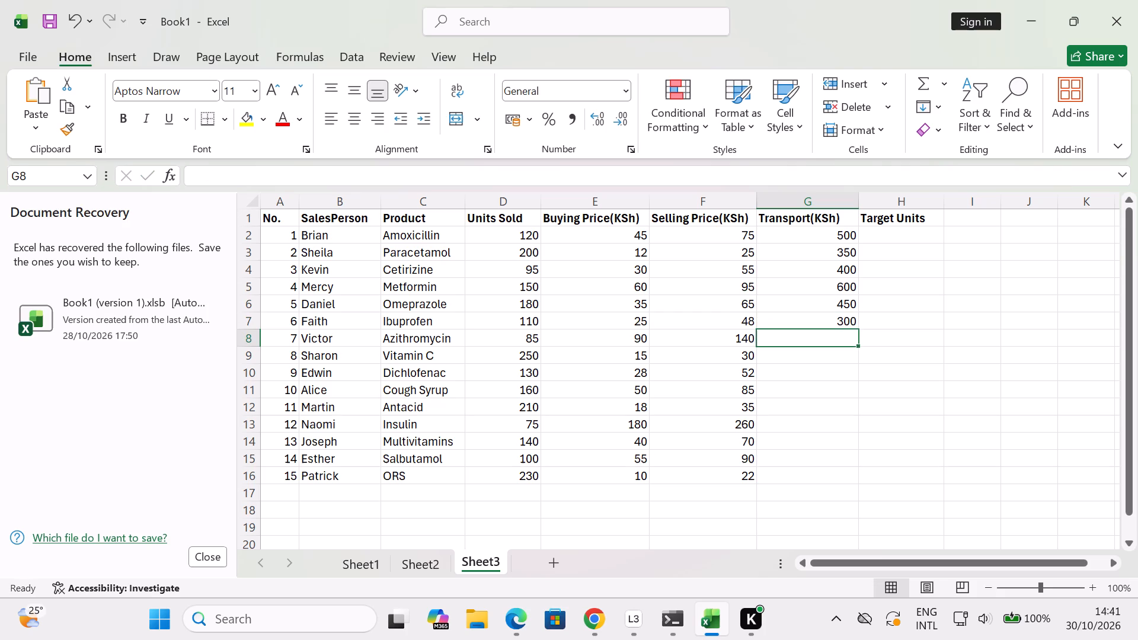
{"action": "type", "text": "550"}
{"action": "key", "text": "Down"}
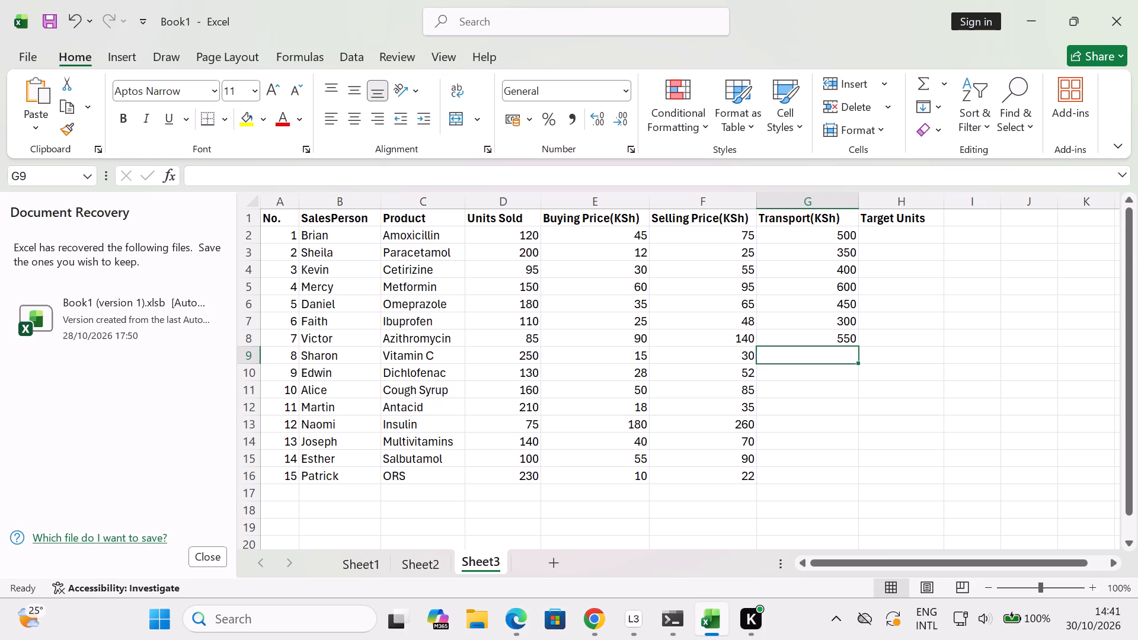
{"action": "type", "text": "400"}
{"action": "key", "text": "Down"}
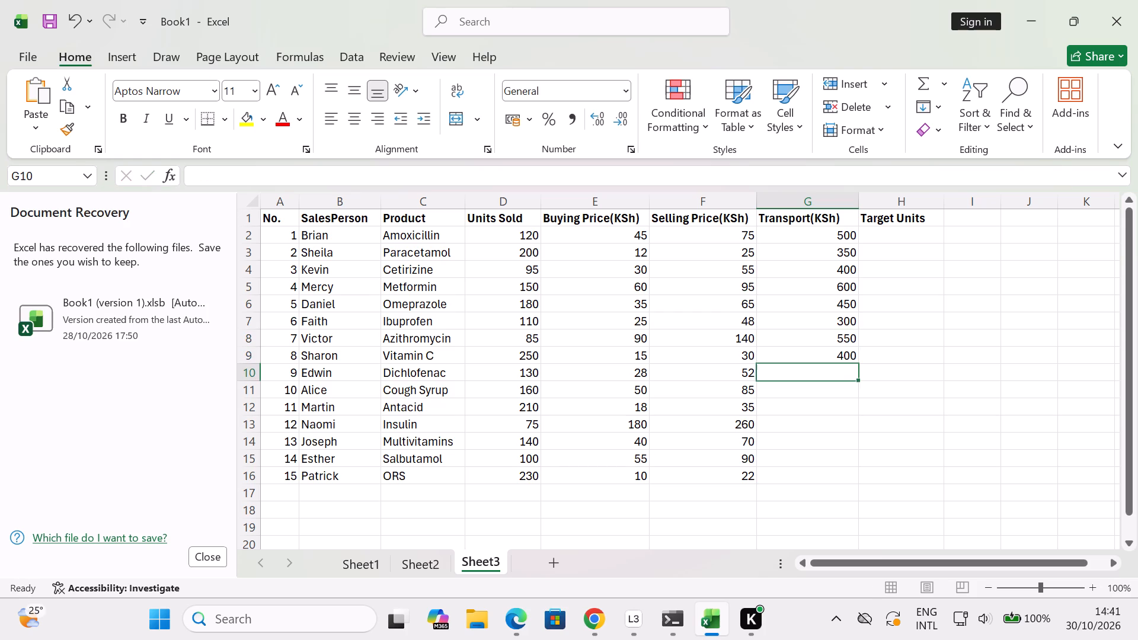
Complete the Transport column from G10 to G16 with 350, 500, 300, 700, 450, 400 and 350.
{"action": "type", "text": "350"}
{"action": "key", "text": "Down"}
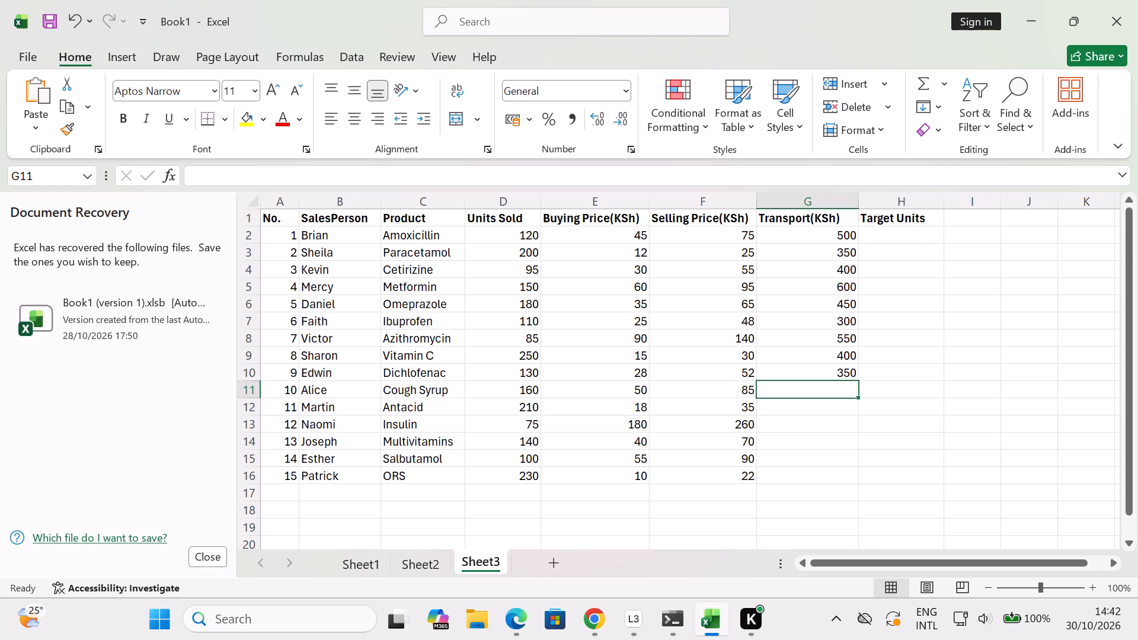
{"action": "type", "text": "500"}
{"action": "key", "text": "Down"}
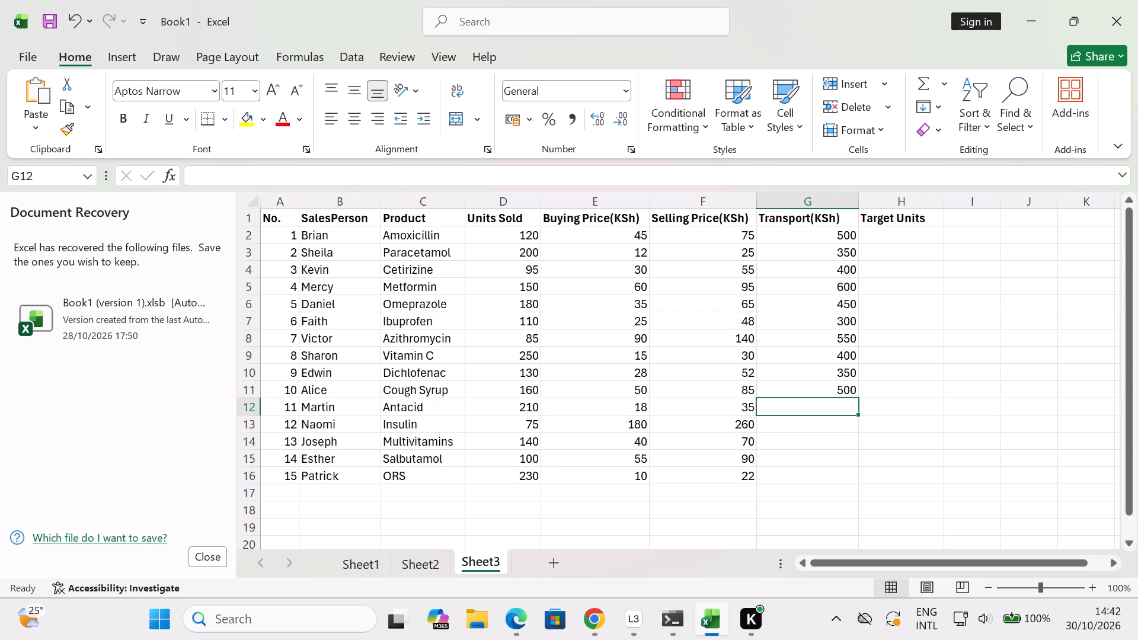
{"action": "type", "text": "300"}
{"action": "key", "text": "Down"}
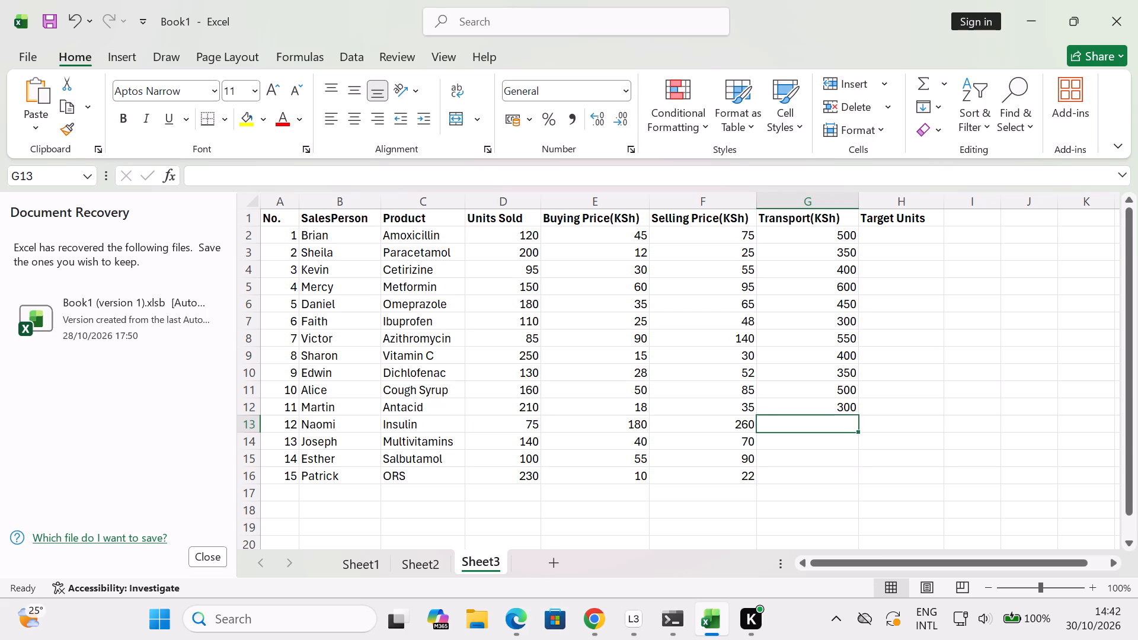
{"action": "type", "text": "700"}
{"action": "key", "text": "Down"}
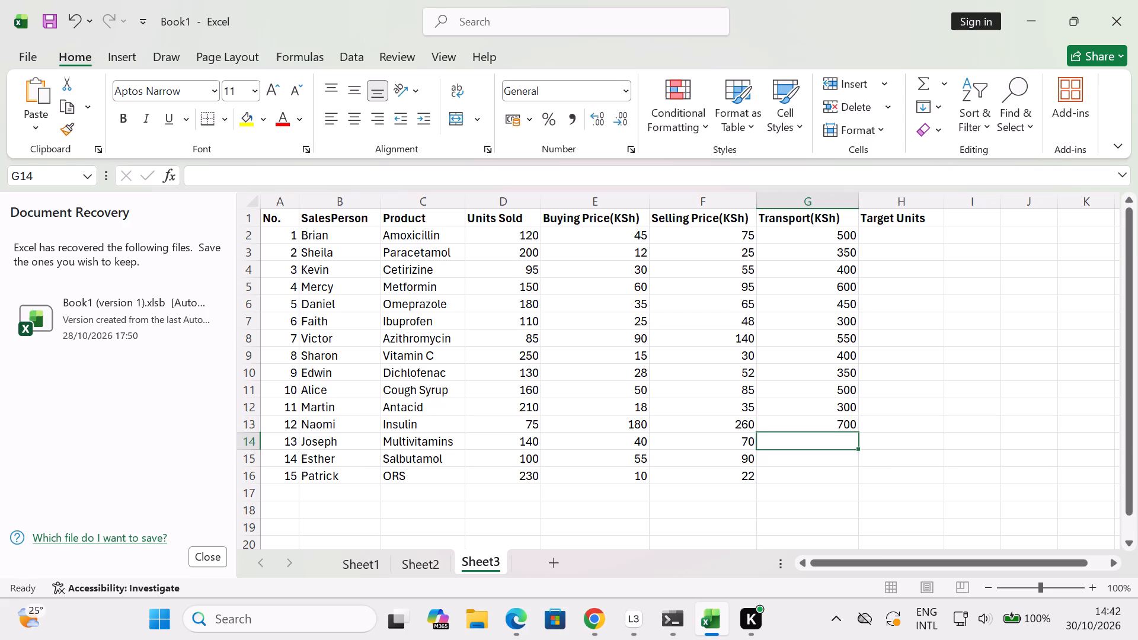
{"action": "type", "text": "450"}
{"action": "key", "text": "Down"}
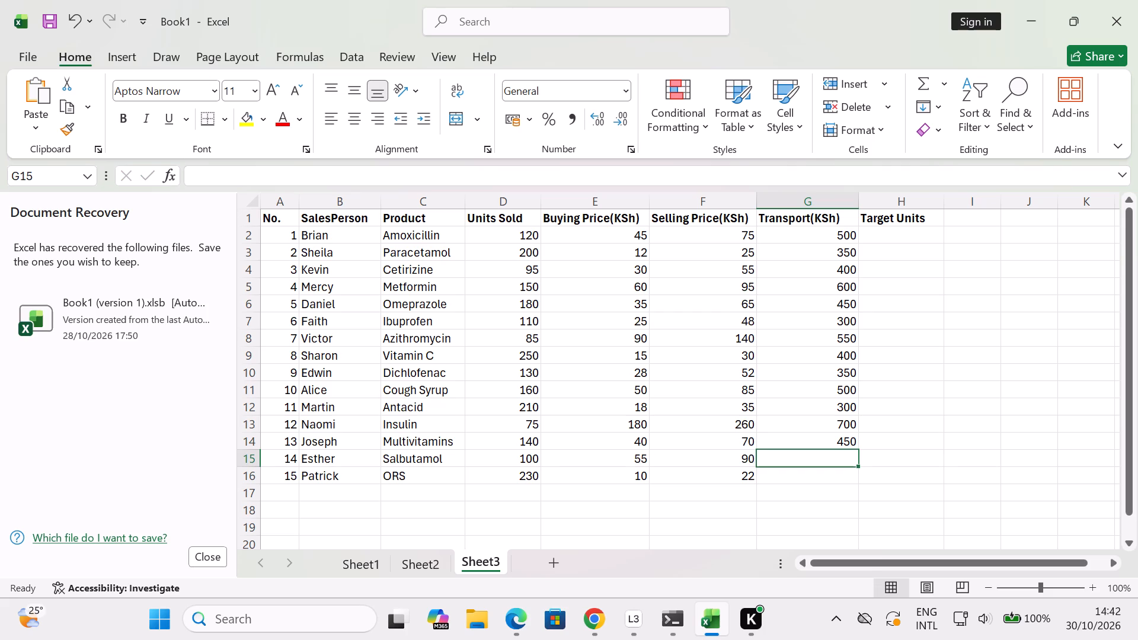
{"action": "type", "text": "400"}
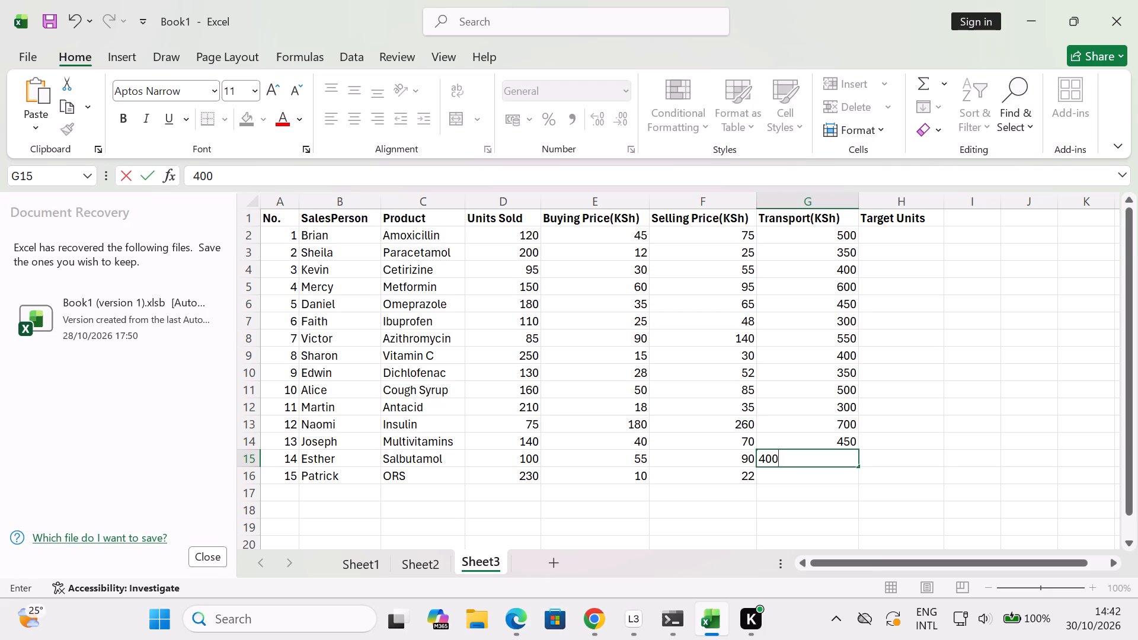
{"action": "key", "text": "Down"}
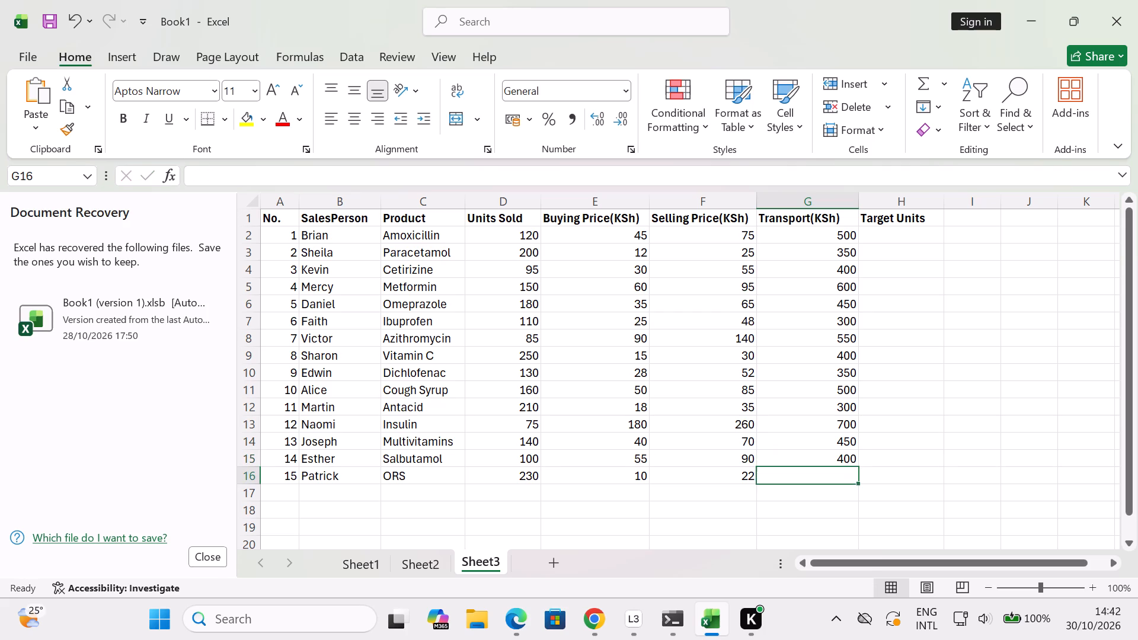
{"action": "type", "text": "350"}
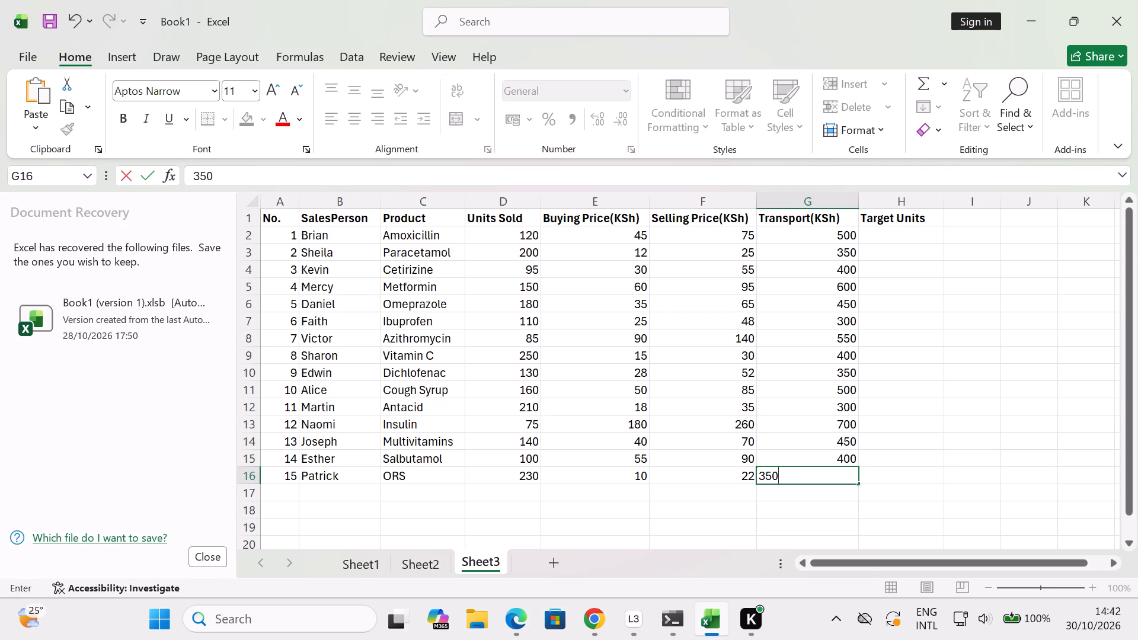
Start the Target Units column from H2 to H5 with 100, 180, 100 and 140.
{"action": "left_click", "coordinate": [931, 239]}
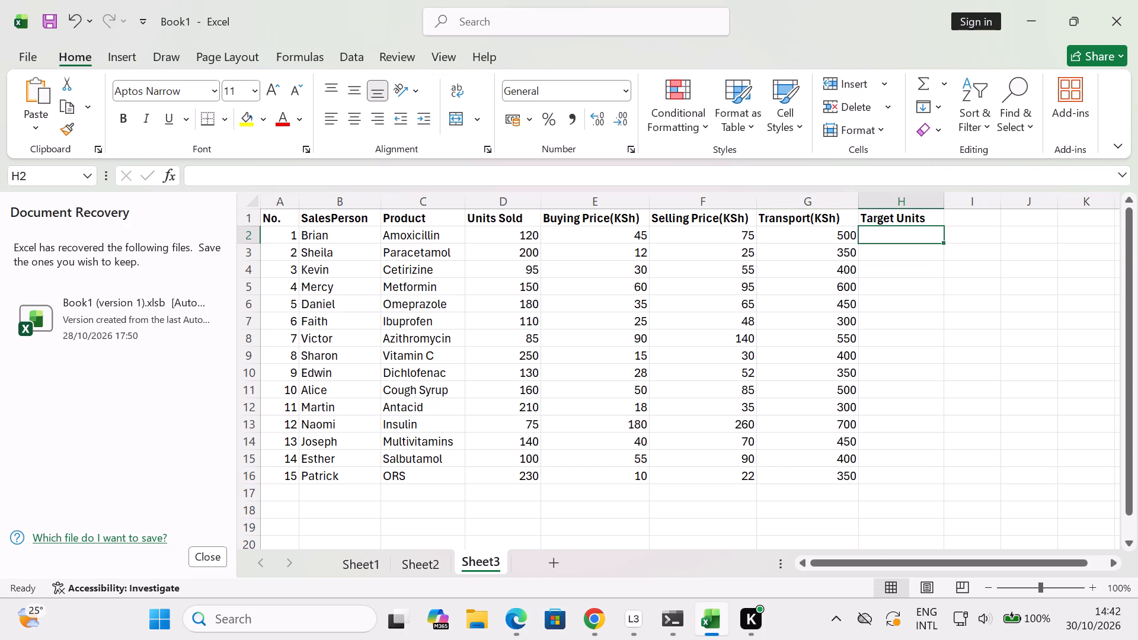
{"action": "type", "text": "100"}
{"action": "key", "text": "Down"}
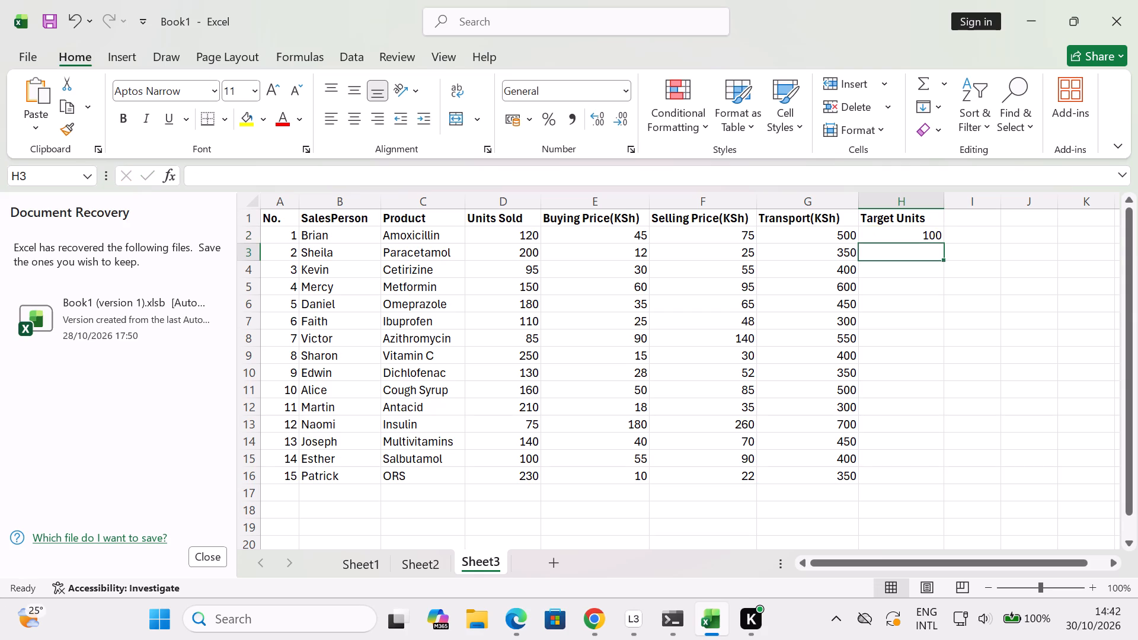
{"action": "key", "text": "1"}
{"action": "type", "text": "80"}
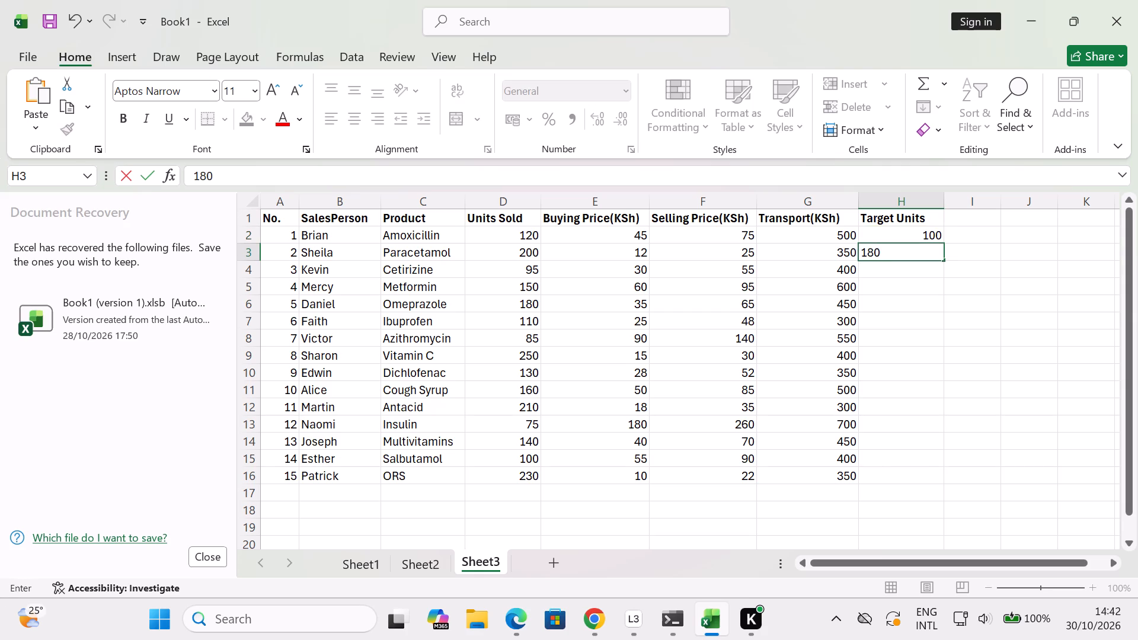
{"action": "key", "text": "Down"}
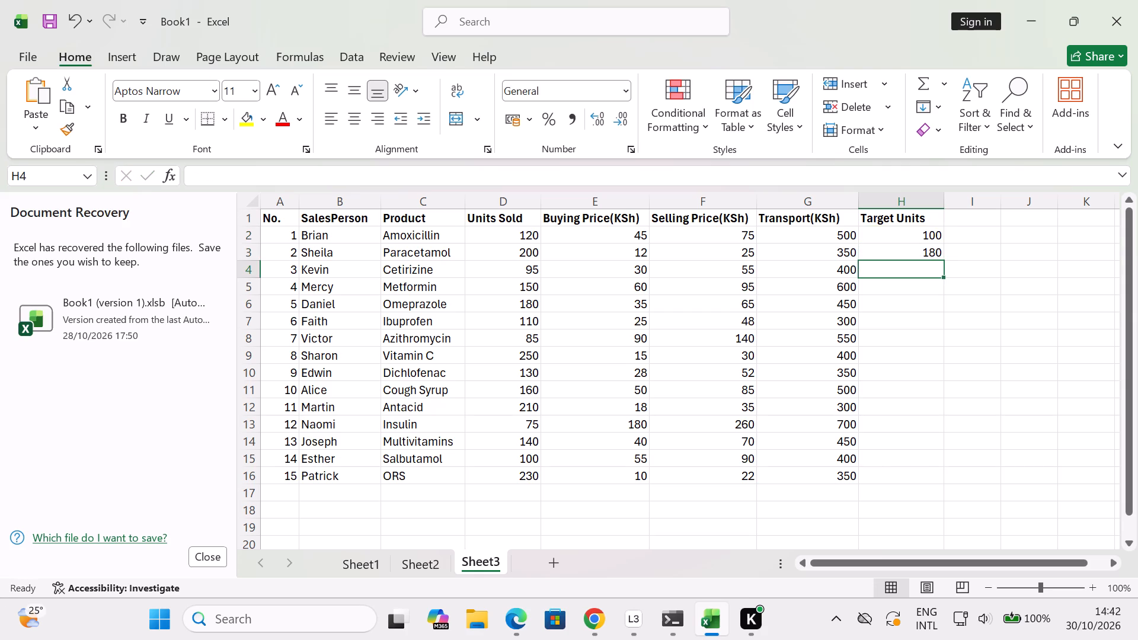
{"action": "key", "text": "1"}
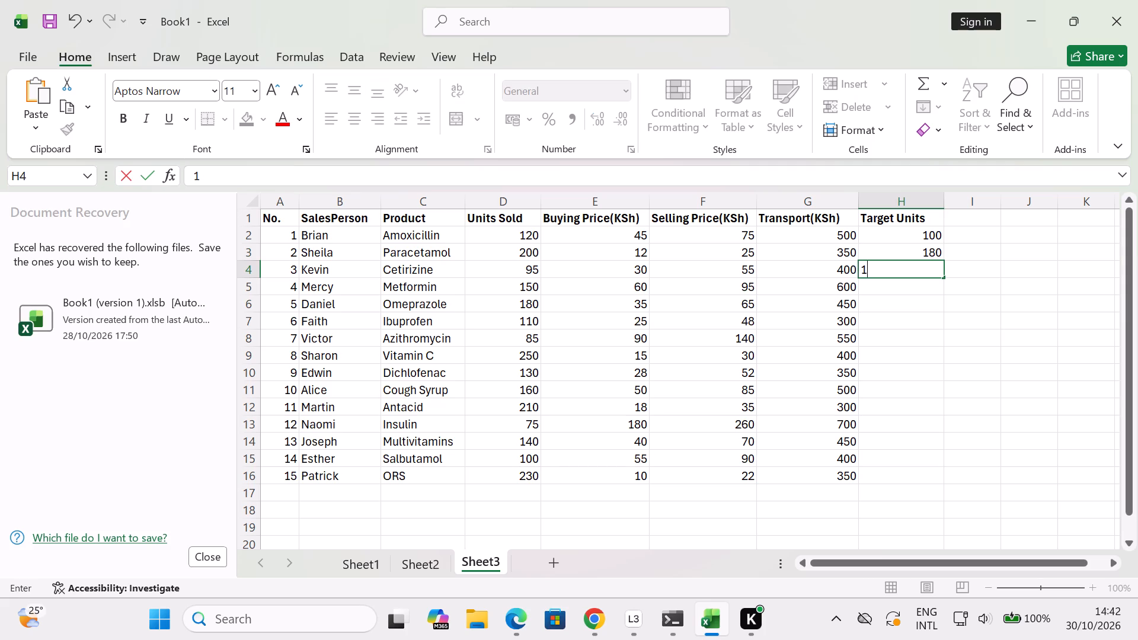
{"action": "type", "text": "00"}
{"action": "key", "text": "Down"}
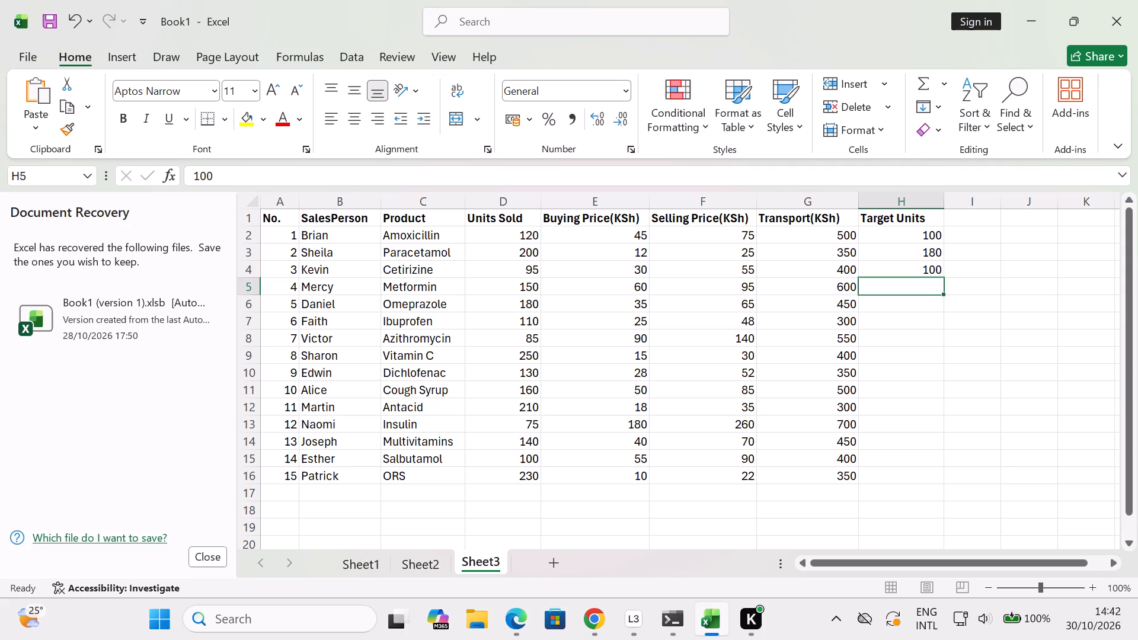
{"action": "type", "text": "140"}
{"action": "key", "text": "Down"}
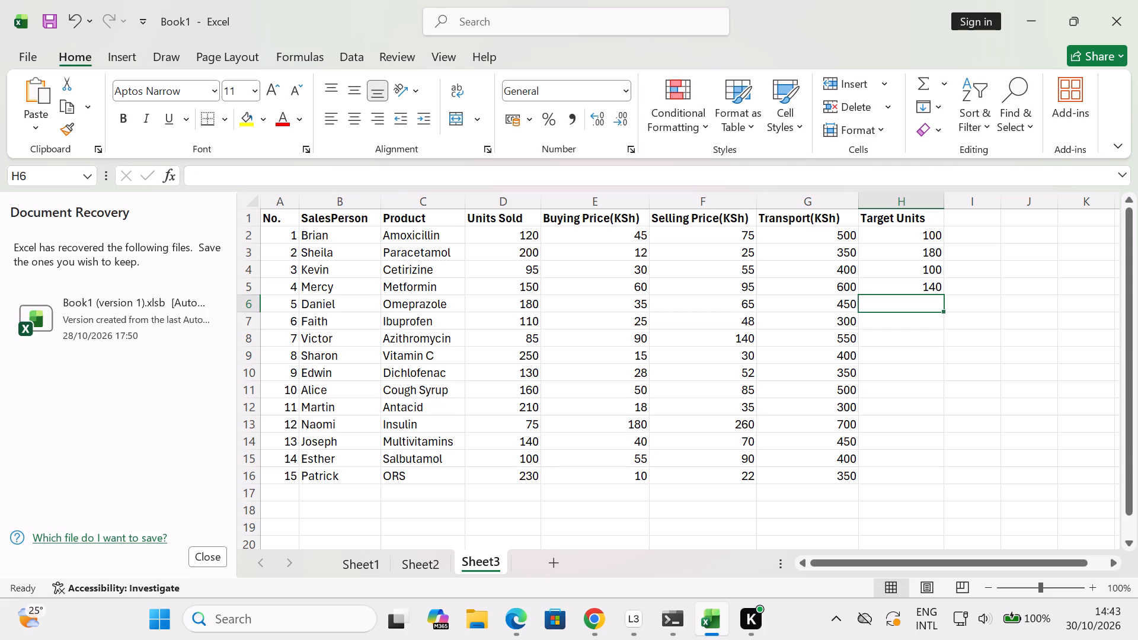
Continue the Target Units column from H6 to H10 with 160, 120, 90, 220 and 125.
{"action": "type", "text": "160"}
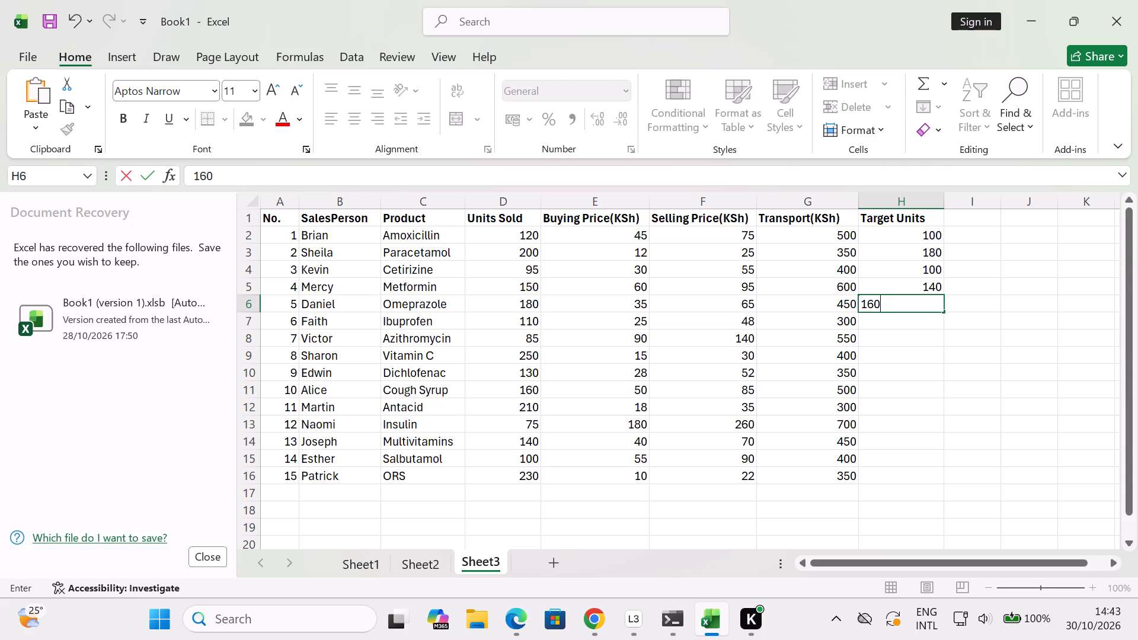
{"action": "key", "text": "Down"}
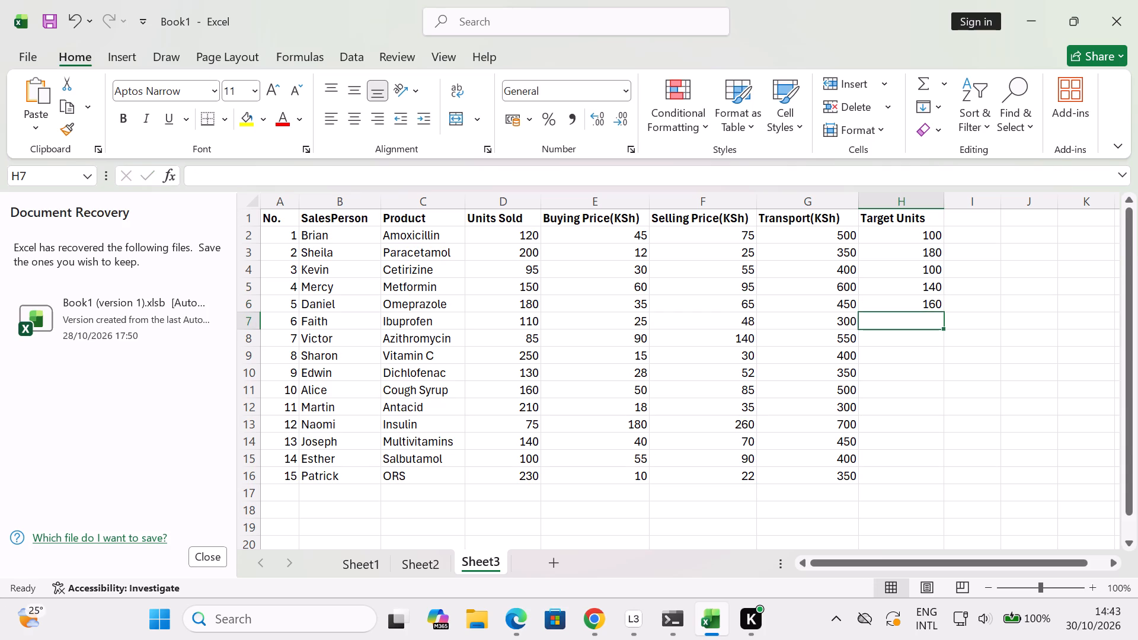
{"action": "type", "text": "120"}
{"action": "key", "text": "Down"}
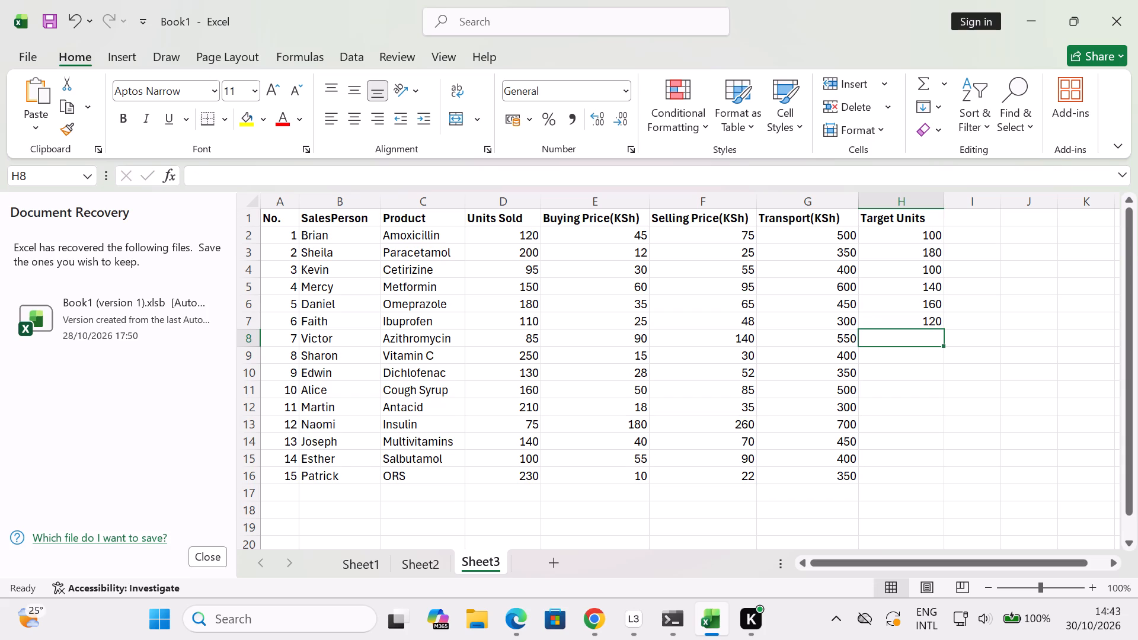
{"action": "type", "text": "90"}
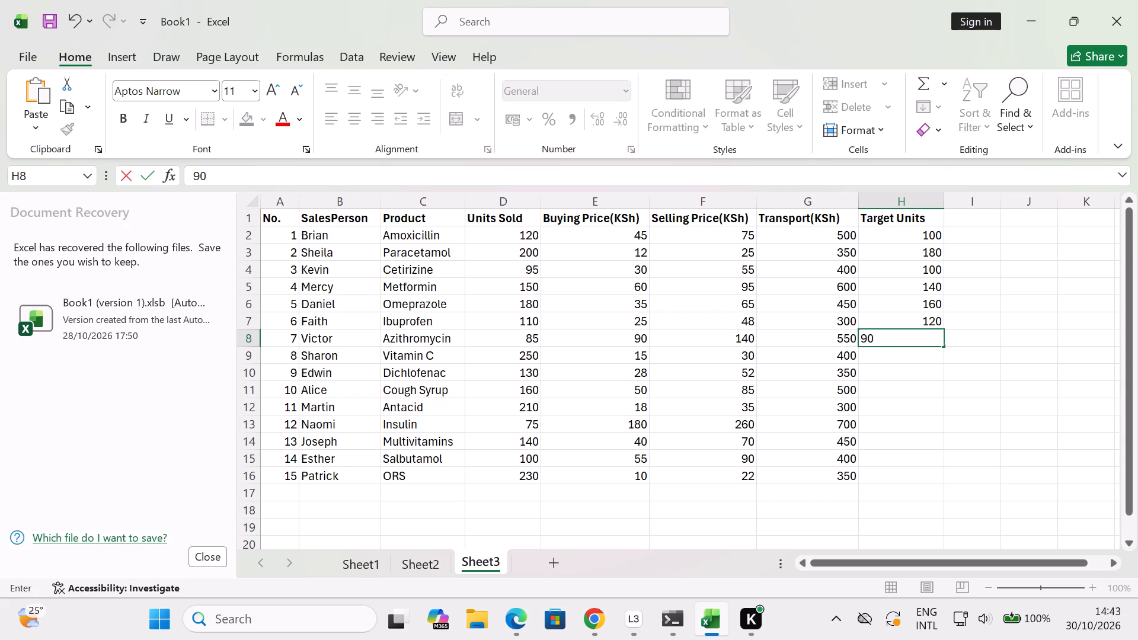
{"action": "key", "text": "Down"}
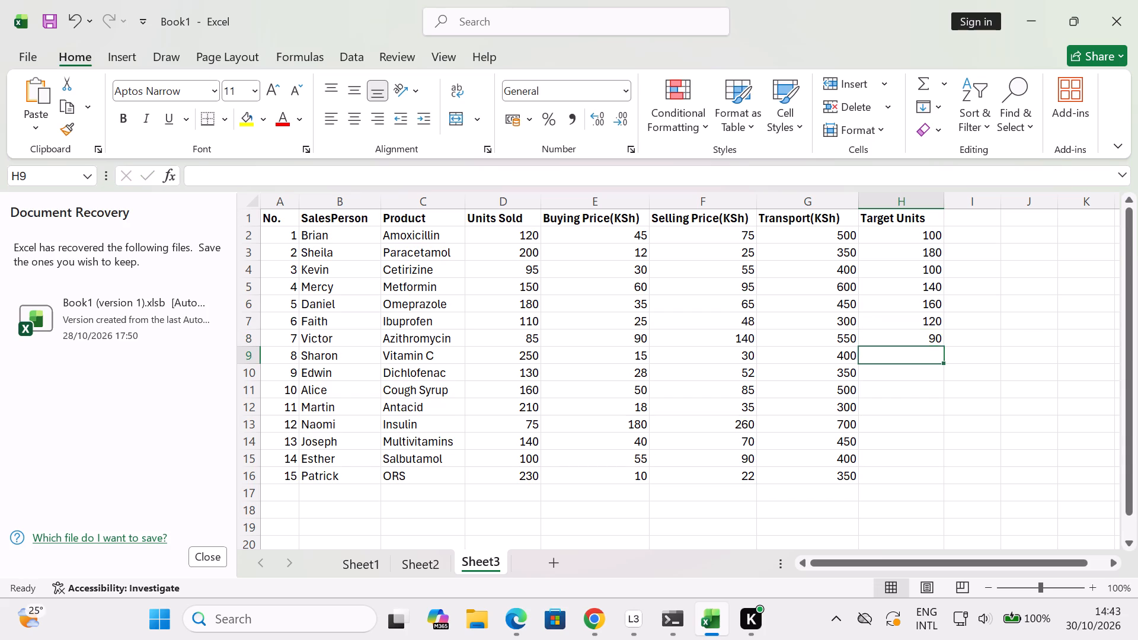
{"action": "type", "text": "220"}
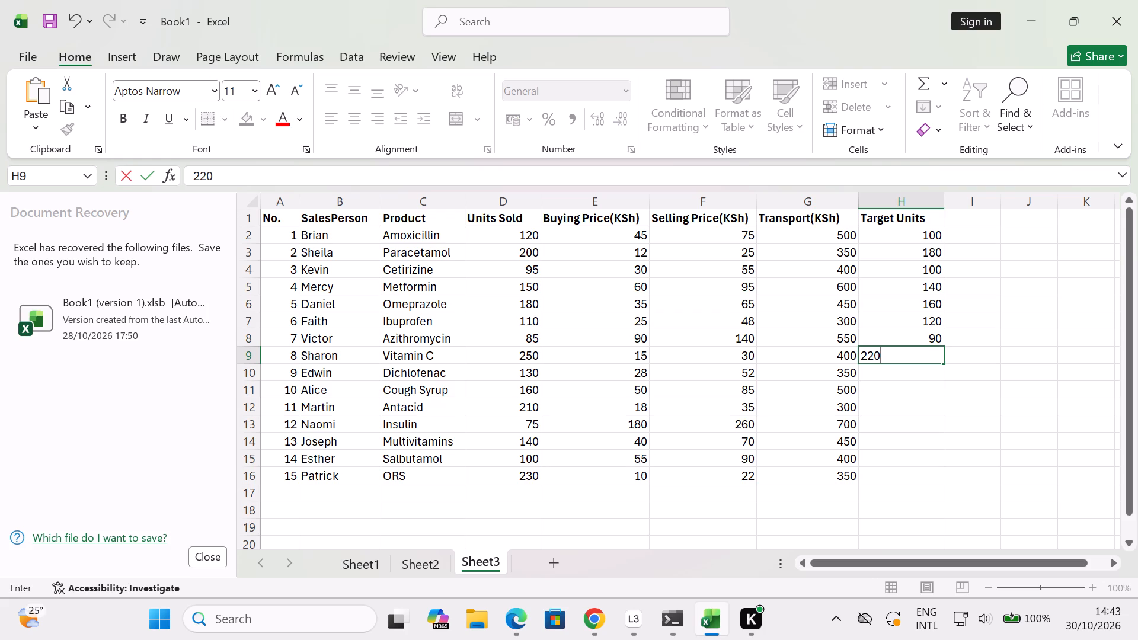
{"action": "key", "text": "Down"}
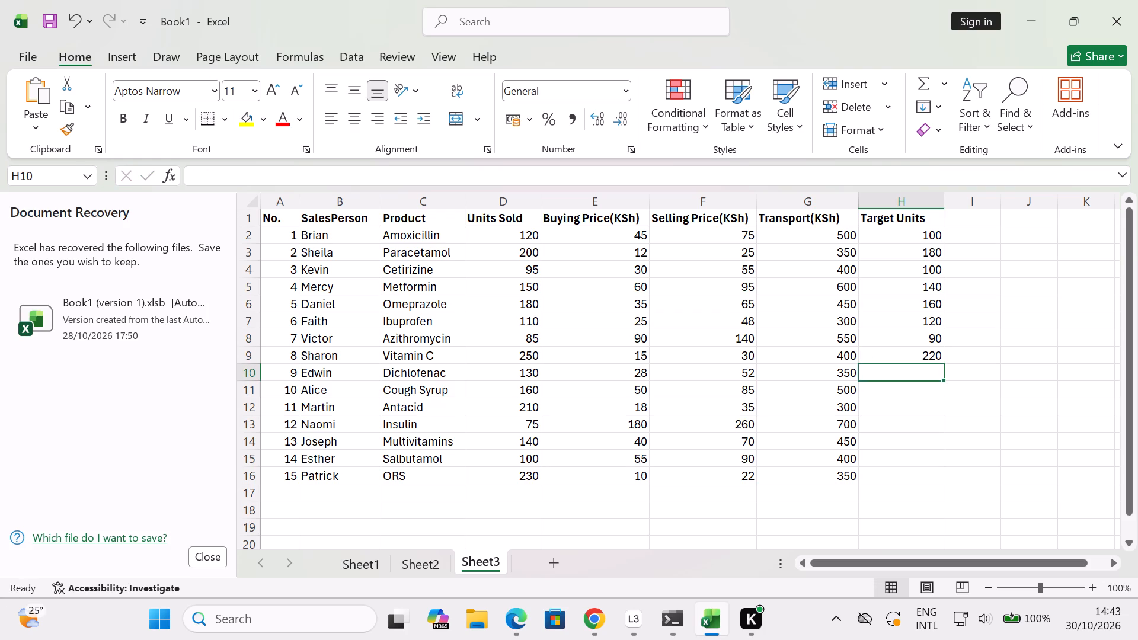
{"action": "type", "text": "125"}
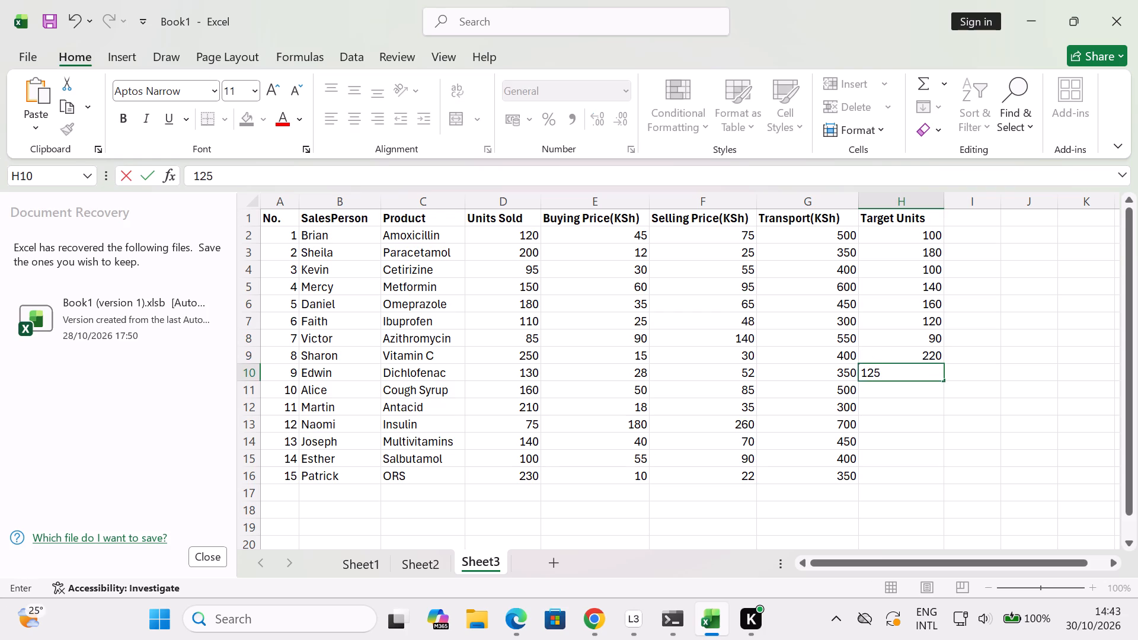
{"action": "key", "text": "Down"}
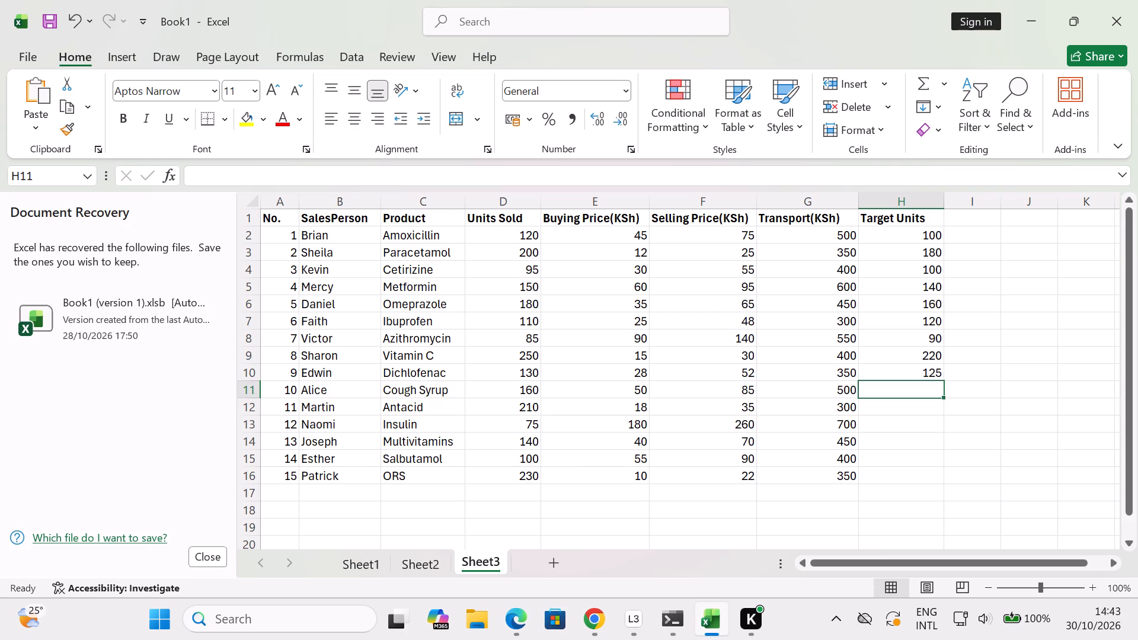
Complete the Target Units column from H11 to H16 with 150, 200, 80, 130, 110 and 210.
{"action": "type", "text": "150"}
{"action": "key", "text": "Down"}
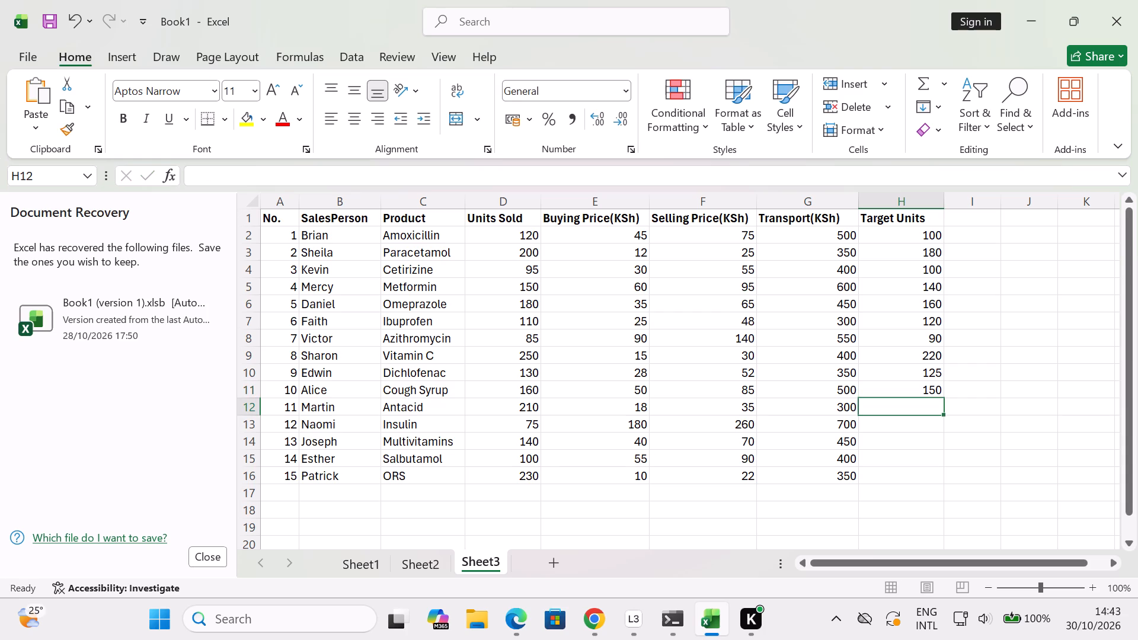
{"action": "type", "text": "200"}
{"action": "key", "text": "Down"}
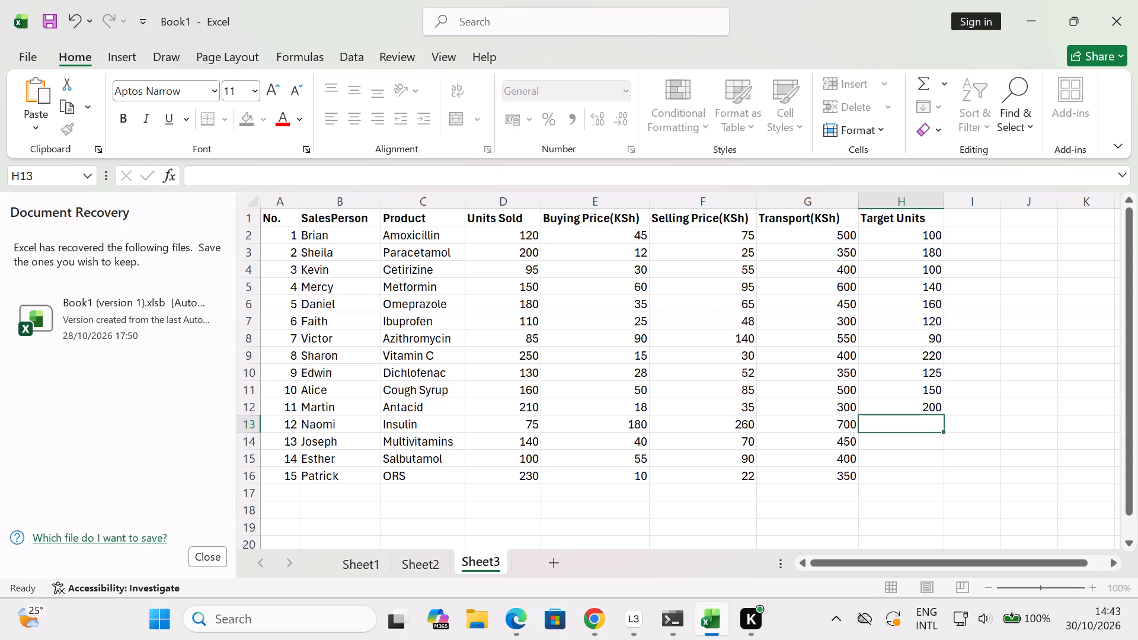
{"action": "type", "text": "80"}
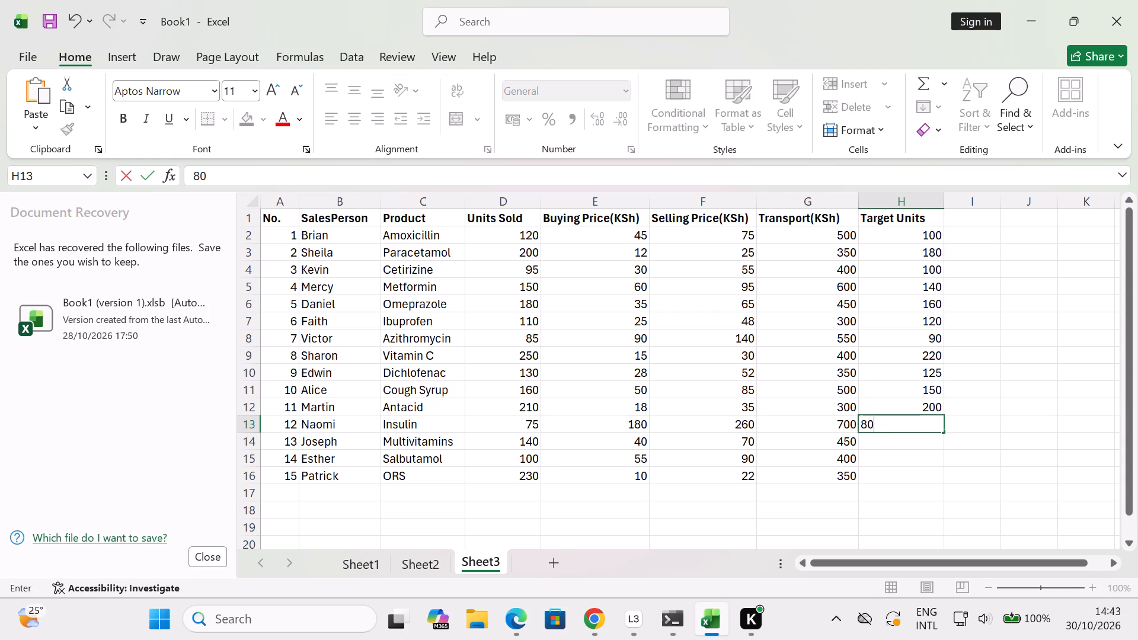
{"action": "key", "text": "Down"}
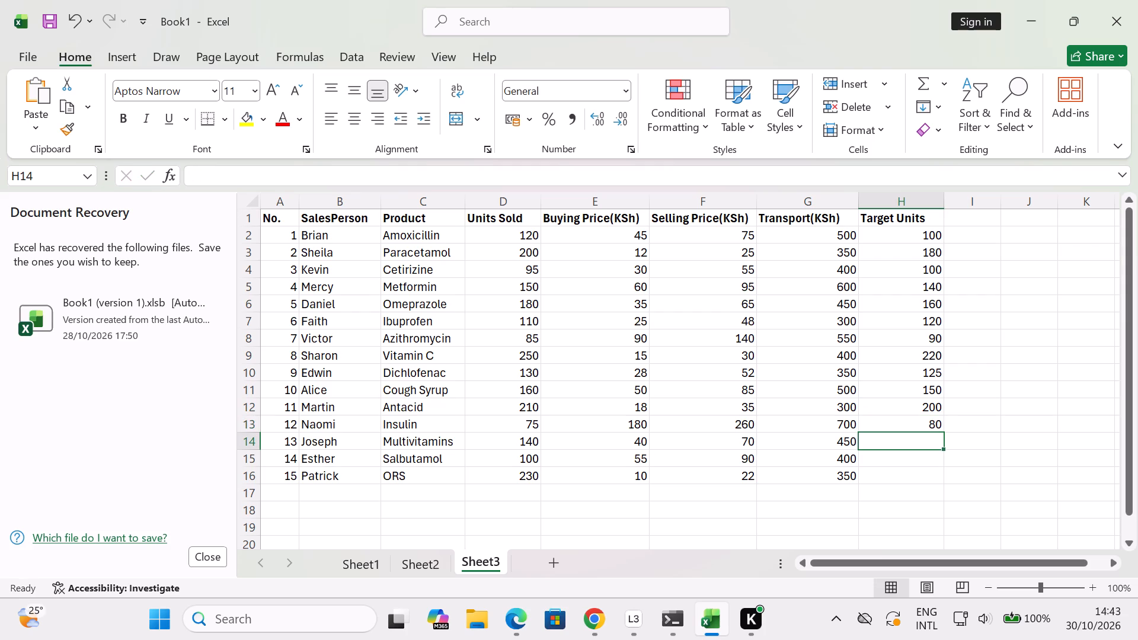
{"action": "type", "text": "130"}
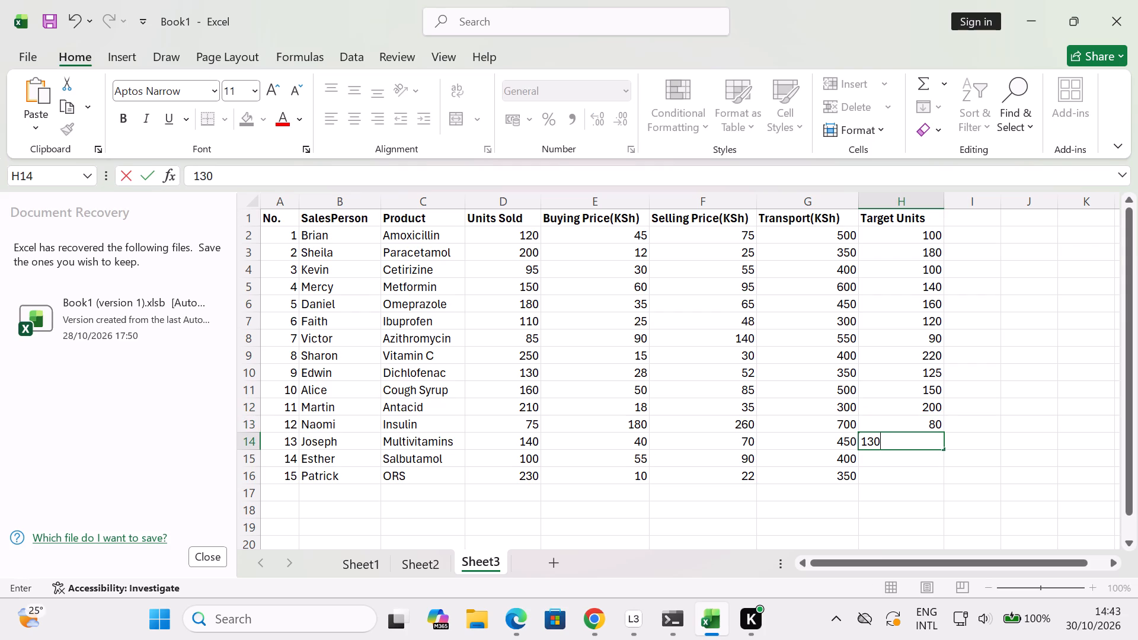
{"action": "key", "text": "Down"}
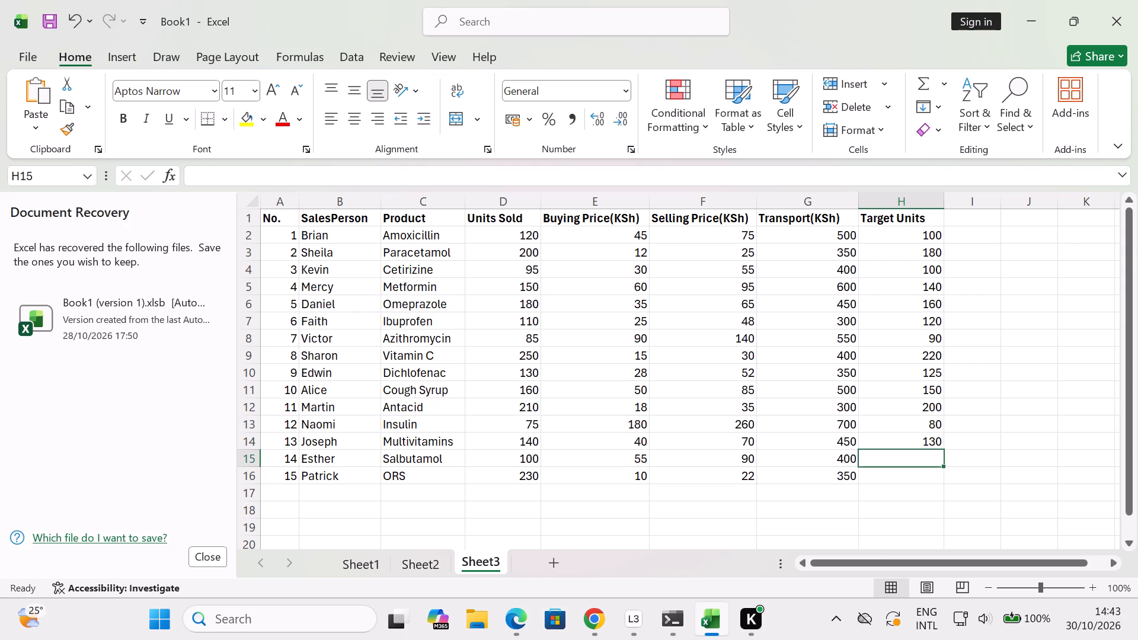
{"action": "type", "text": "110"}
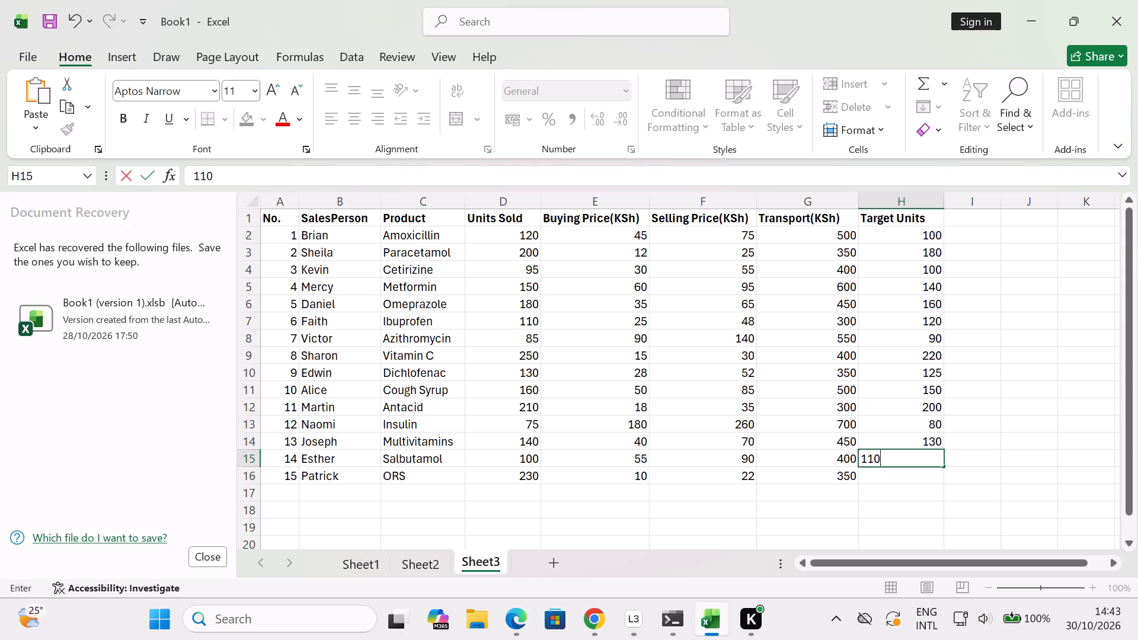
{"action": "key", "text": "Down"}
{"action": "key", "text": "Up"}
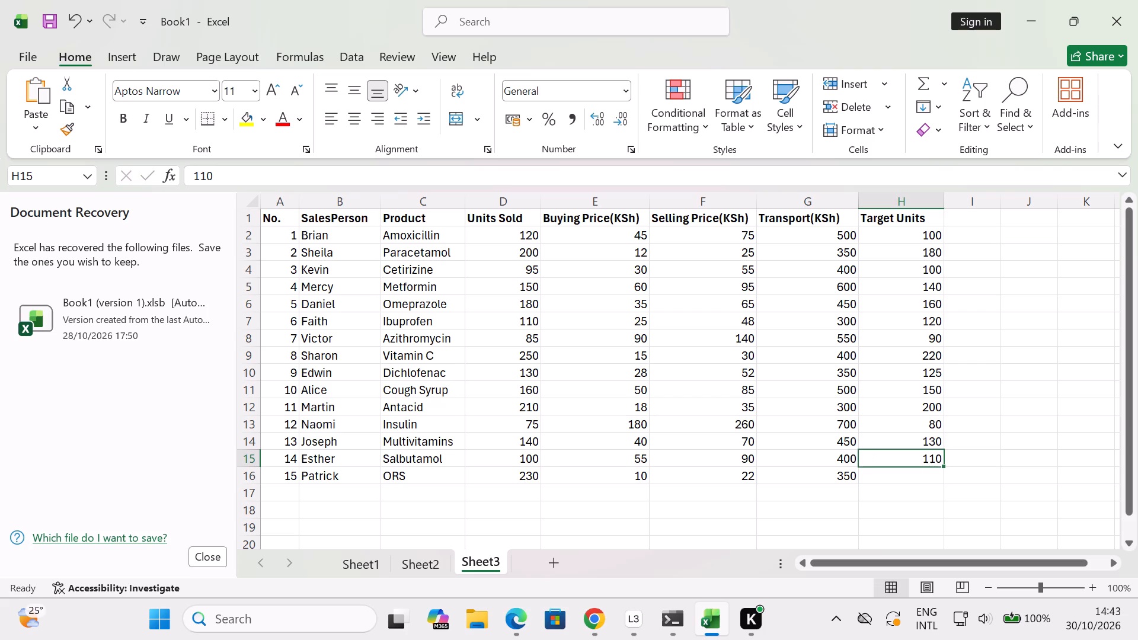
{"action": "key", "text": "Down"}
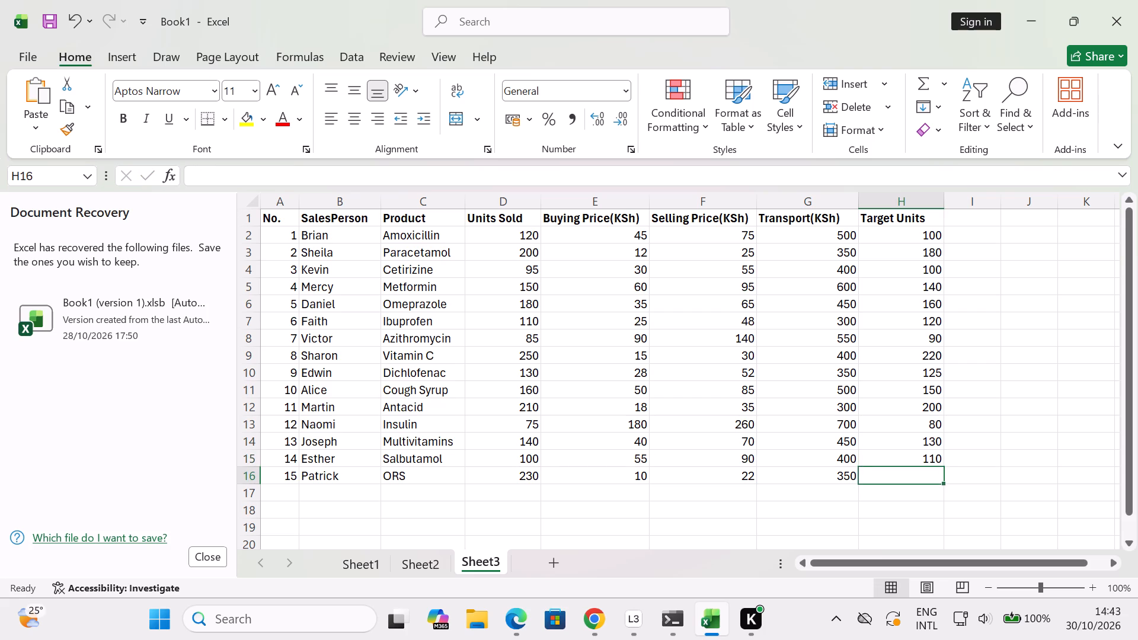
{"action": "type", "text": "21"}
{"action": "key", "text": "0"}
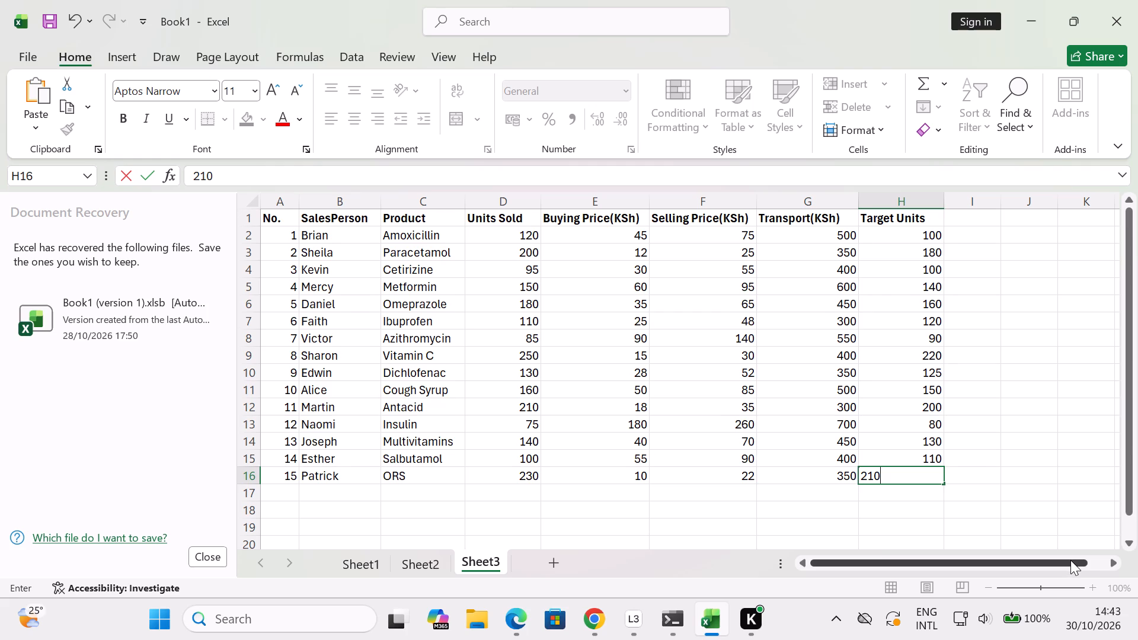
Add a Total Revenue header in I1 and widen column I to fit it.
{"action": "left_click_drag", "start_coordinate": [1070, 560], "coordinate": [1089, 560]}
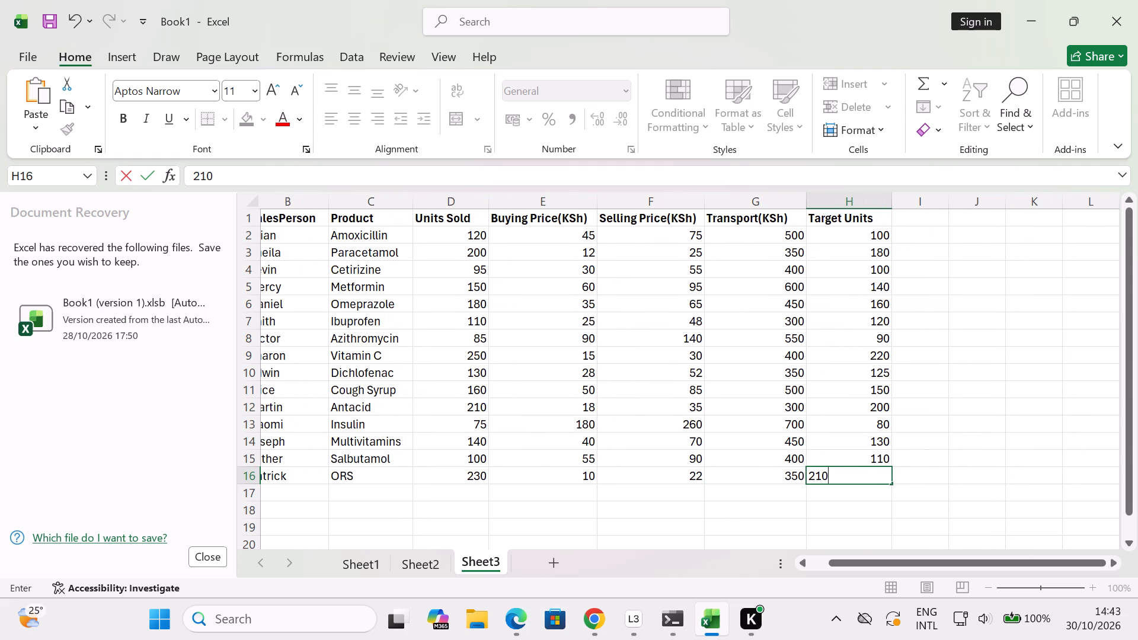
{"action": "left_click", "coordinate": [943, 225]}
{"action": "left_click_drag", "start_coordinate": [945, 196], "coordinate": [959, 194]}
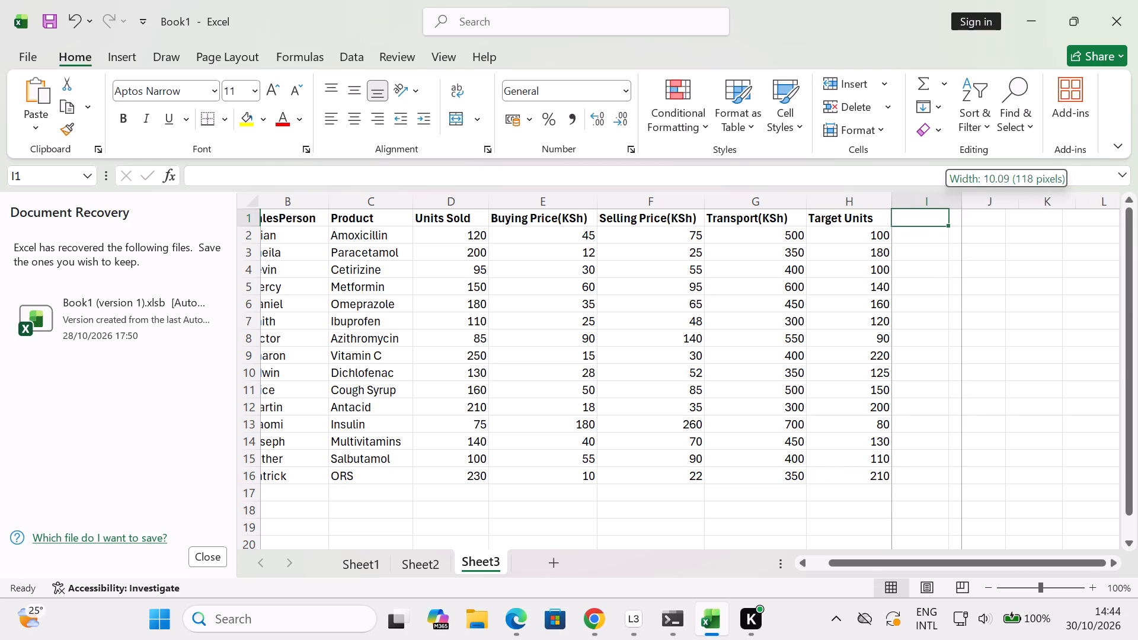
{"action": "left_click_drag", "start_coordinate": [959, 194], "coordinate": [961, 194]}
{"action": "left_click", "coordinate": [951, 218]}
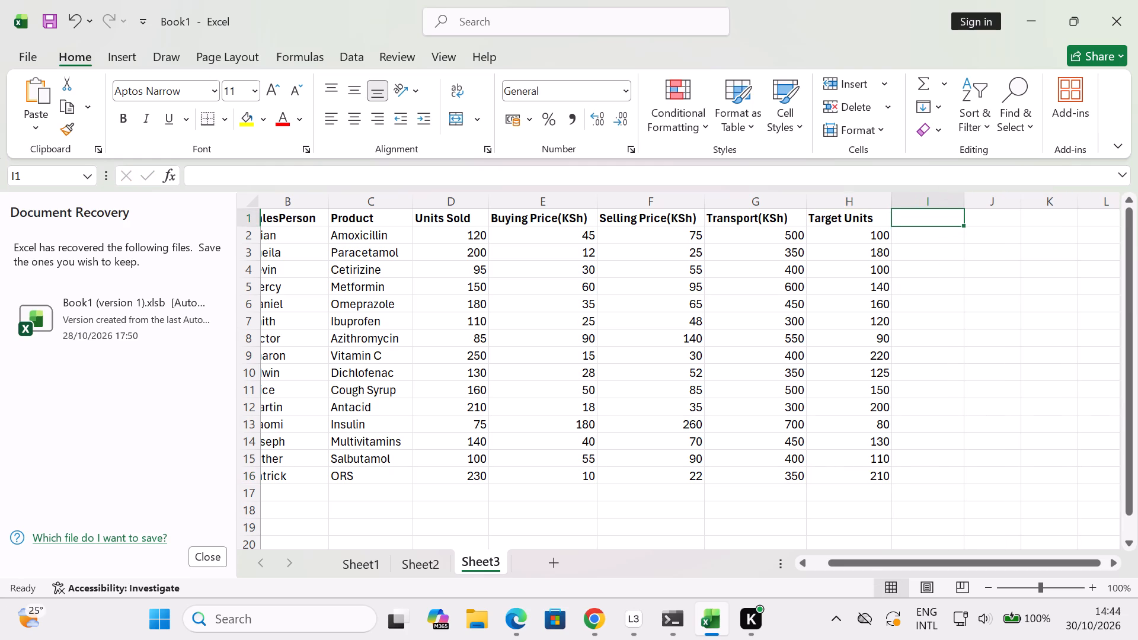
{"action": "type", "text": "Tota"}
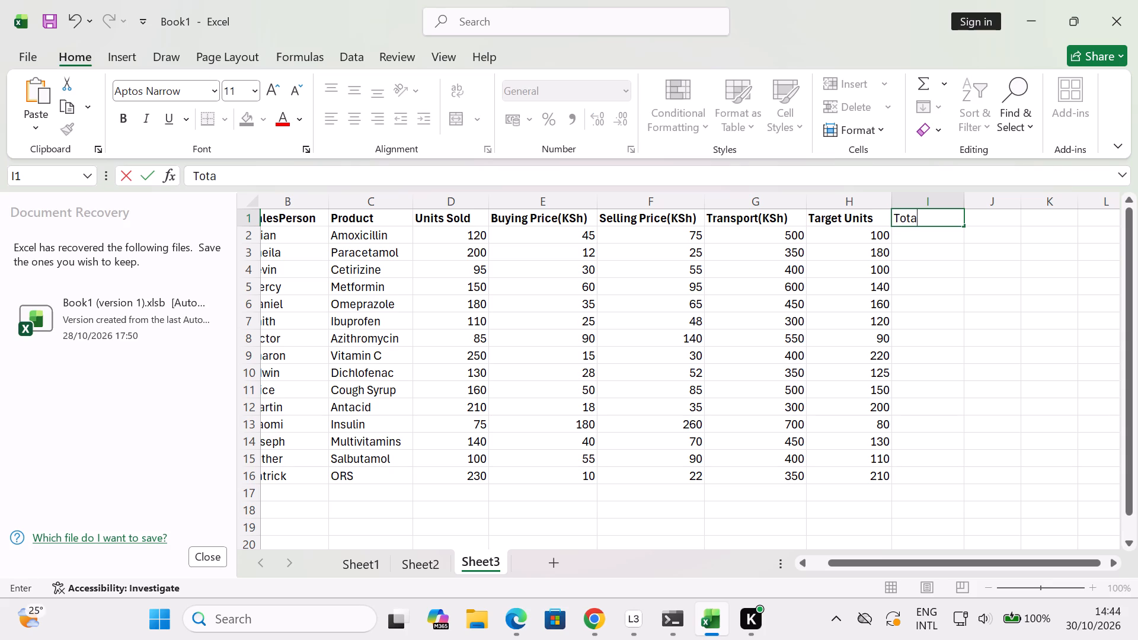
{"action": "type", "text": "l"}
{"action": "key", "text": "space"}
{"action": "type", "text": "Revenue"}
{"action": "left_click", "coordinate": [1000, 286]}
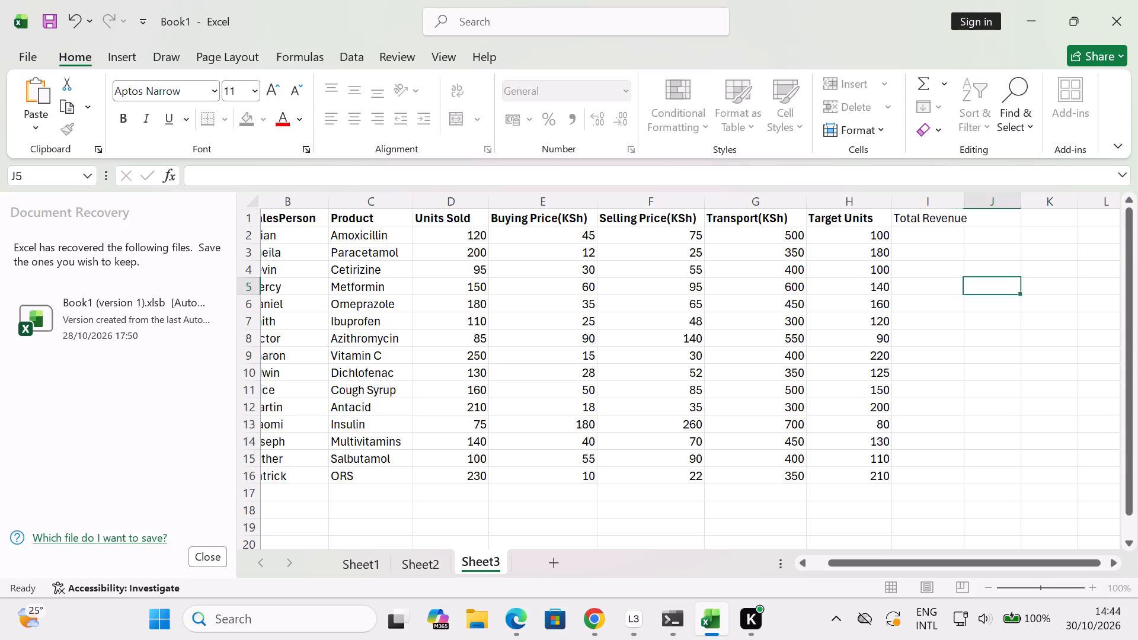
{"action": "left_click_drag", "start_coordinate": [957, 201], "coordinate": [964, 199]}
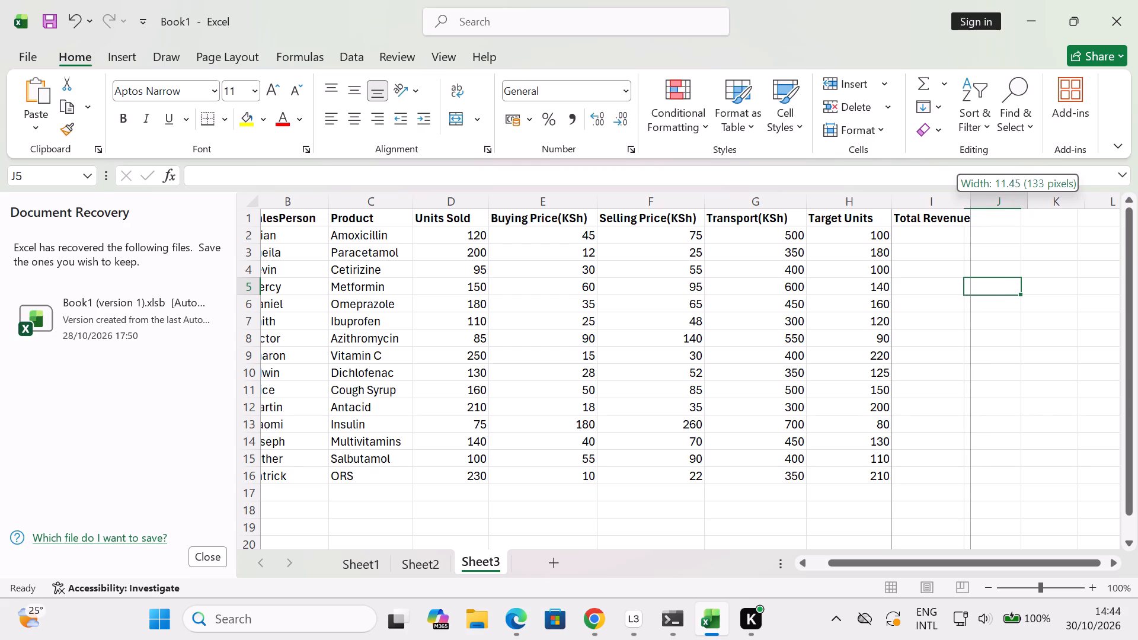
{"action": "left_click_drag", "start_coordinate": [964, 199], "coordinate": [967, 199]}
Calculate the first row's total revenue in I2 as units sold times selling price with =d2*f2.
{"action": "left_click", "coordinate": [955, 233]}
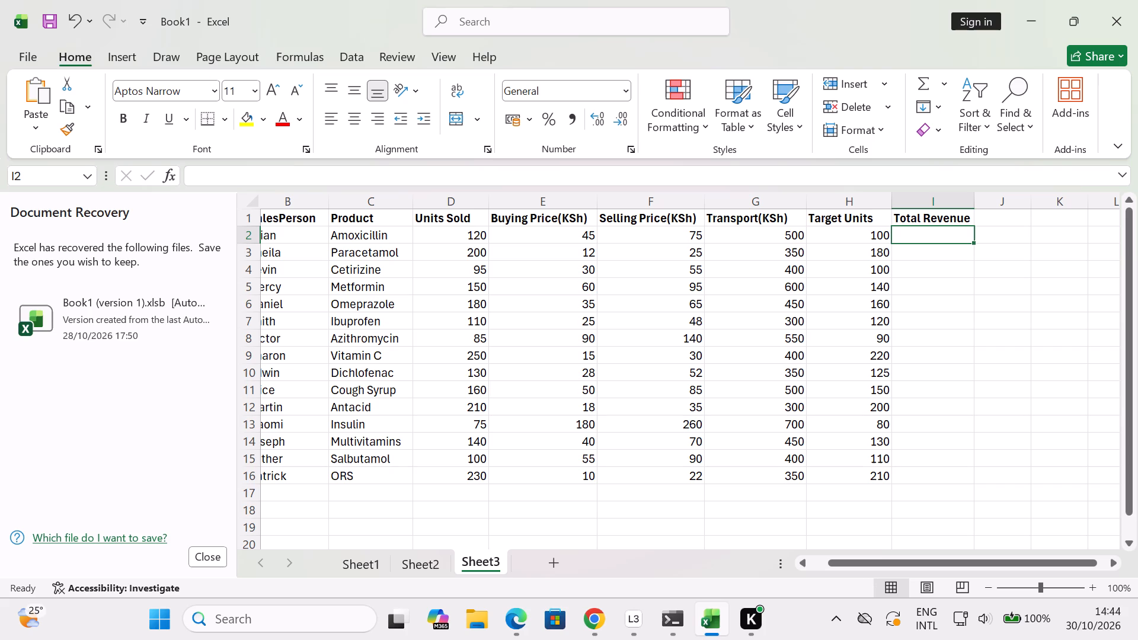
{"action": "key", "text": "equal"}
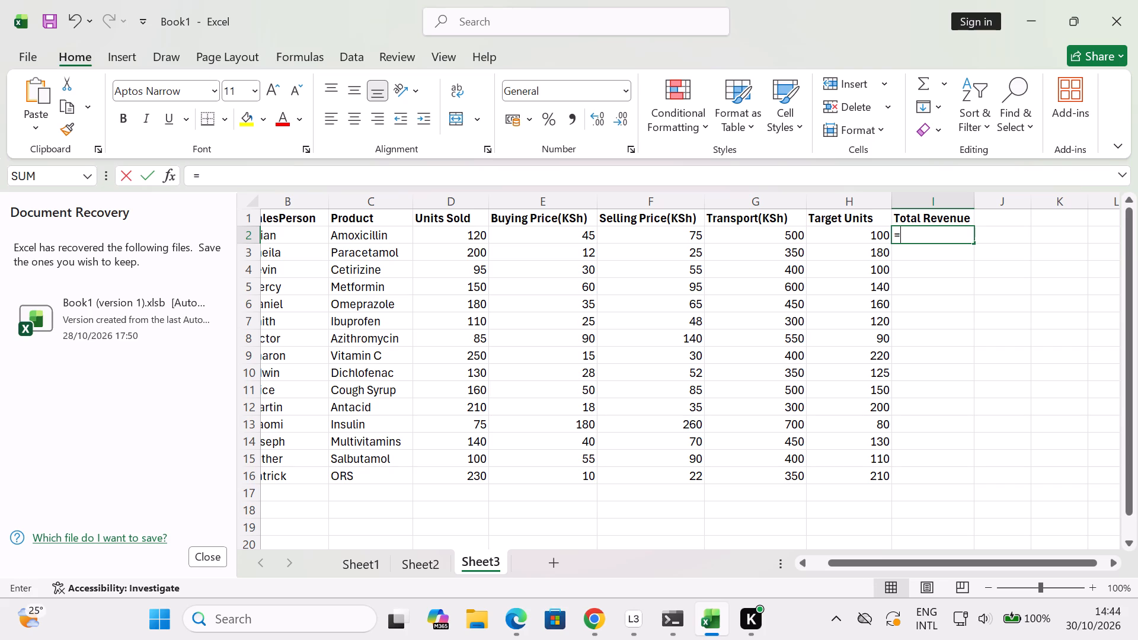
{"action": "type", "text": "d2"}
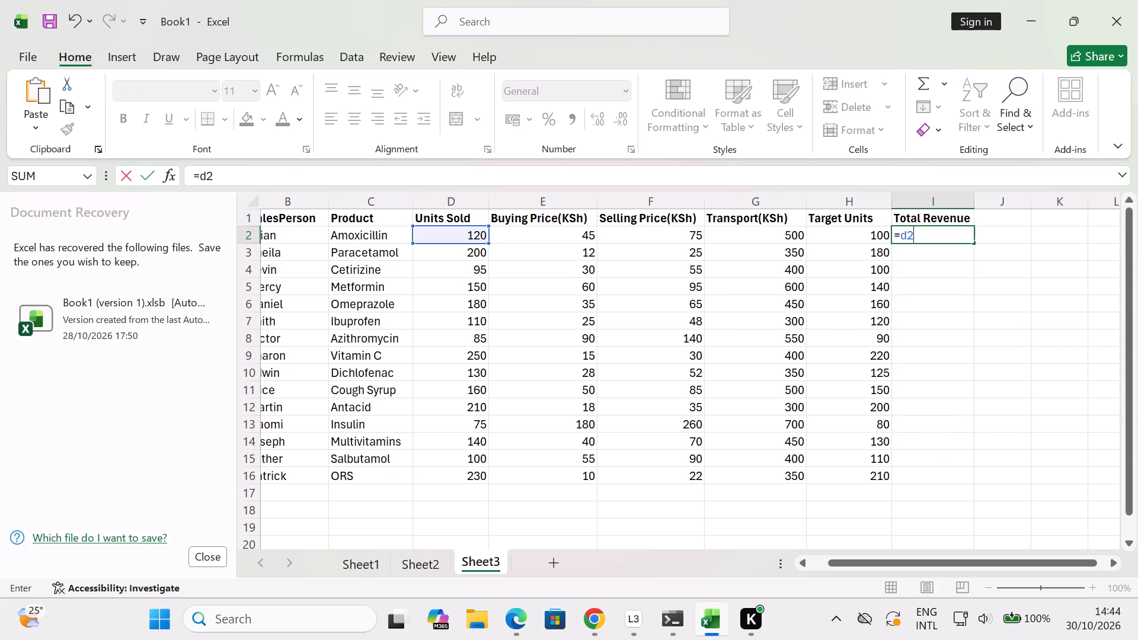
{"action": "key", "text": "shift+asterisk"}
{"action": "type", "text": "f2"}
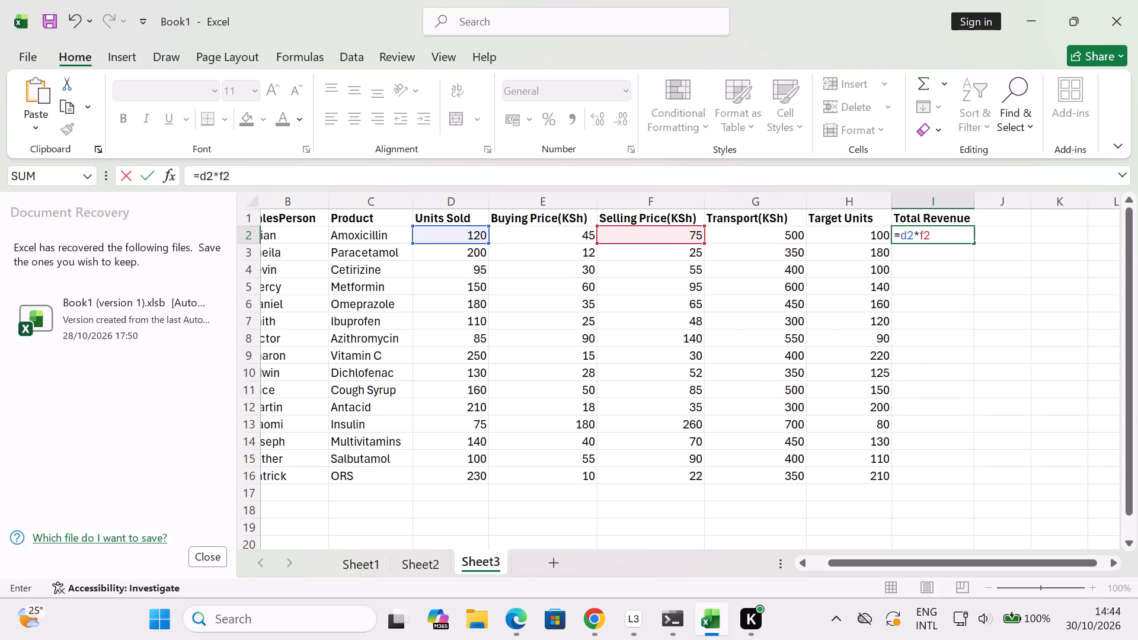
{"action": "key", "text": "Return"}
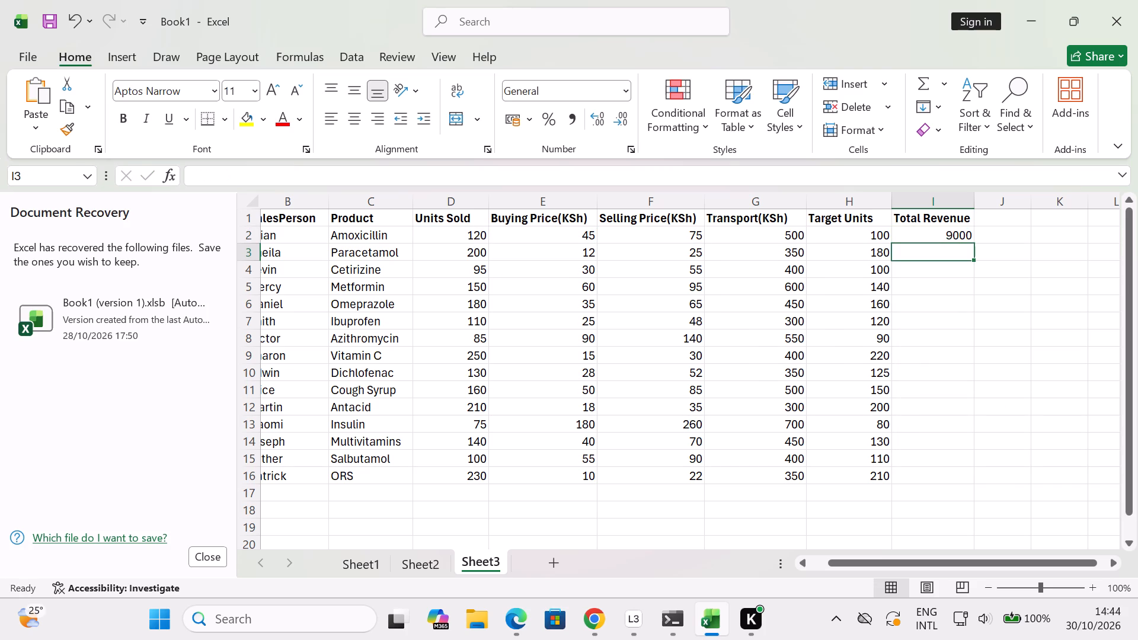
Continue the Total Revenue column with the formulas =d3*f3 in I3 and =d4*f4 in I4.
{"action": "key", "text": "equal"}
{"action": "type", "text": "d3"}
{"action": "key", "text": "shift+asterisk"}
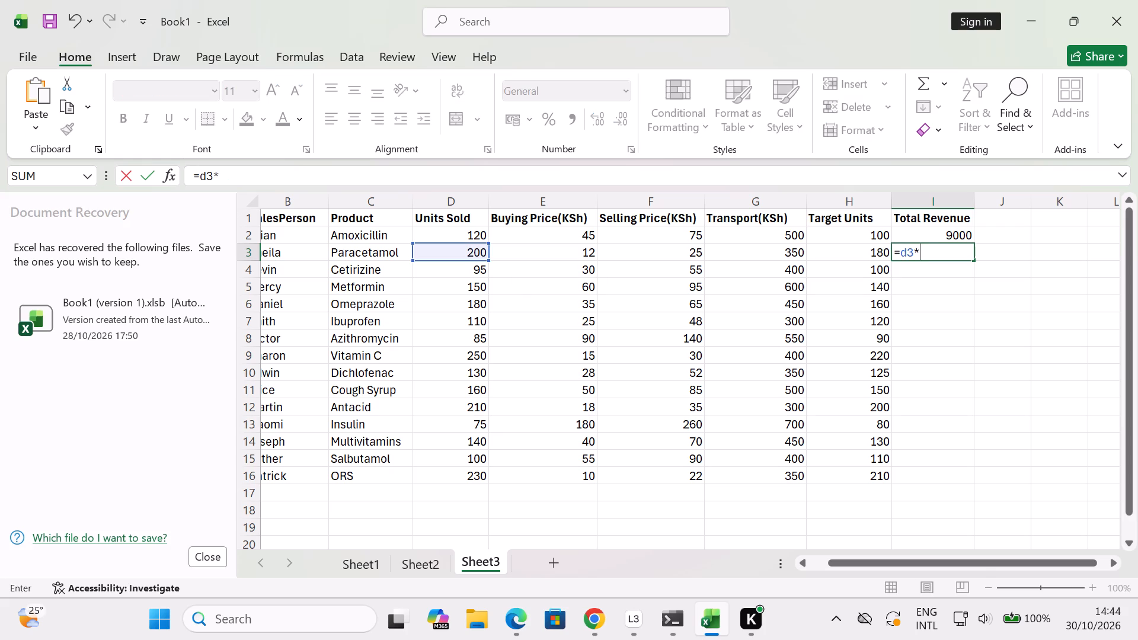
{"action": "type", "text": "f3"}
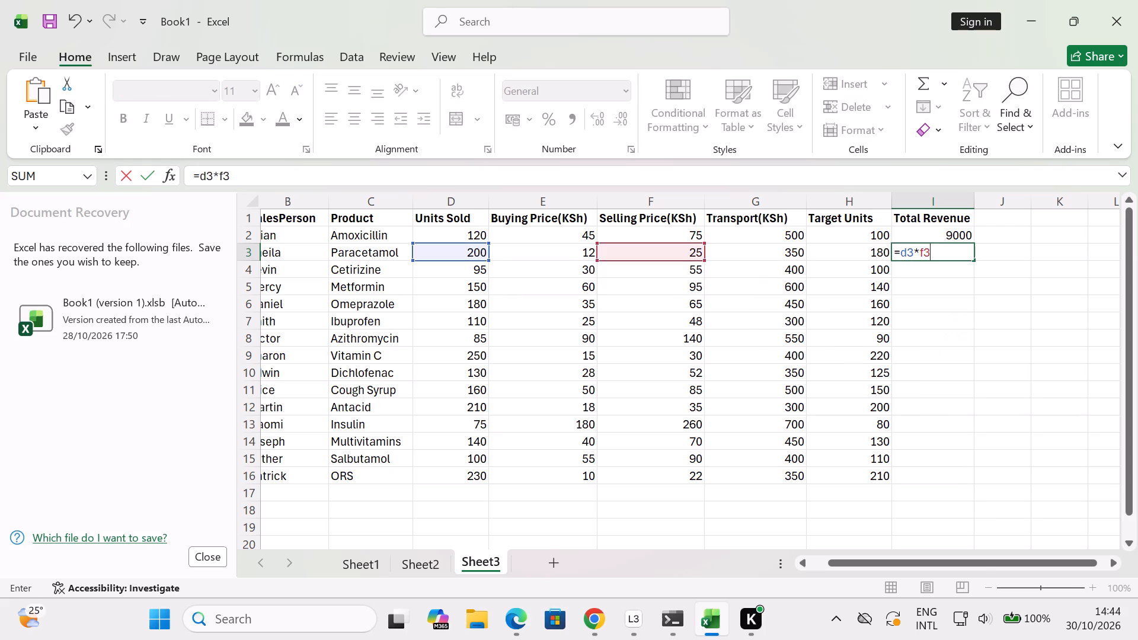
{"action": "key", "text": "Return"}
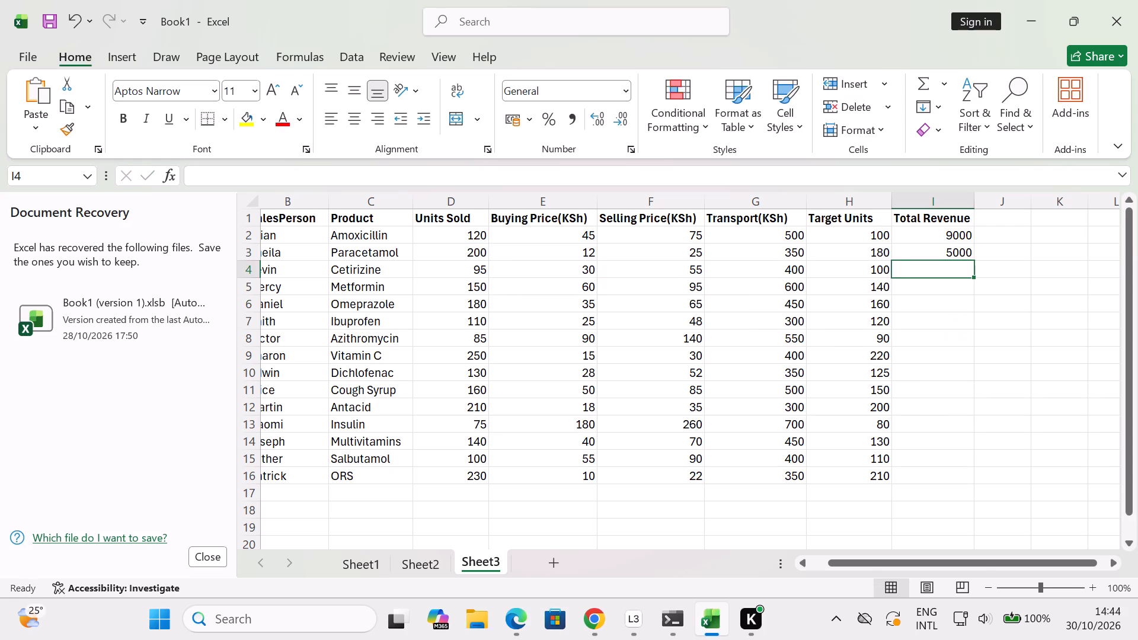
{"action": "key", "text": "equal"}
{"action": "key", "text": "d"}
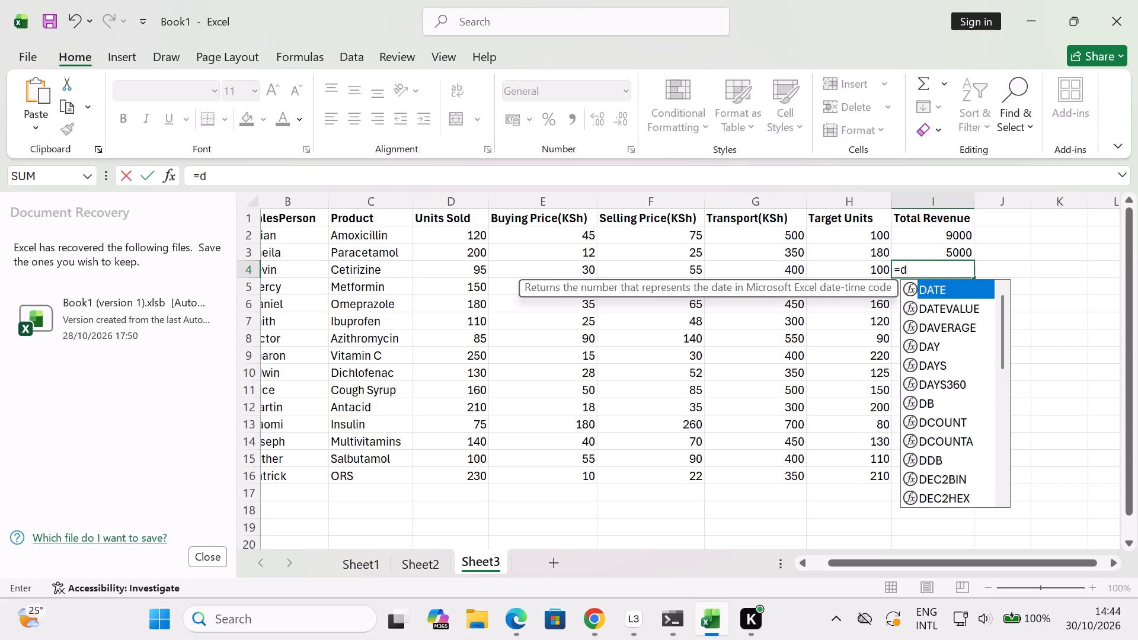
{"action": "key", "text": "4"}
{"action": "key", "text": "shift+asterisk"}
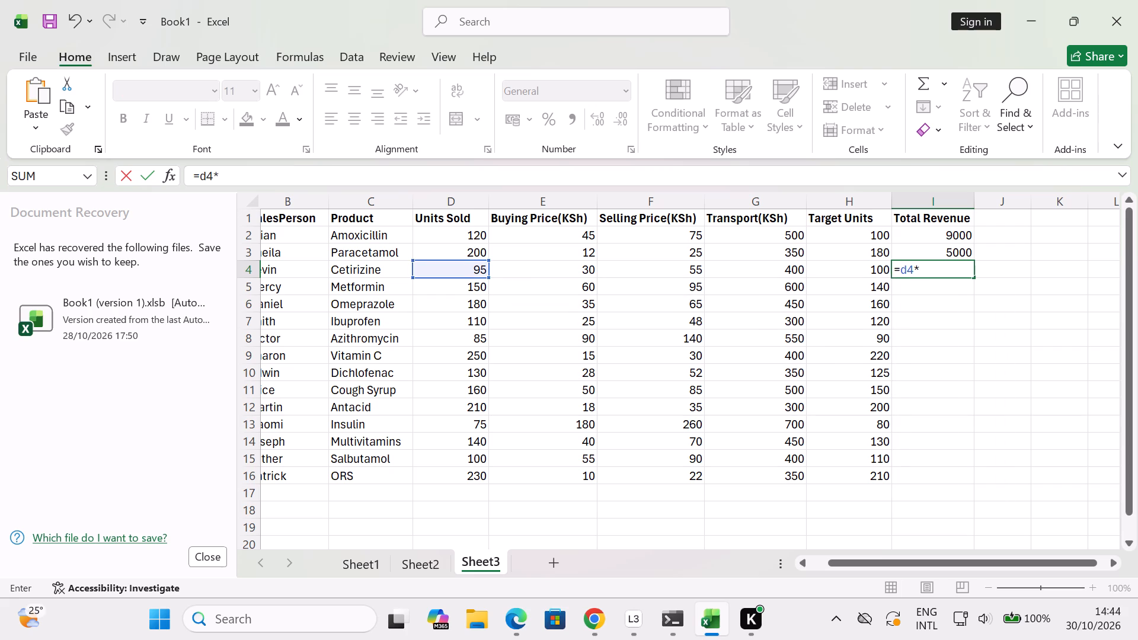
{"action": "type", "text": "f4"}
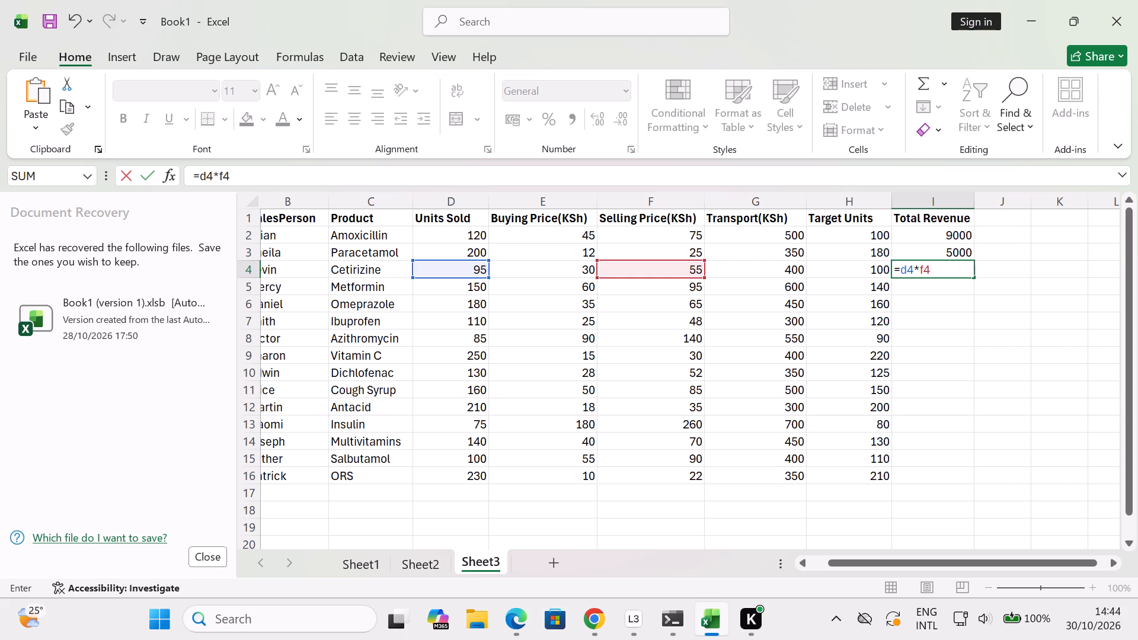
{"action": "key", "text": "Return"}
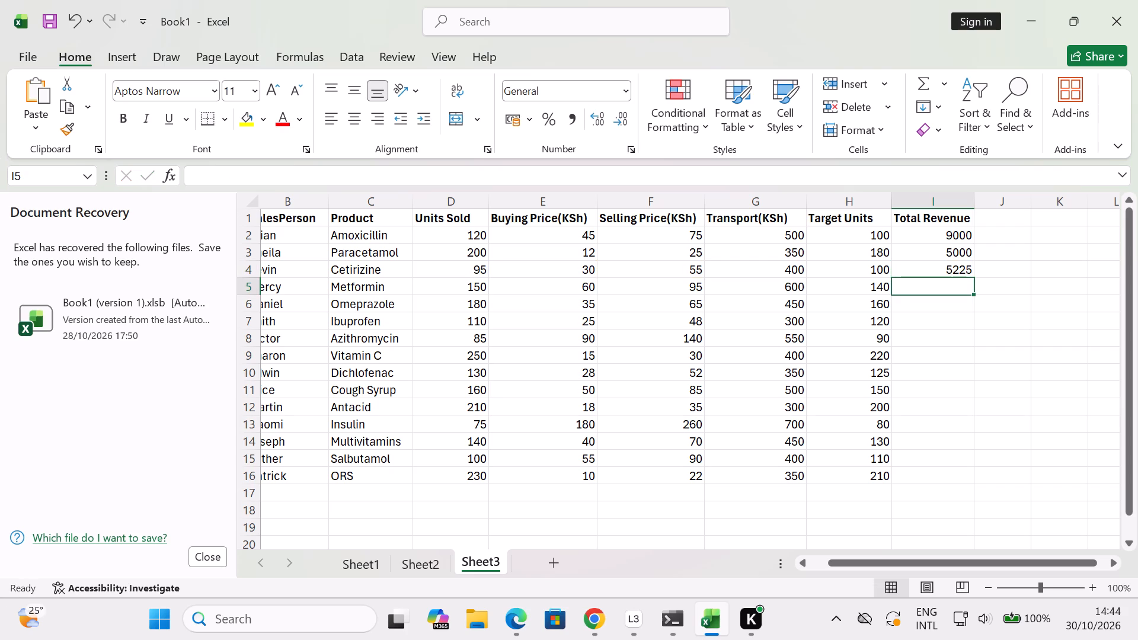
Continue the Total Revenue column with the formulas =d5*f5 in I5 and =d6*f6 in I6.
{"action": "key", "text": "equal"}
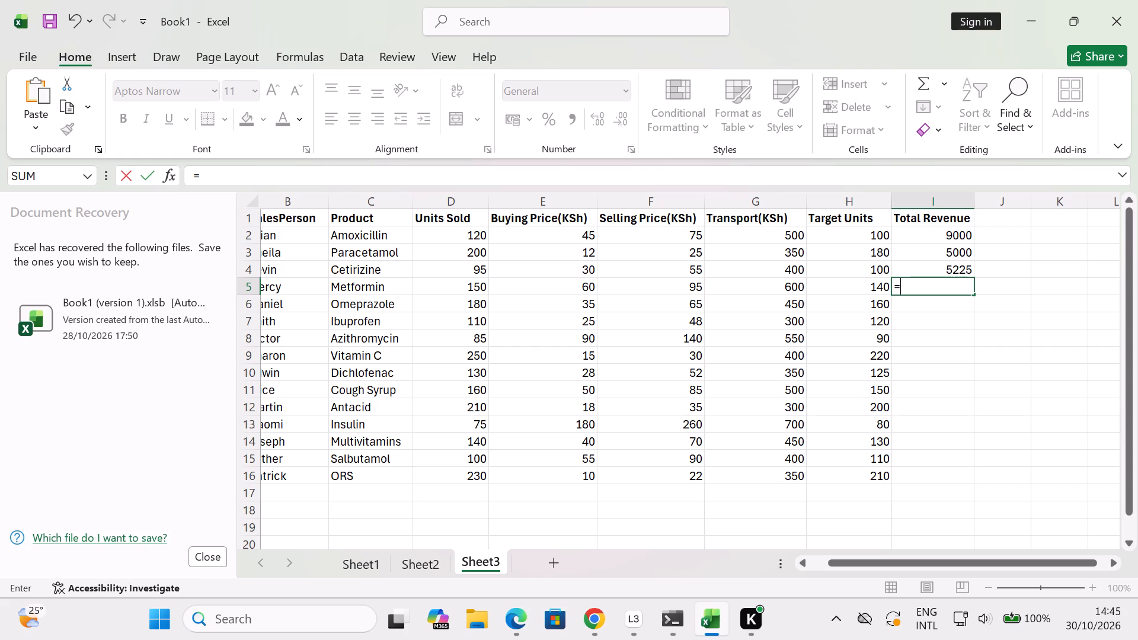
{"action": "type", "text": "d5"}
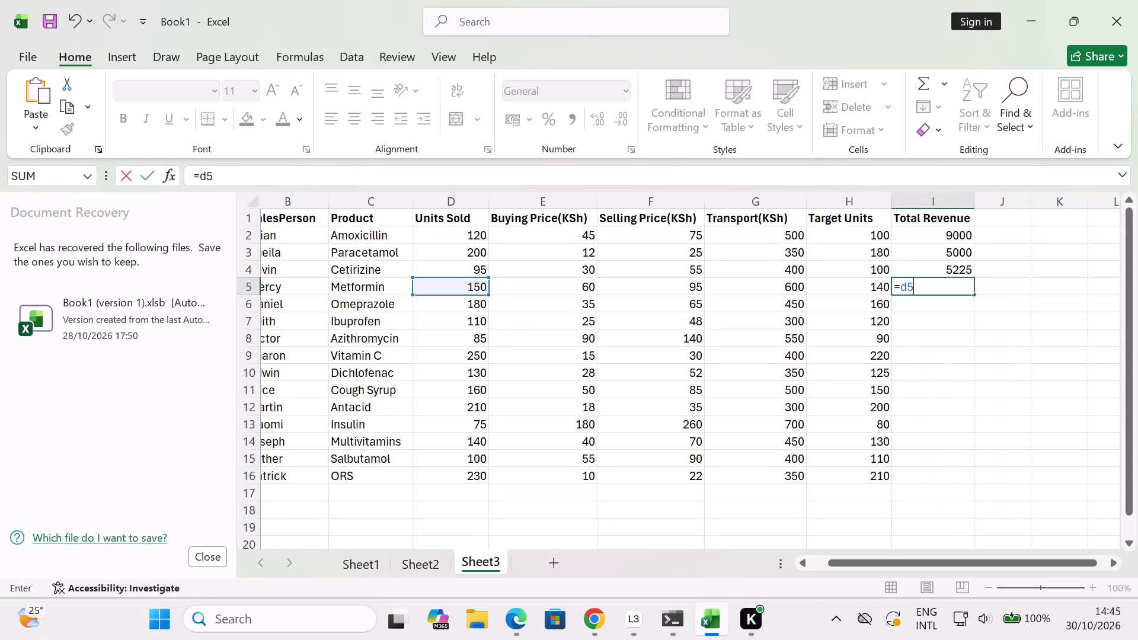
{"action": "key", "text": "shift+asterisk"}
{"action": "type", "text": "f5"}
{"action": "key", "text": "Return"}
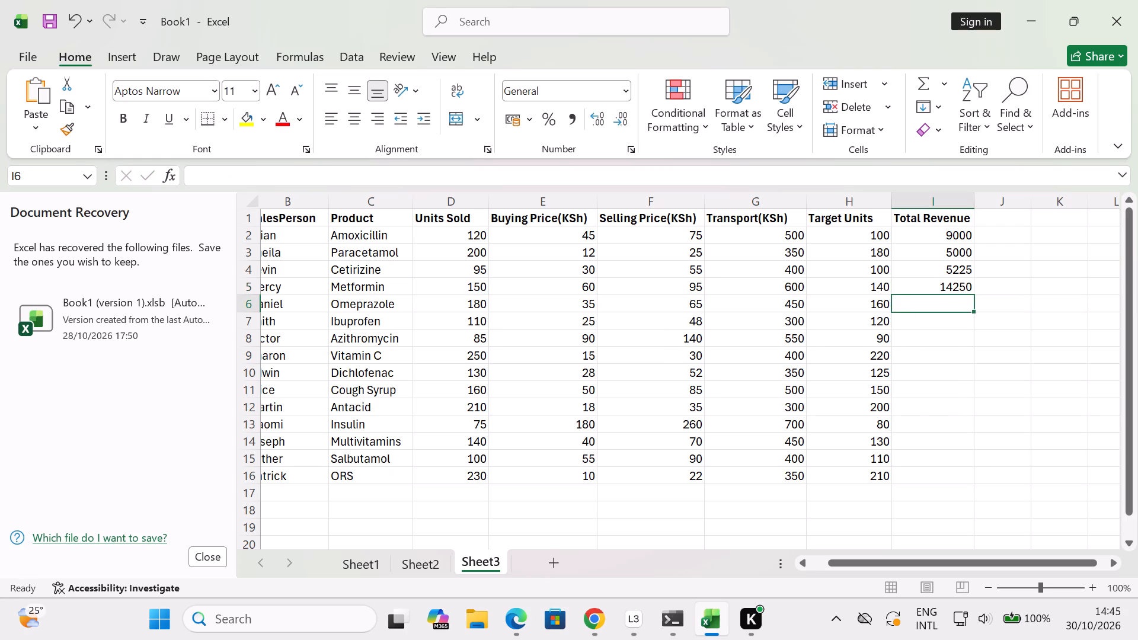
{"action": "key", "text": "equal"}
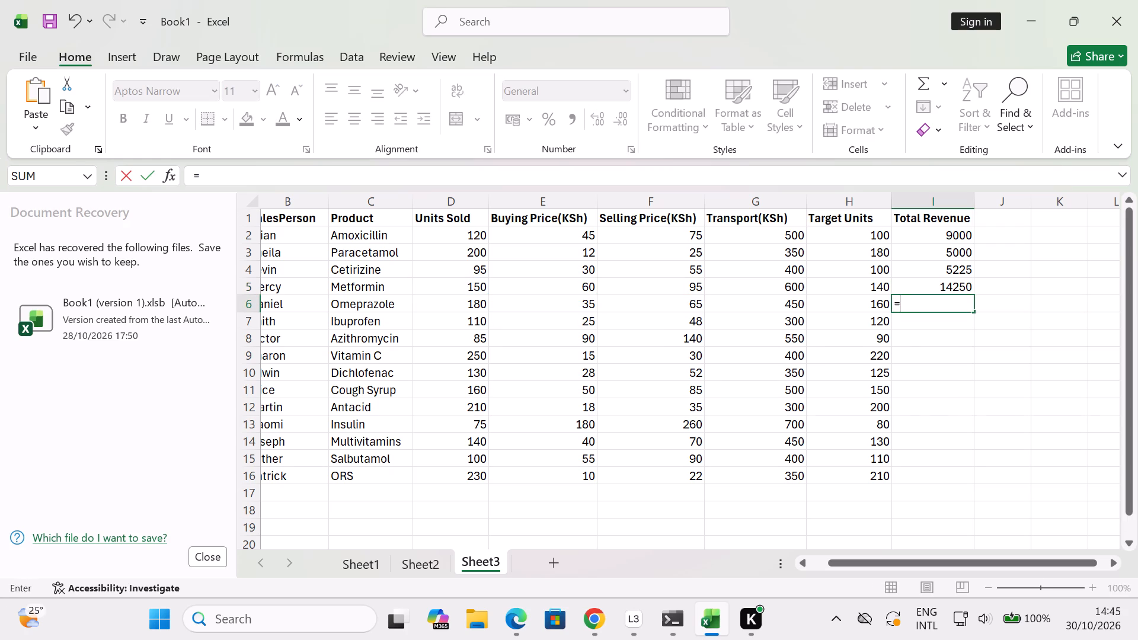
{"action": "type", "text": "d6"}
{"action": "key", "text": "shift+asterisk"}
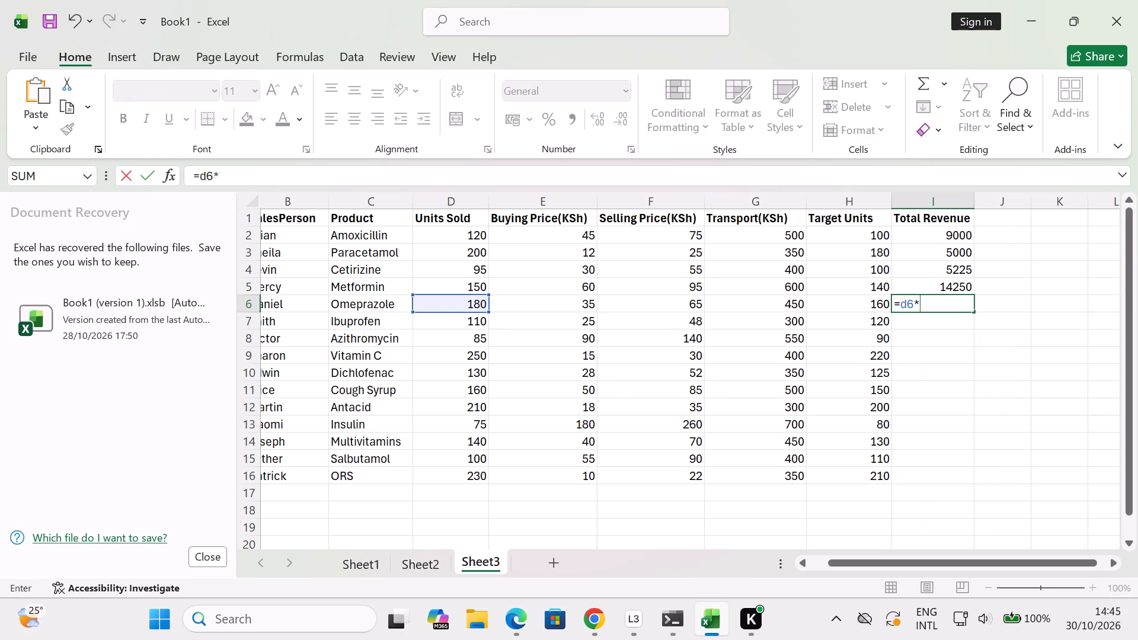
{"action": "type", "text": "f6"}
{"action": "key", "text": "Return"}
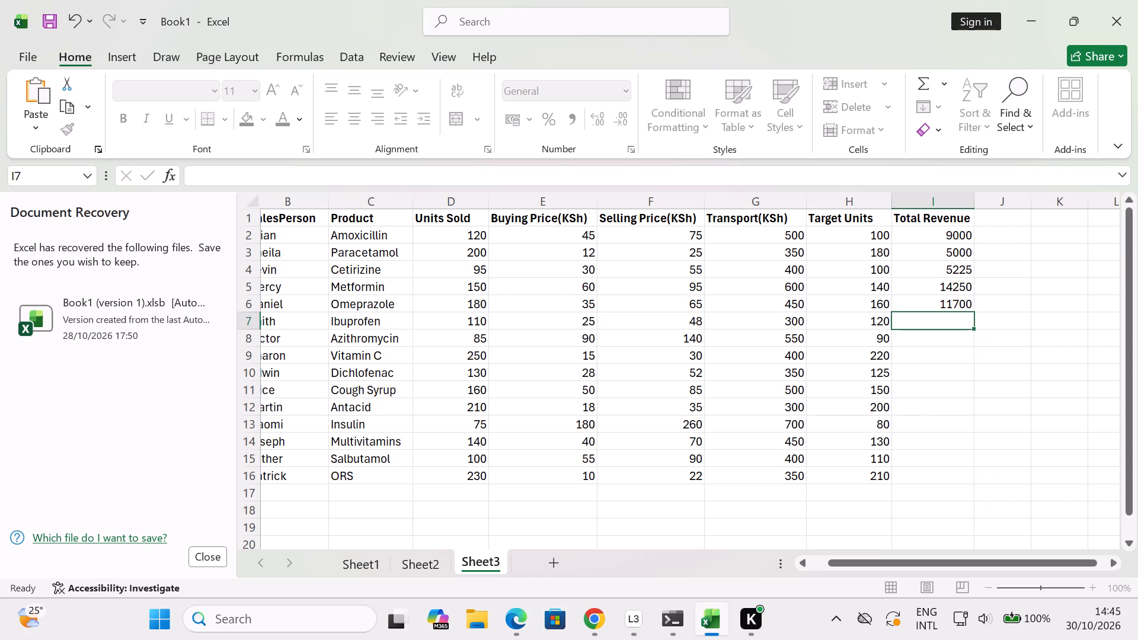
Continue the Total Revenue column with the formulas =d7*f7 in I7 and =d8*f8 in I8.
{"action": "key", "text": "equal"}
{"action": "key", "text": "d"}
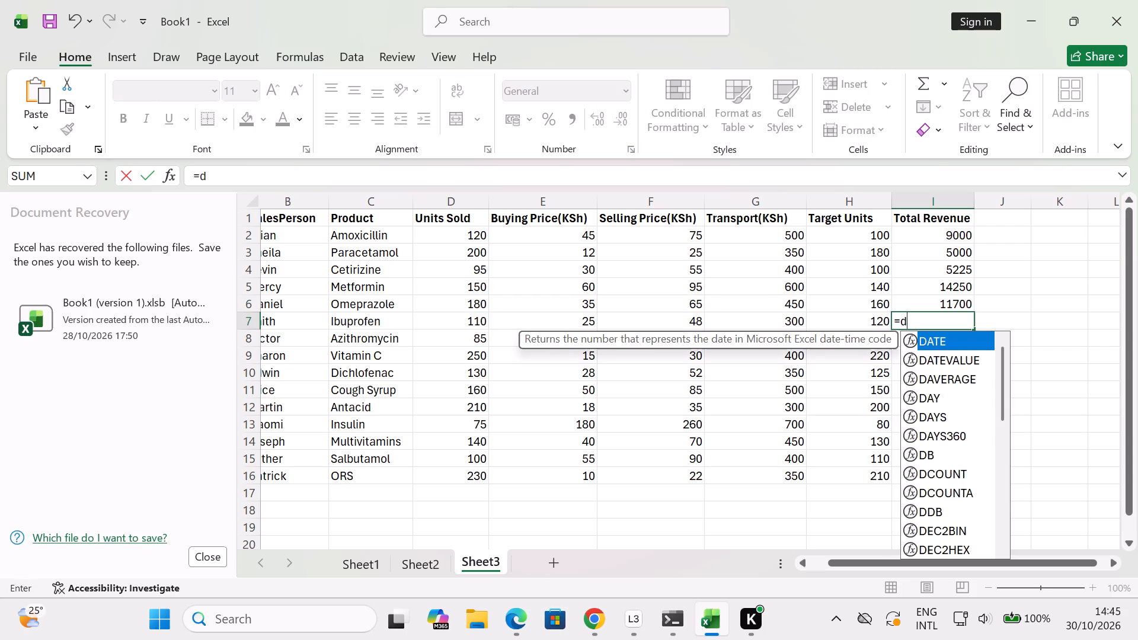
{"action": "key", "text": "7"}
{"action": "key", "text": "shift+asterisk"}
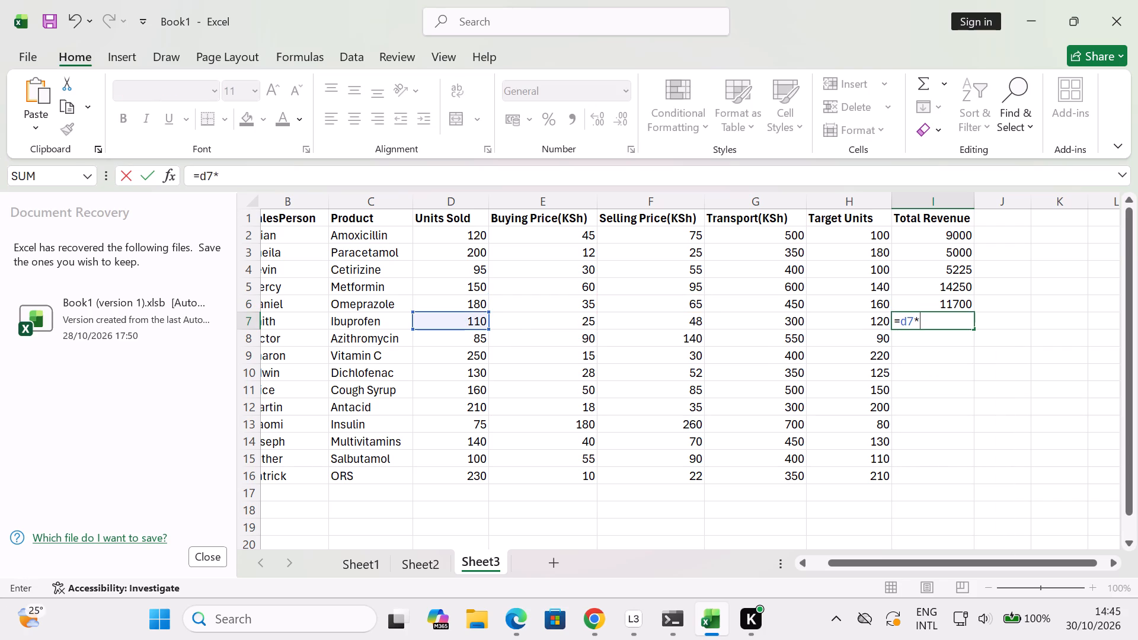
{"action": "type", "text": "f7"}
{"action": "key", "text": "Return"}
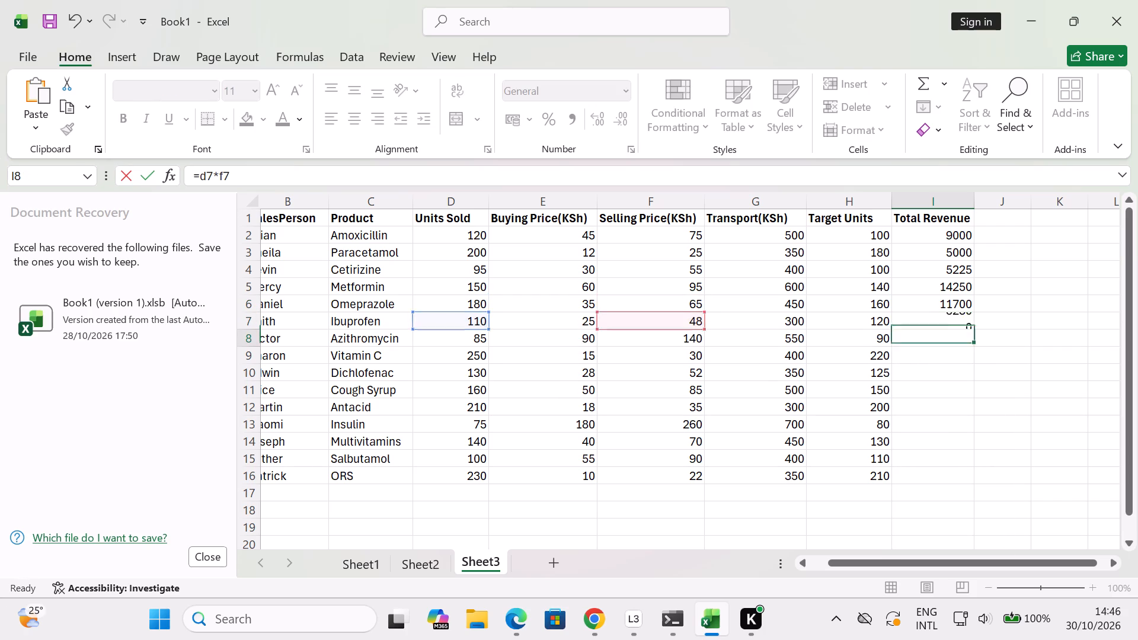
{"action": "key", "text": "equal"}
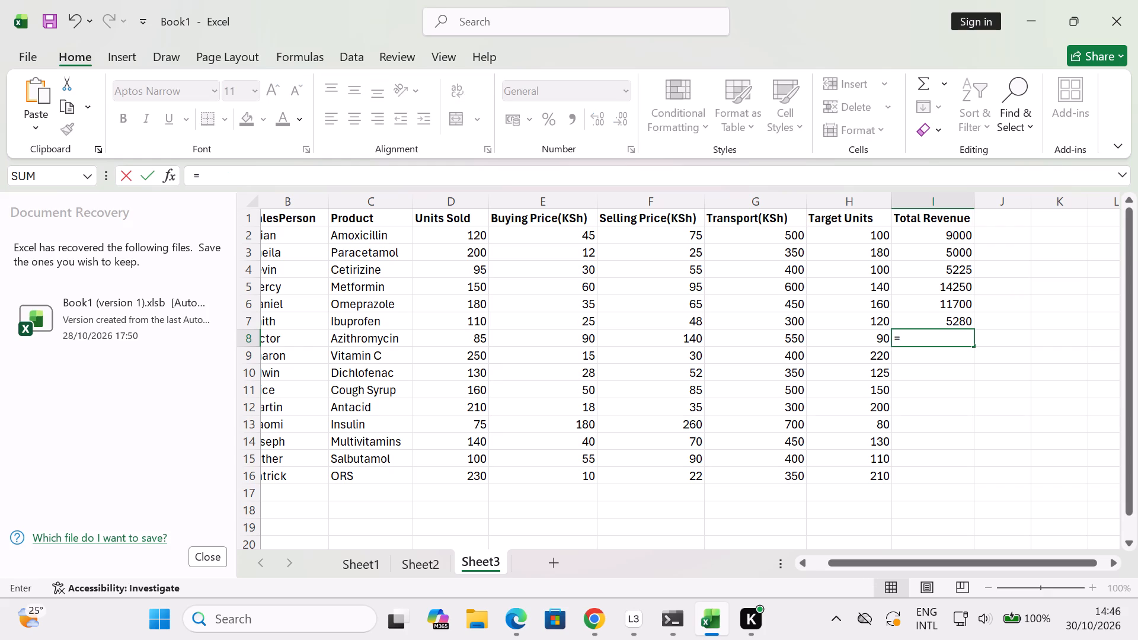
{"action": "key", "text": "d"}
{"action": "key", "text": "8"}
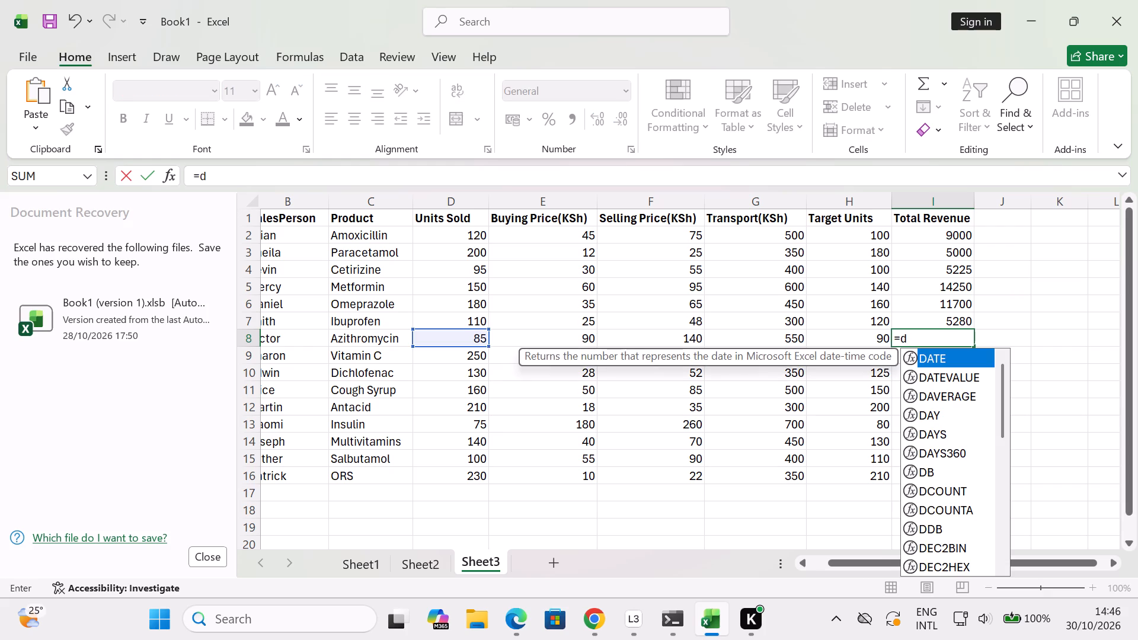
{"action": "key", "text": "shift+asterisk"}
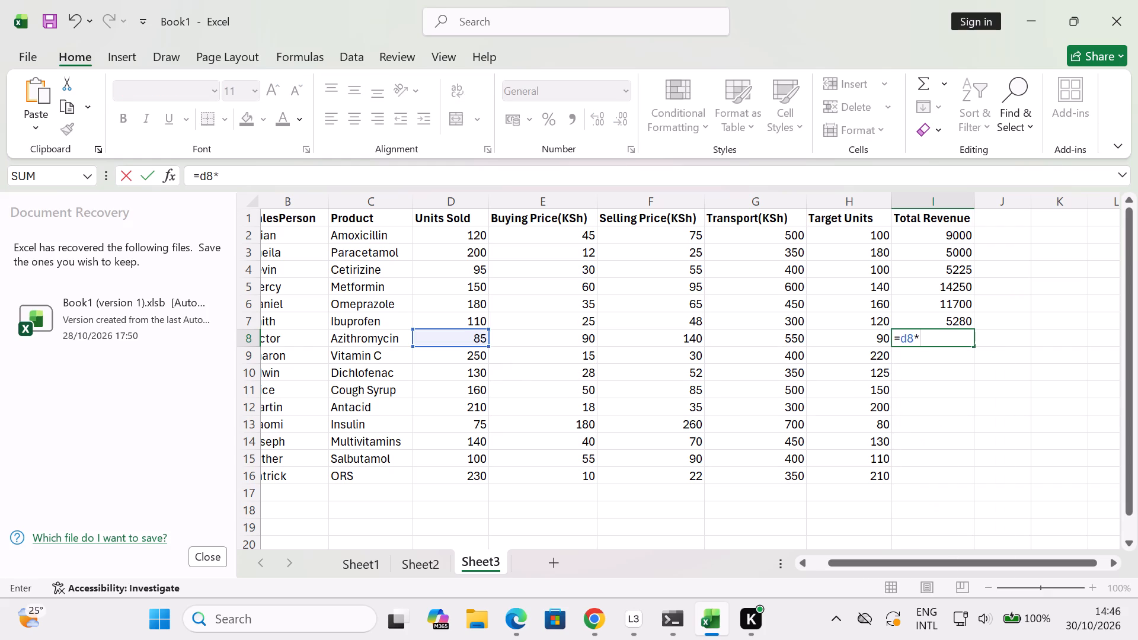
{"action": "type", "text": "f8"}
{"action": "key", "text": "Return"}
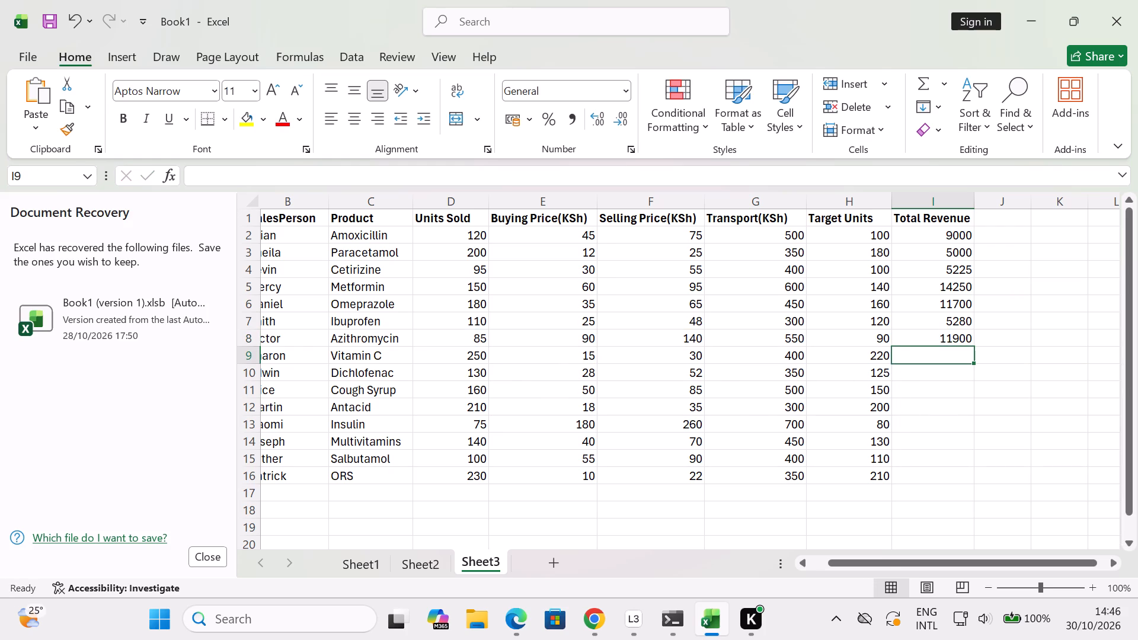
Continue the Total Revenue column with the formulas =d9*f9 in I9 and =d10*f10 in I10.
{"action": "key", "text": "equal"}
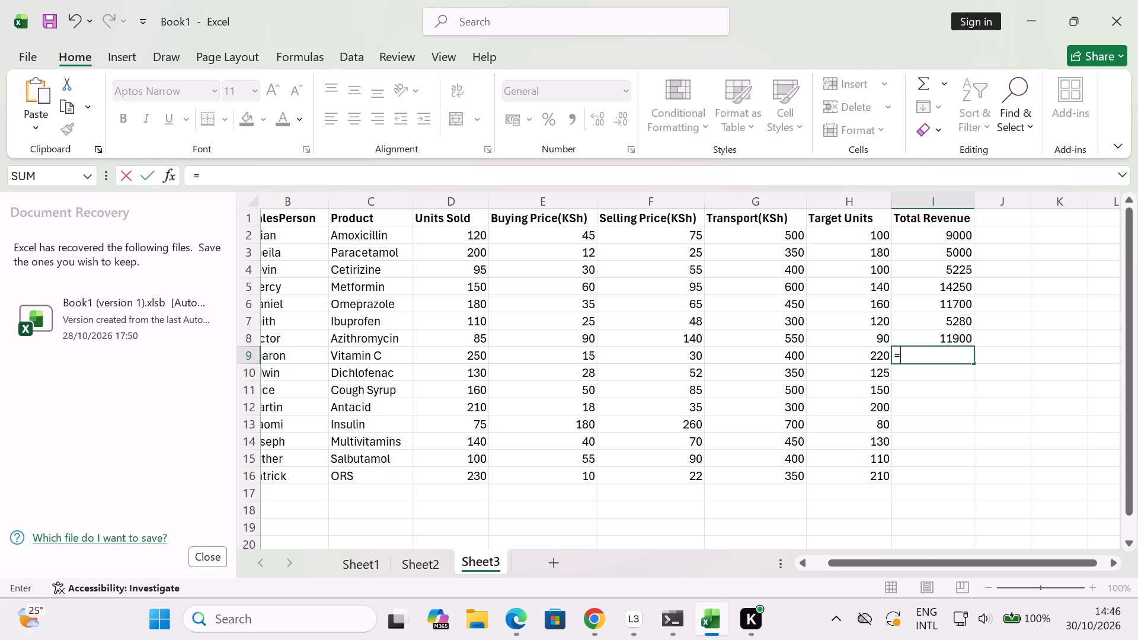
{"action": "key", "text": "d"}
{"action": "key", "text": "9"}
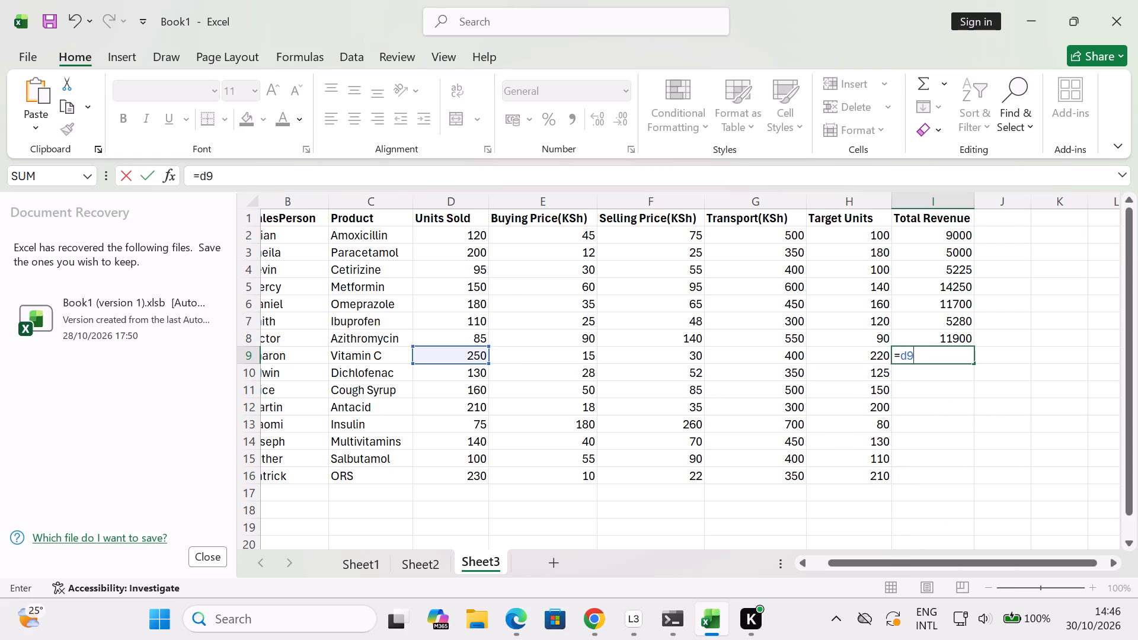
{"action": "key", "text": "shift+asterisk"}
{"action": "key", "text": "f"}
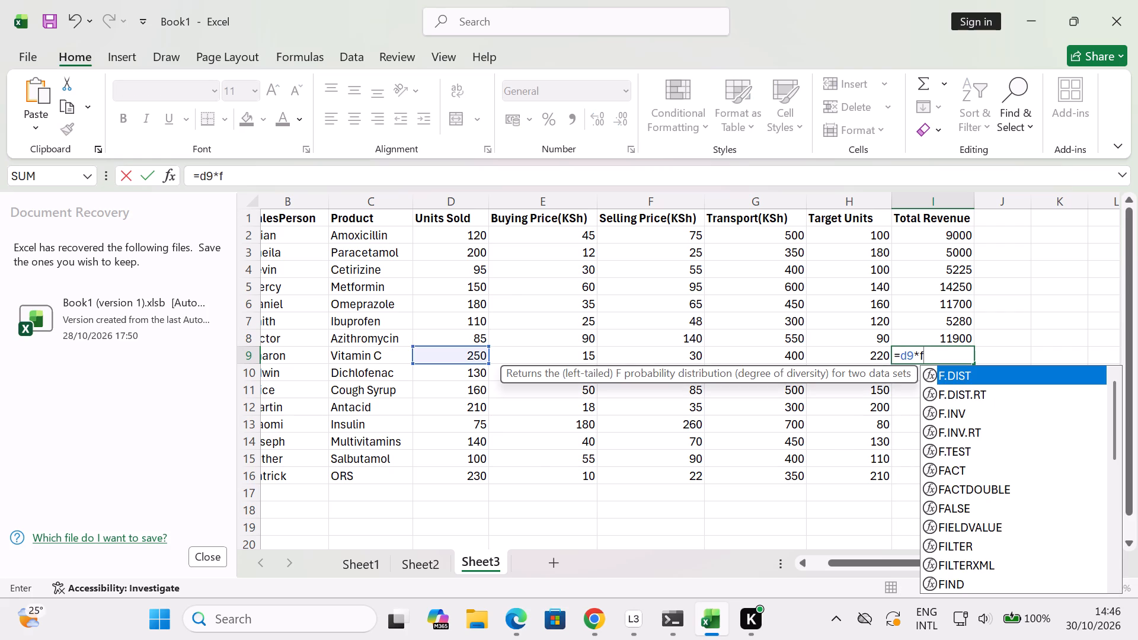
{"action": "key", "text": "9"}
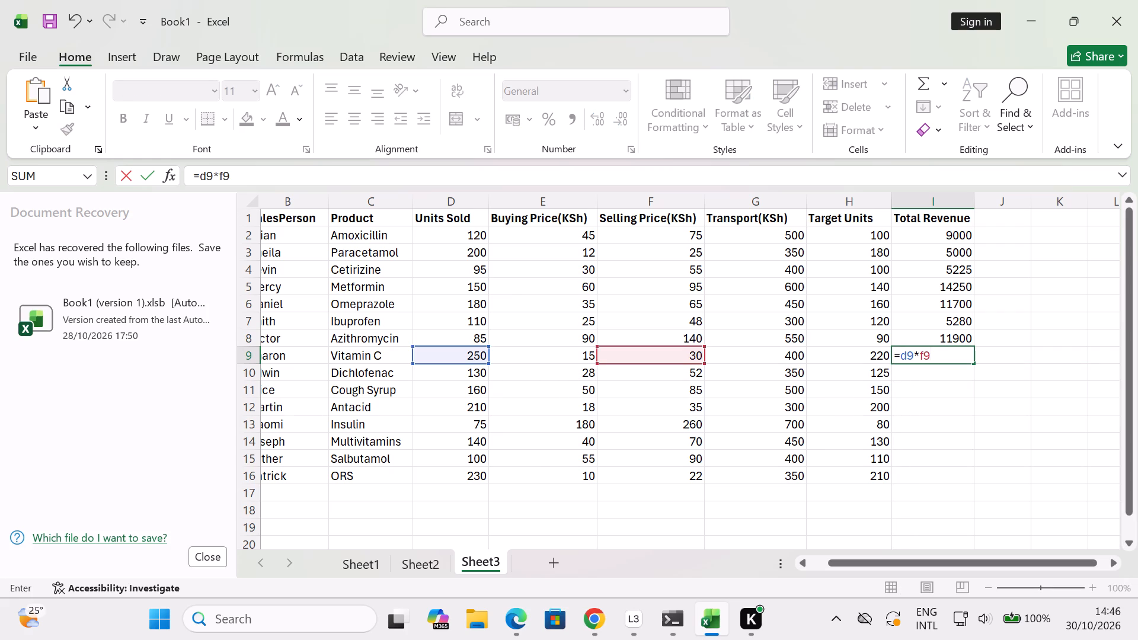
{"action": "key", "text": "Return"}
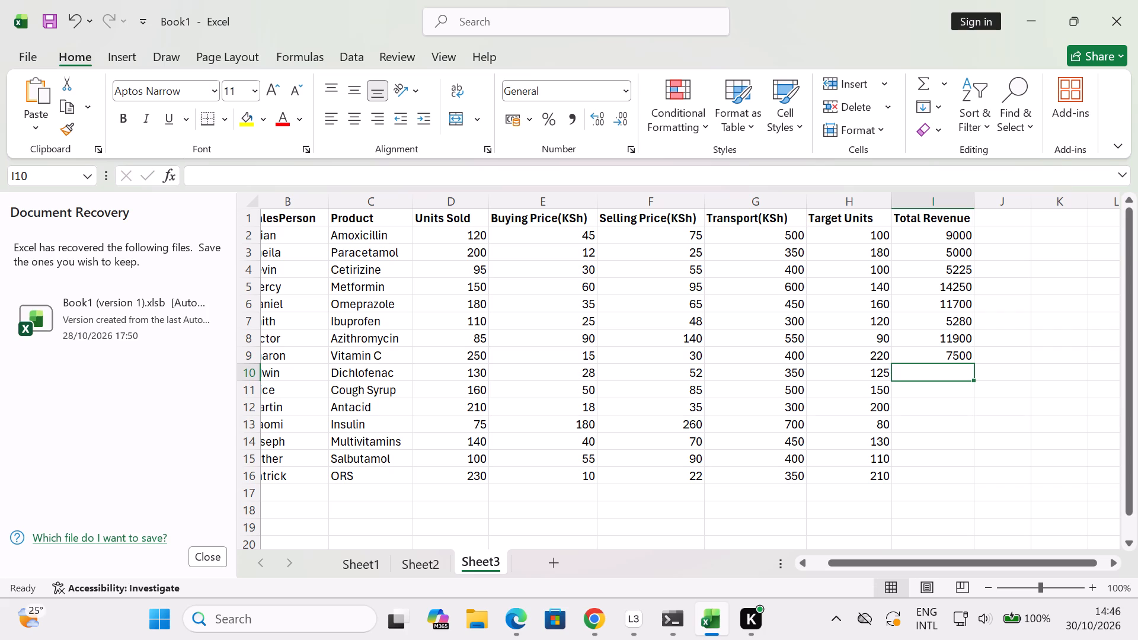
{"action": "key", "text": "equal"}
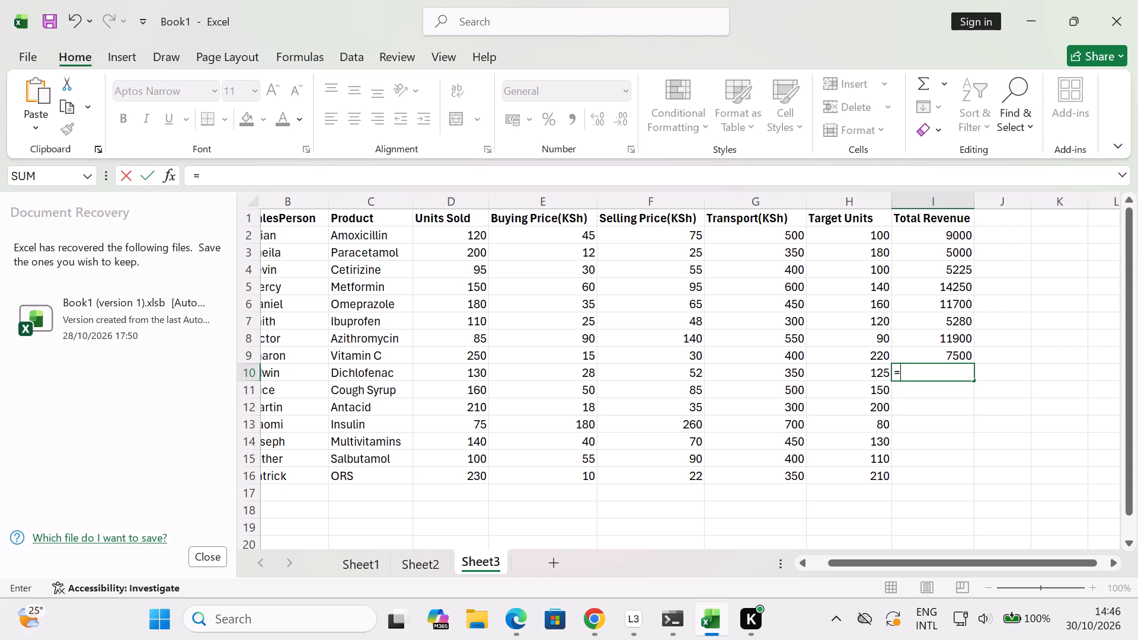
{"action": "type", "text": "d1"}
{"action": "key", "text": "0"}
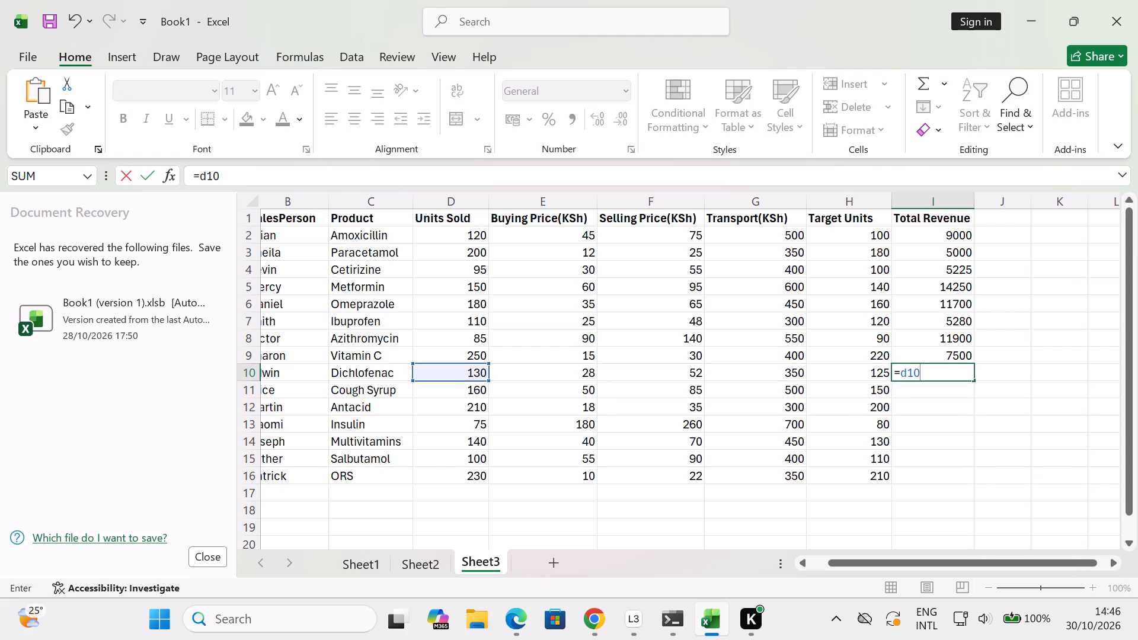
{"action": "key", "text": "shift+asterisk"}
{"action": "type", "text": "f1"}
{"action": "key", "text": "0"}
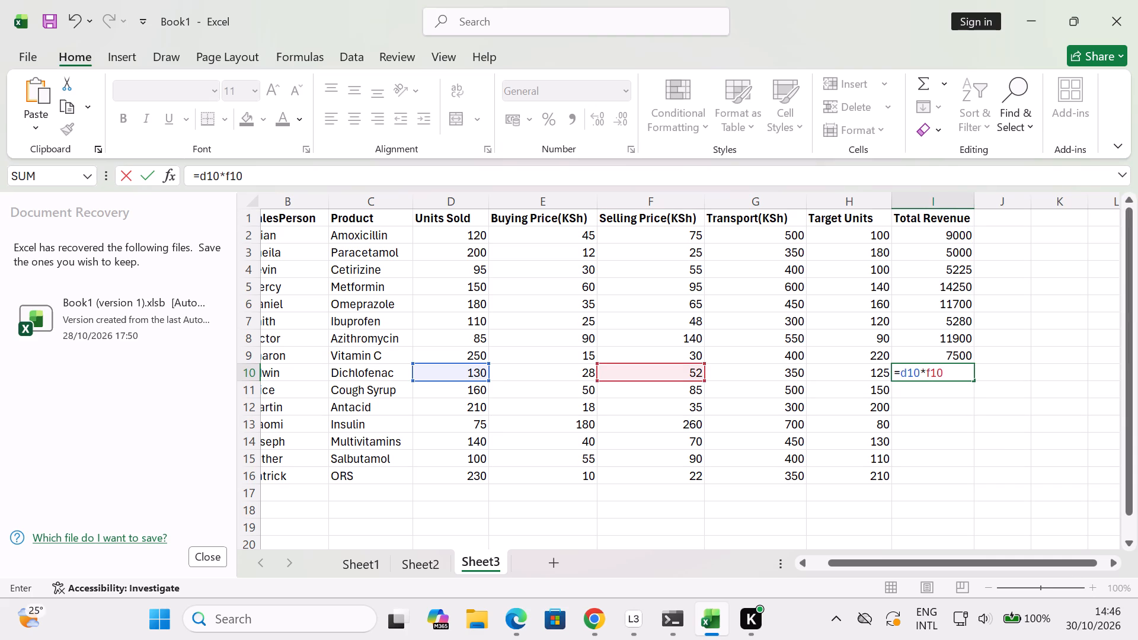
{"action": "key", "text": "Return"}
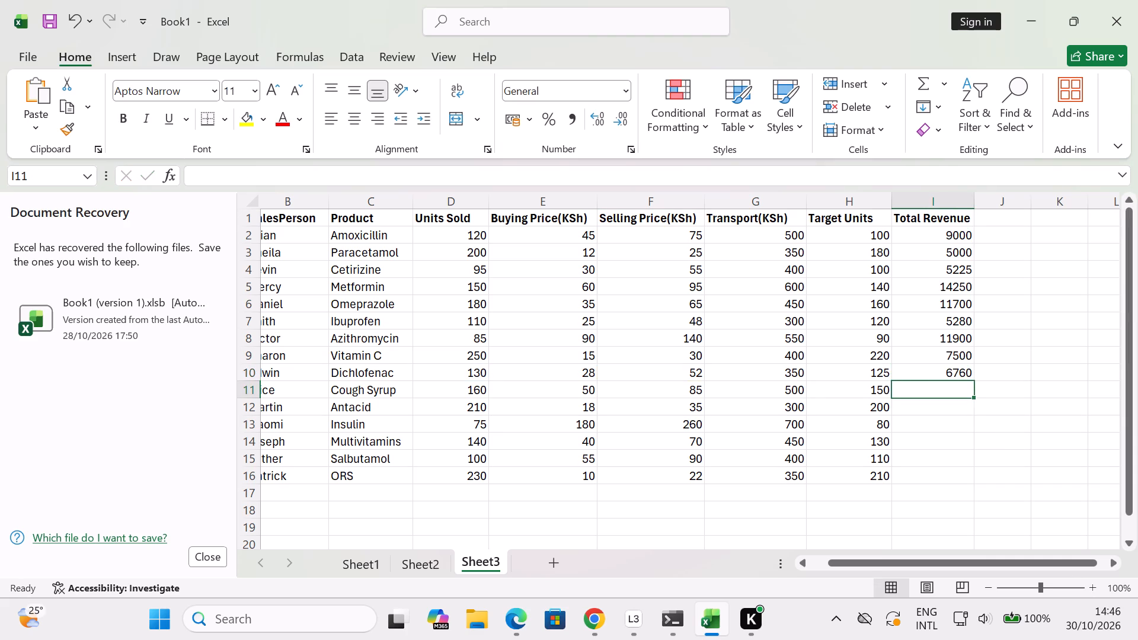
Continue the Total Revenue column with the formulas =d11*f11 in I11 and =d12*f12 in I12.
{"action": "key", "text": "equal"}
{"action": "type", "text": "d11"}
{"action": "key", "text": "shift+asterisk"}
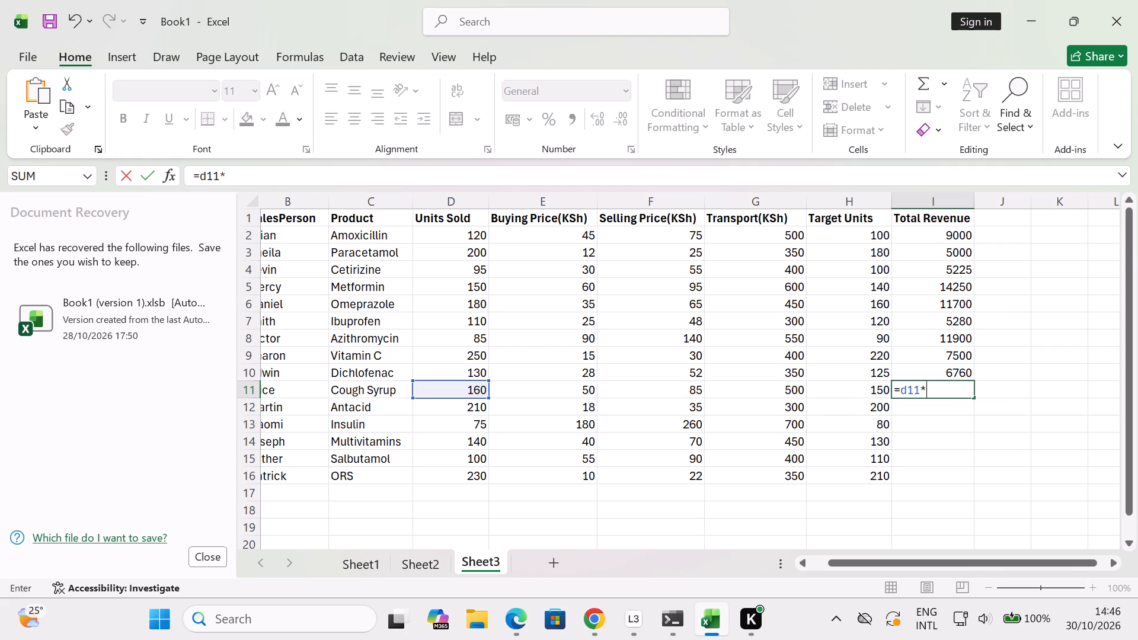
{"action": "type", "text": "f11"}
{"action": "key", "text": "Return"}
{"action": "key", "text": "equal"}
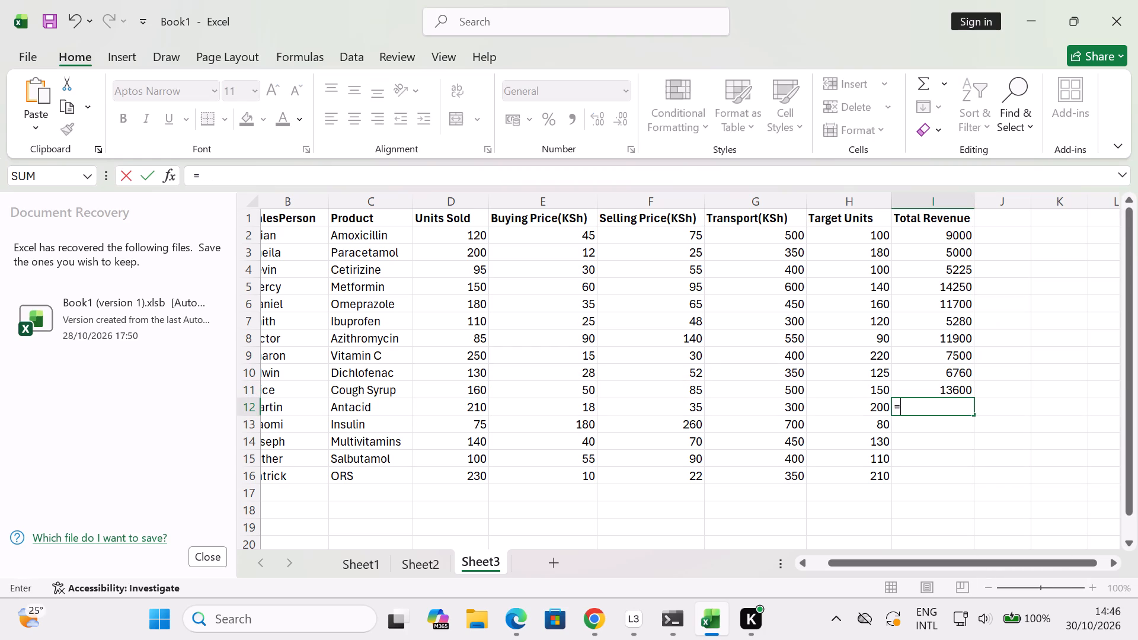
{"action": "type", "text": "d12"}
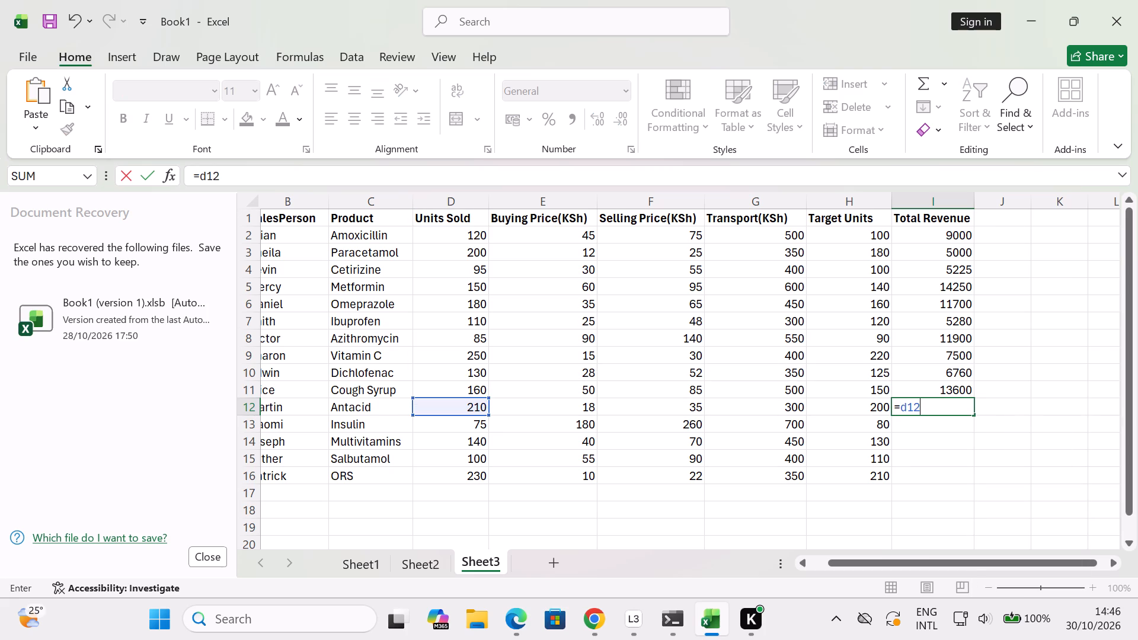
{"action": "key", "text": "shift+asterisk"}
{"action": "type", "text": "f12"}
{"action": "key", "text": "Return"}
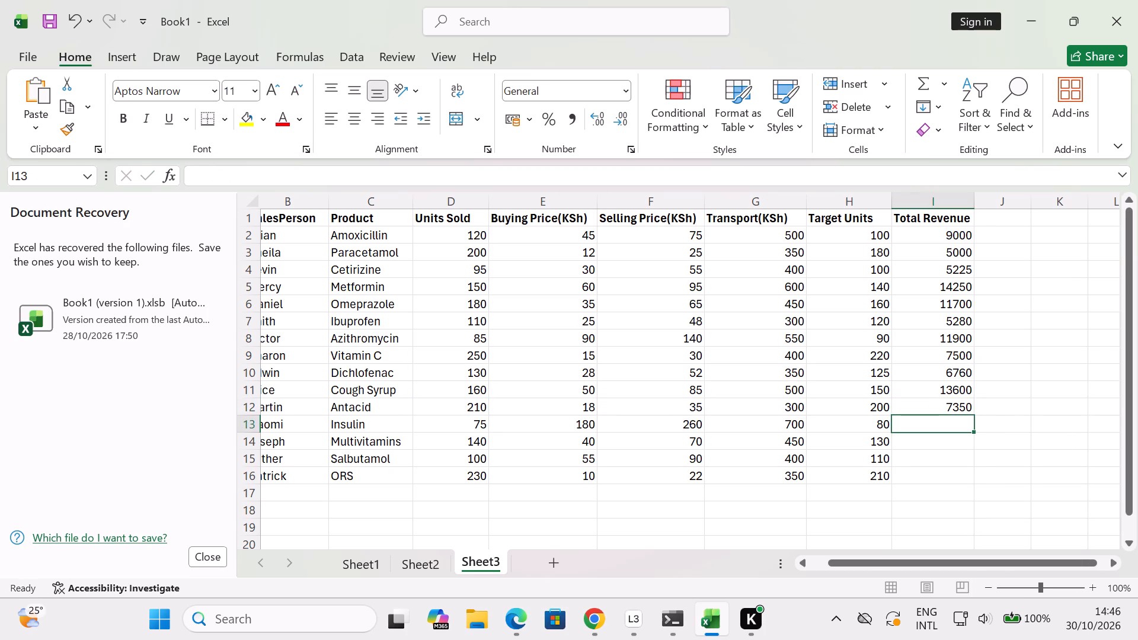
Calculate the Insulin row's total revenue in I13 with the formula =d13*f13.
{"action": "key", "text": "equal"}
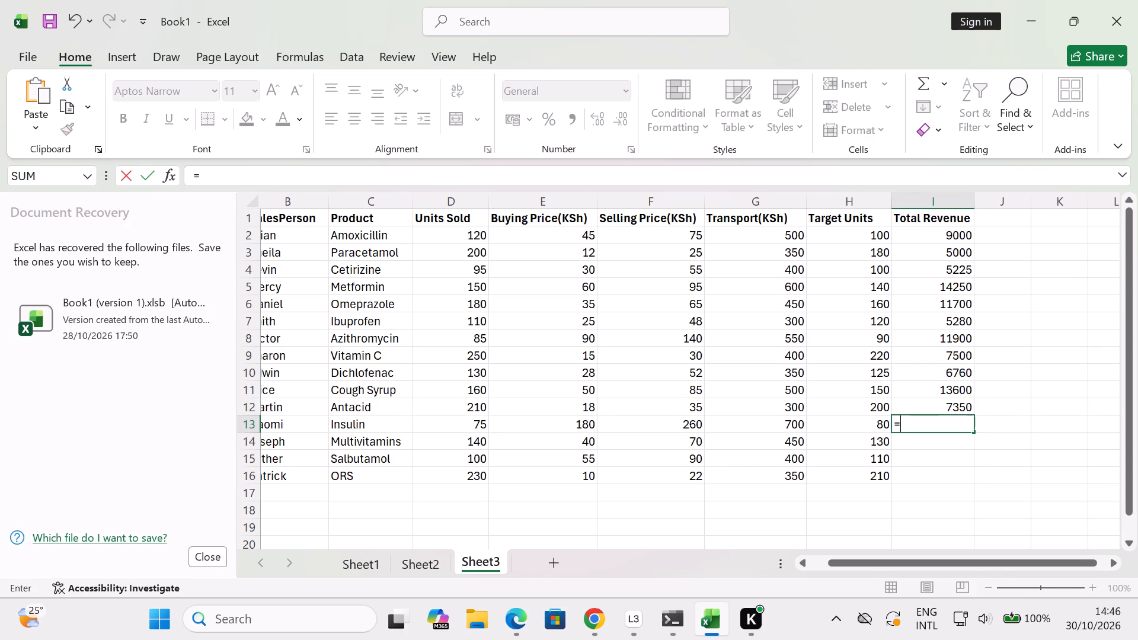
{"action": "type", "text": "d13"}
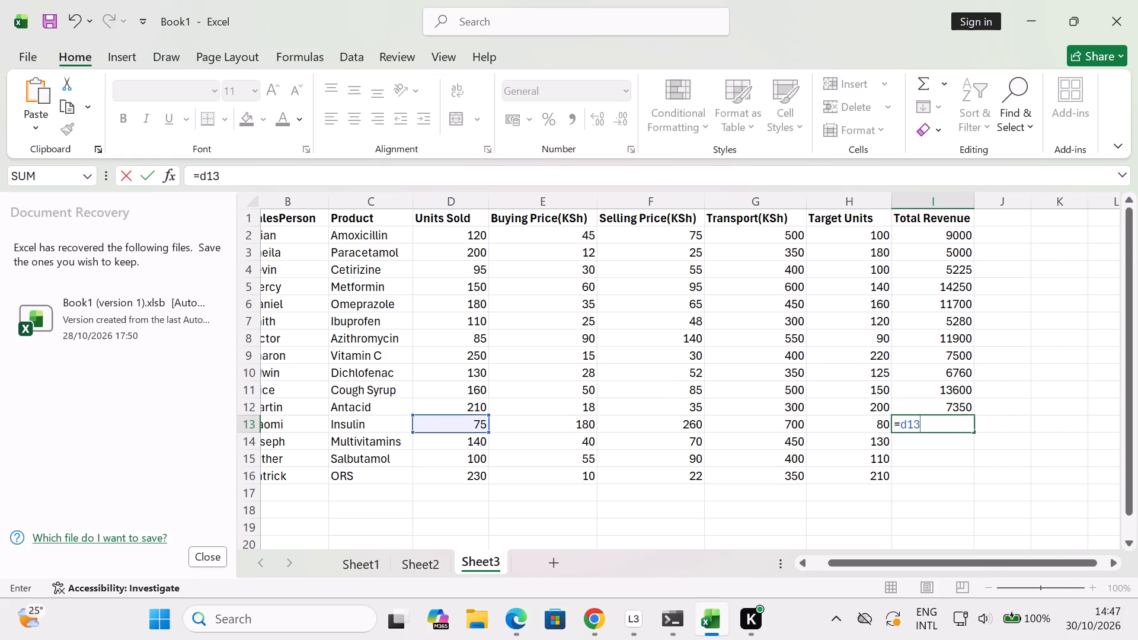
{"action": "key", "text": "shift+parenleft"}
{"action": "key", "text": "BackSpace"}
{"action": "key", "text": "shift+asterisk"}
{"action": "type", "text": "f2"}
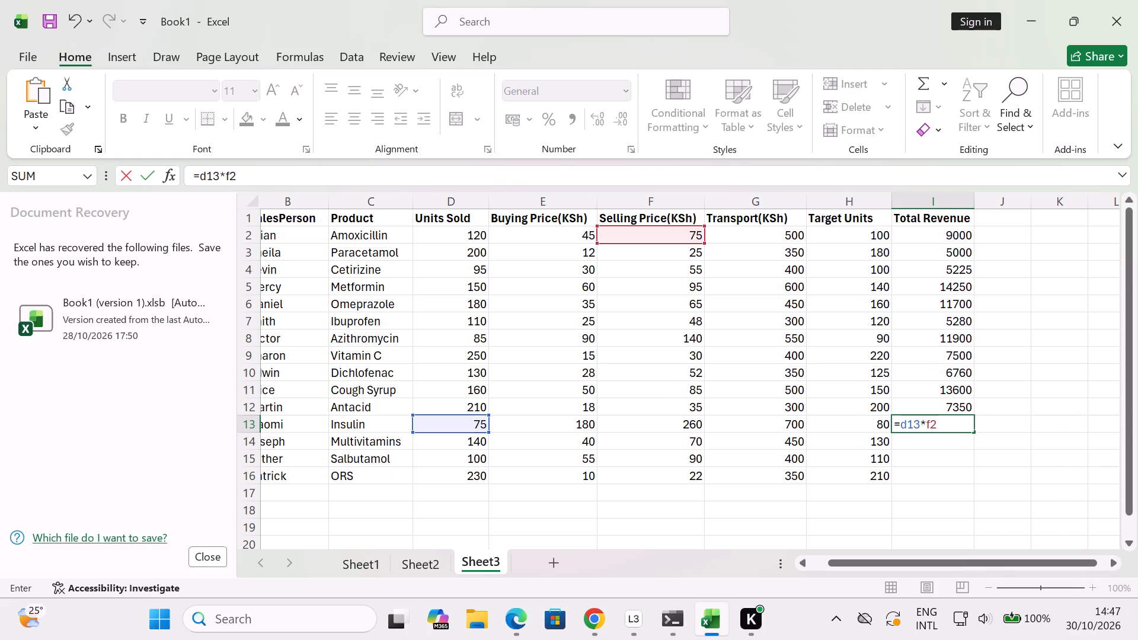
{"action": "key", "text": "BackSpace"}
{"action": "type", "text": "13"}
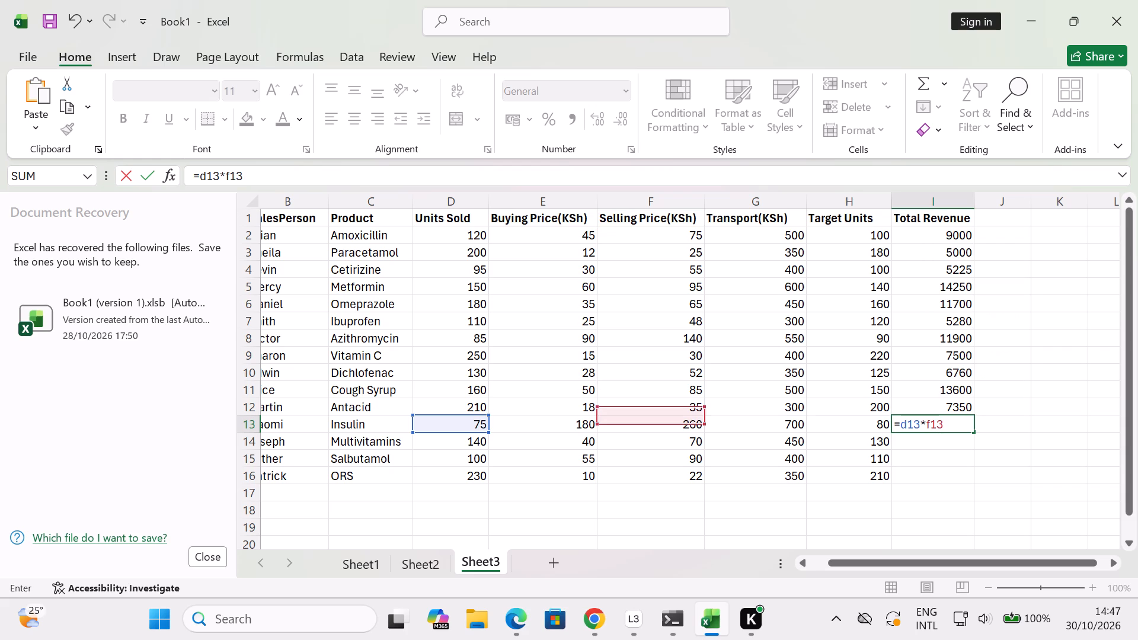
{"action": "key", "text": "Return"}
Continue the Total Revenue column with the formulas =d14*f14 in I14 and =d15*f15 in I15.
{"action": "key", "text": "equal"}
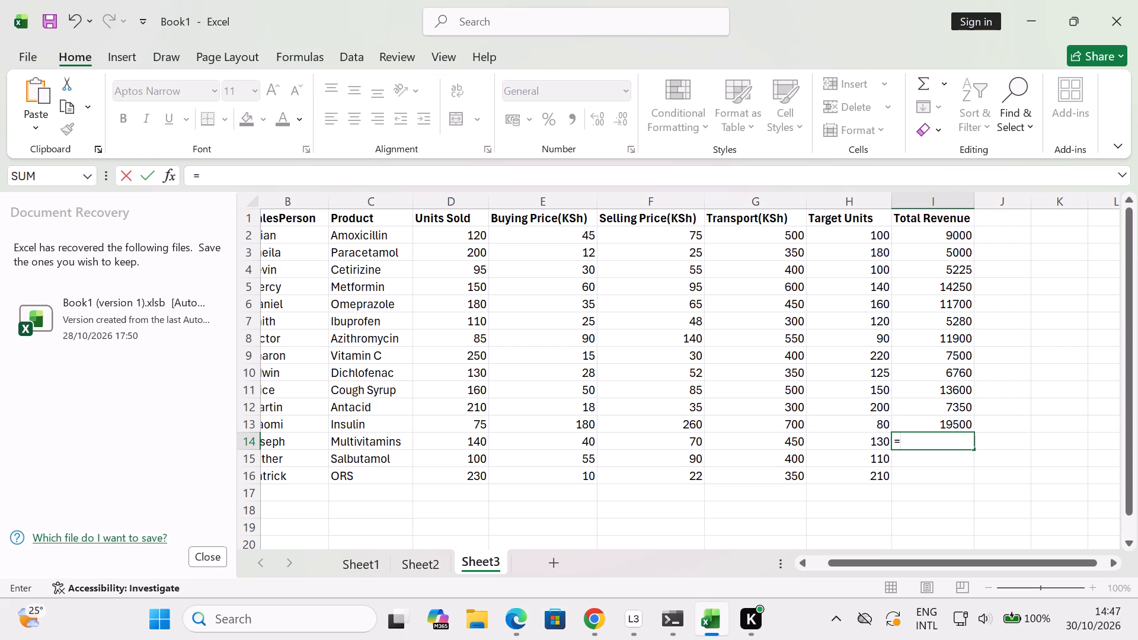
{"action": "type", "text": "d14"}
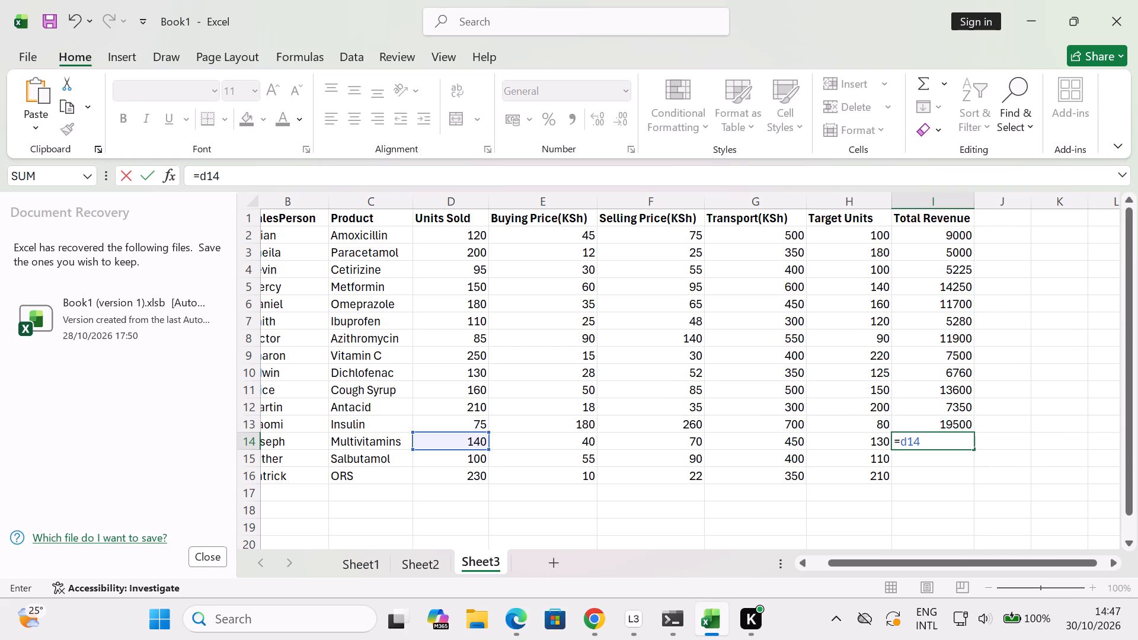
{"action": "key", "text": "shift+asterisk"}
{"action": "type", "text": "f14"}
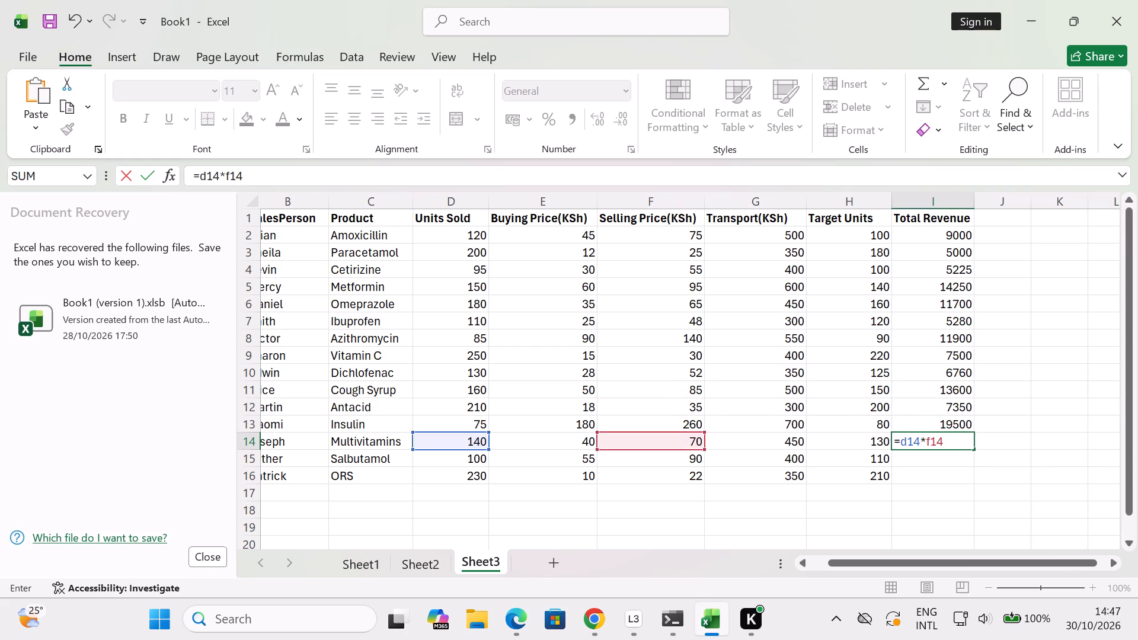
{"action": "key", "text": "Return"}
{"action": "key", "text": "equal"}
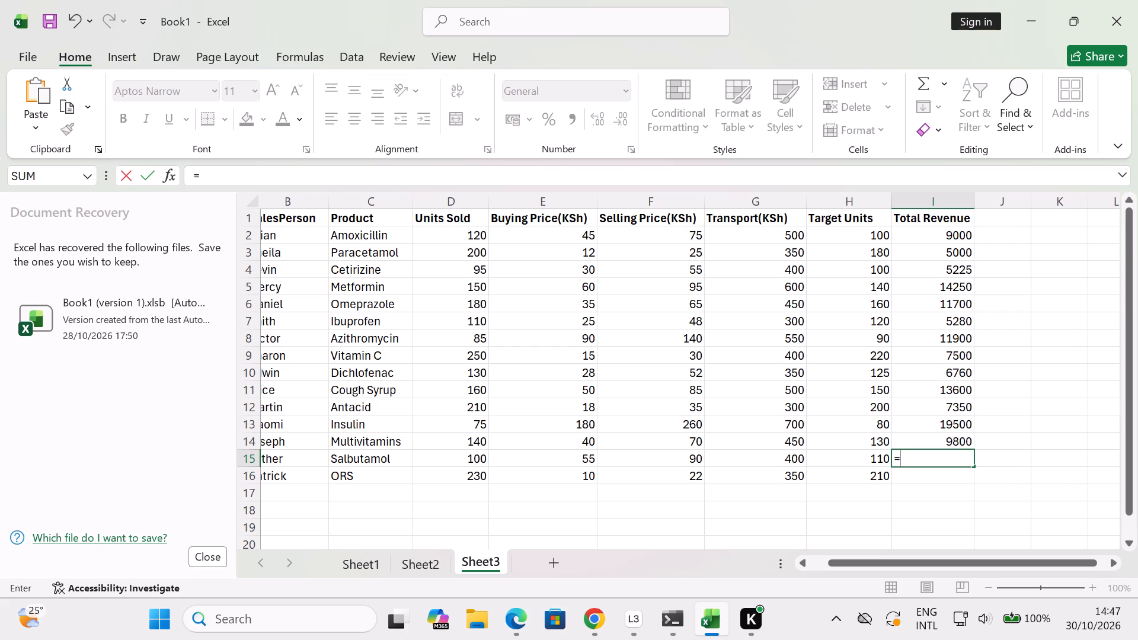
{"action": "type", "text": "d15"}
{"action": "key", "text": "shift+asterisk"}
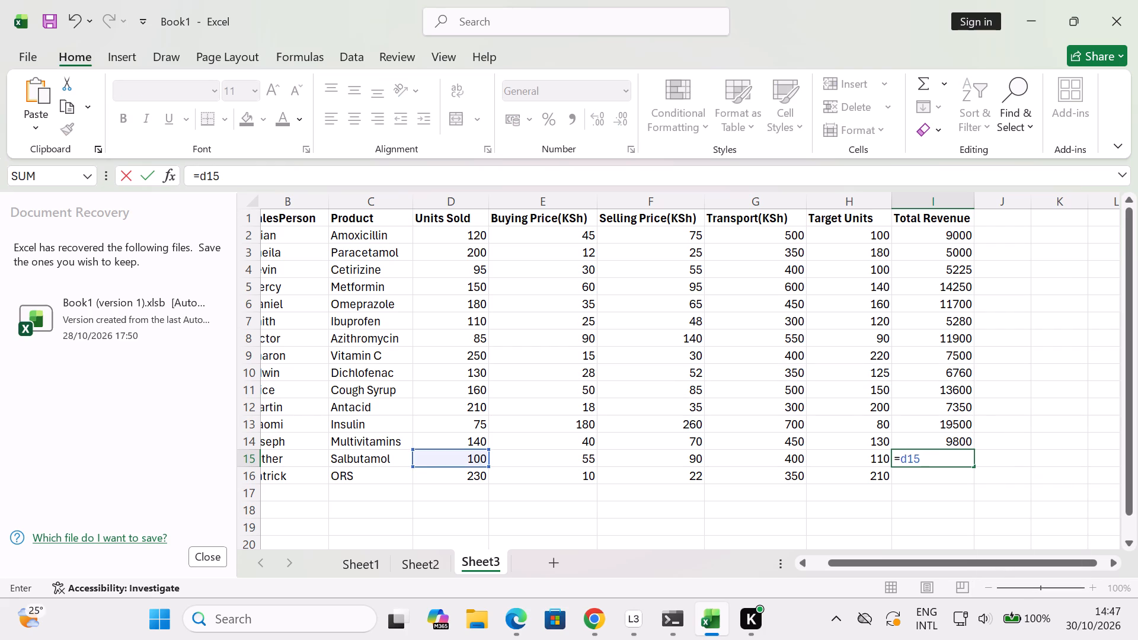
{"action": "type", "text": "f15"}
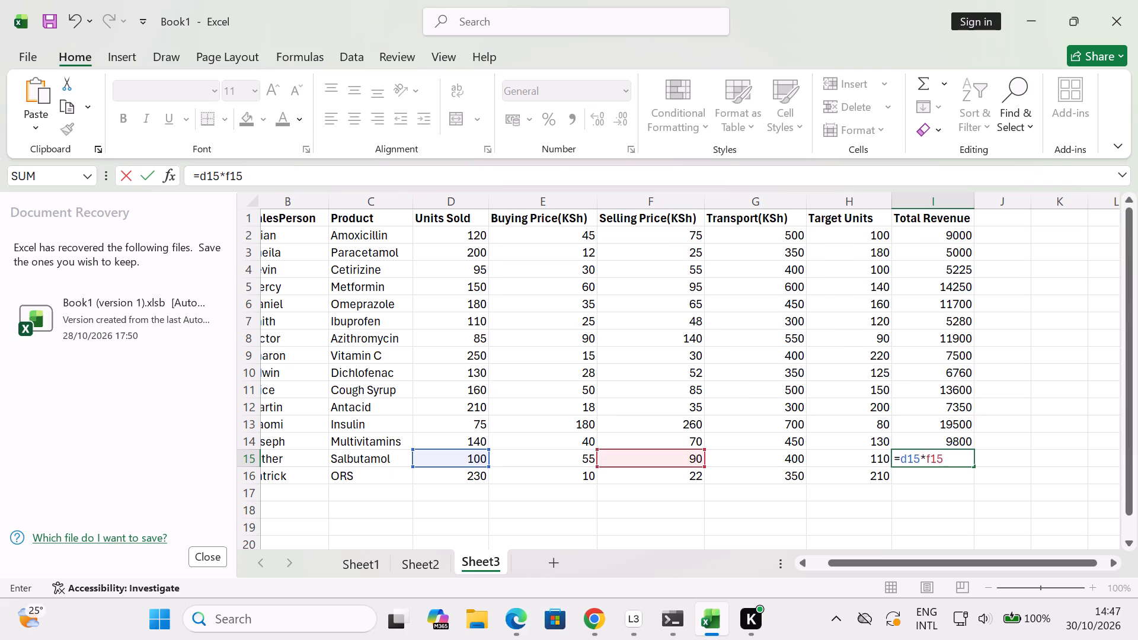
{"action": "key", "text": "Return"}
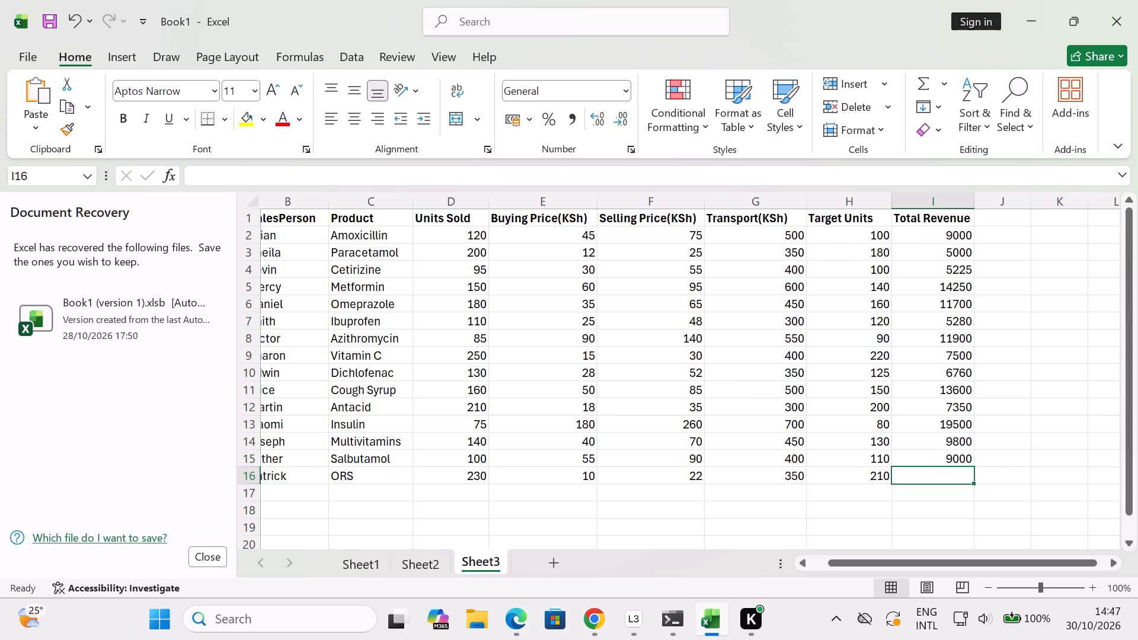
Calculate the ORS row's total revenue in I16 with the formula =d16*f16.
{"action": "key", "text": "equal"}
{"action": "type", "text": "d16"}
{"action": "key", "text": "shift+asterisk"}
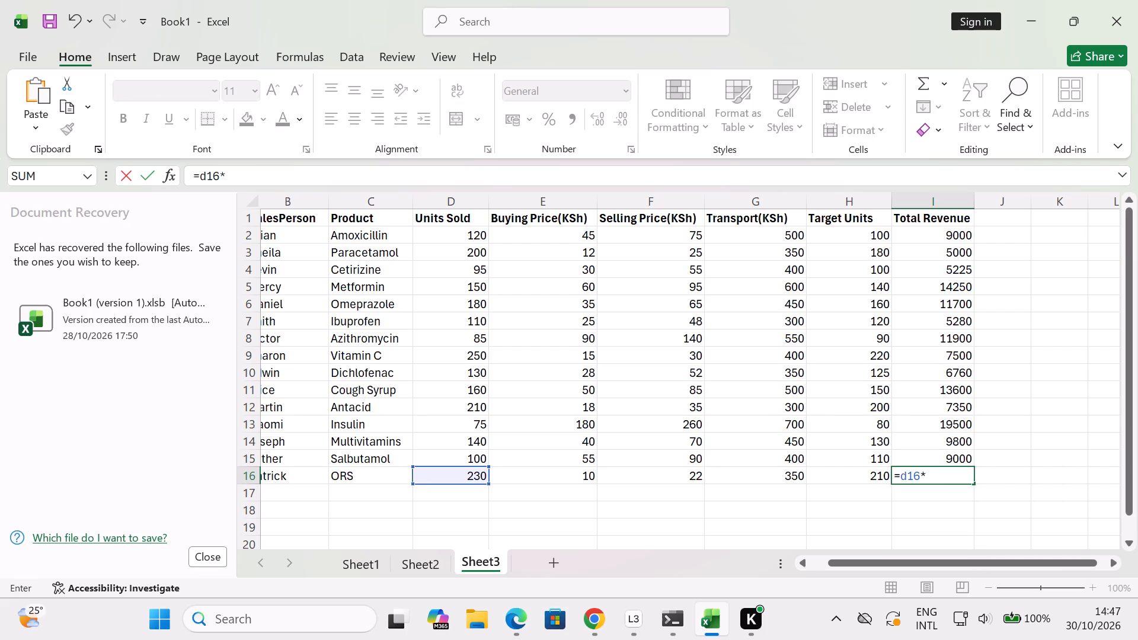
{"action": "type", "text": "f16"}
{"action": "key", "text": "Return"}
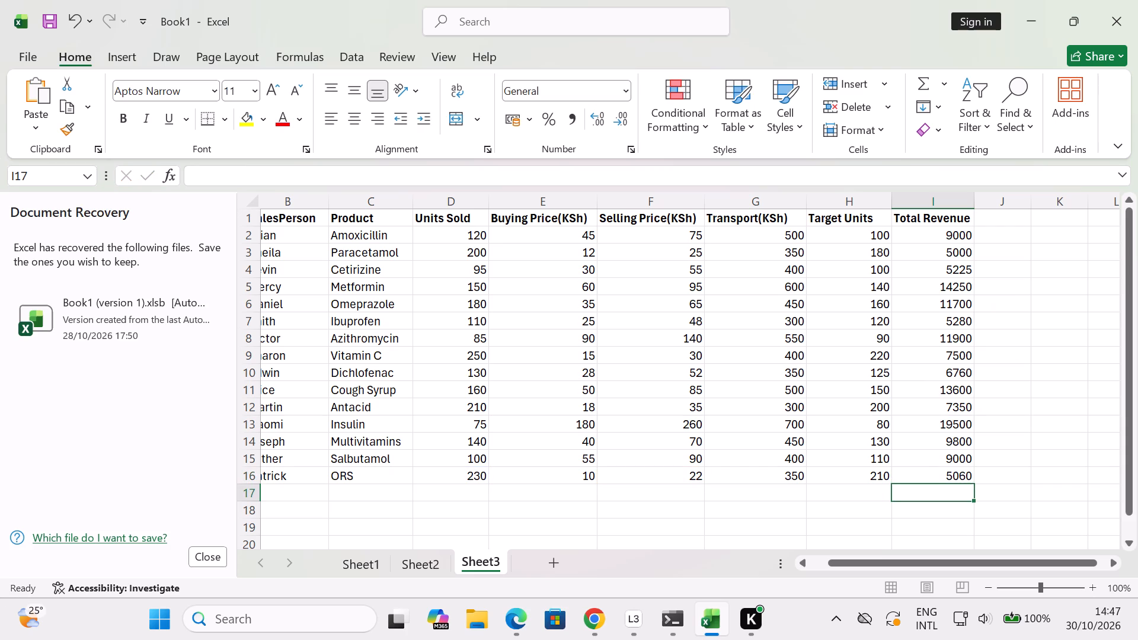
Enter the heading "Total Purvhase Cost" in J1 and widen column J to fit it.
{"action": "left_click", "coordinate": [998, 219]}
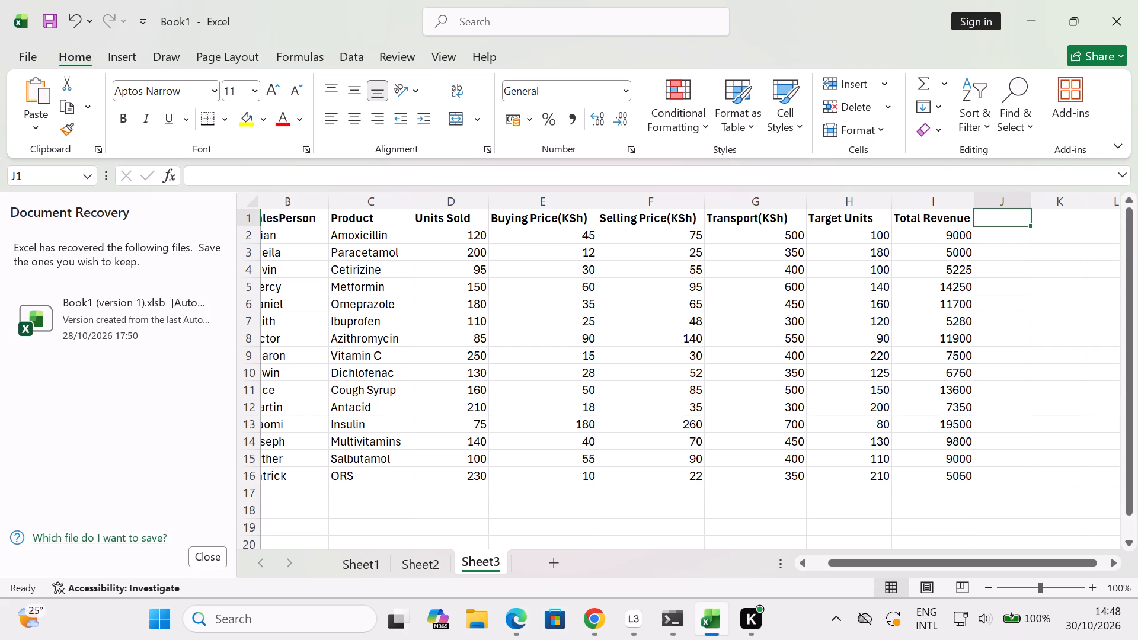
{"action": "double_click", "coordinate": [1114, 562]}
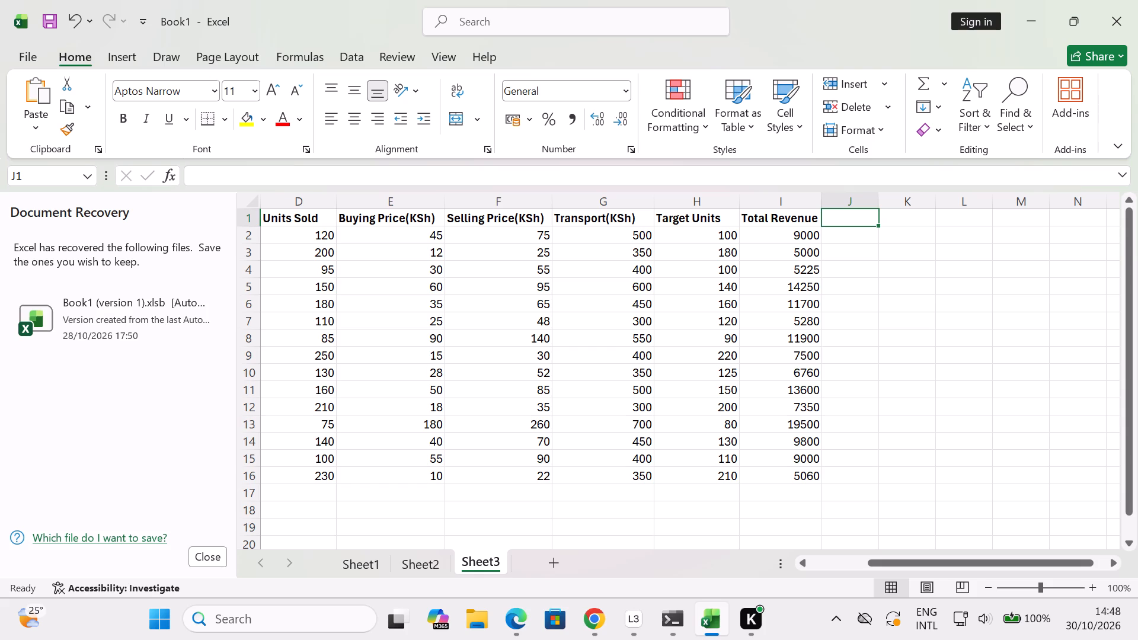
{"action": "left_click_drag", "start_coordinate": [877, 208], "coordinate": [912, 208]}
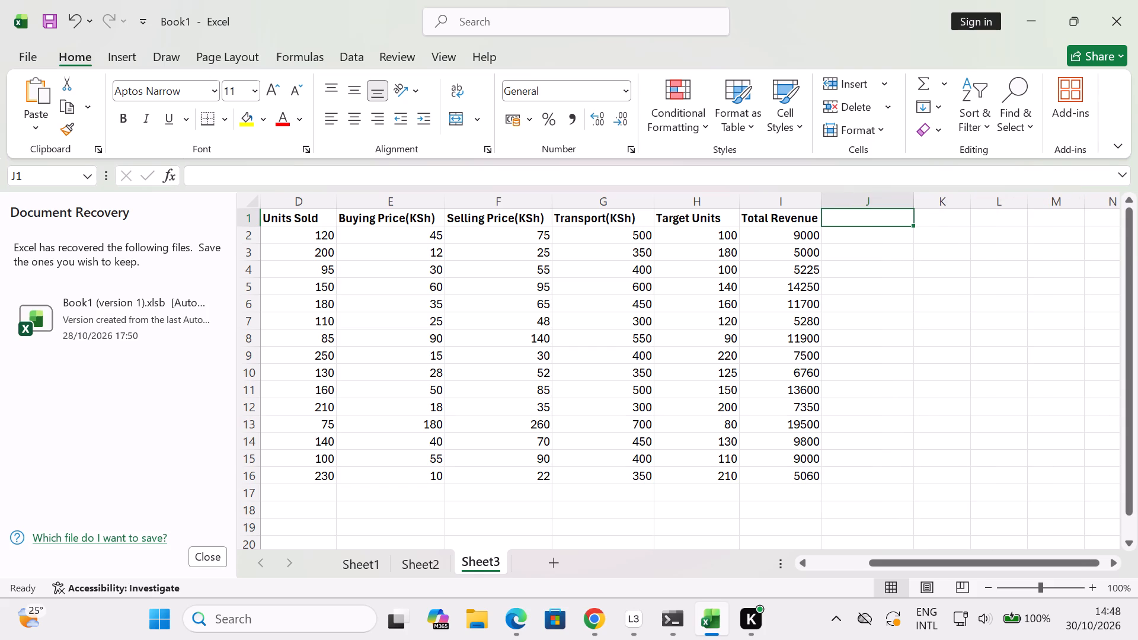
{"action": "type", "text": "Total"}
{"action": "key", "text": "space"}
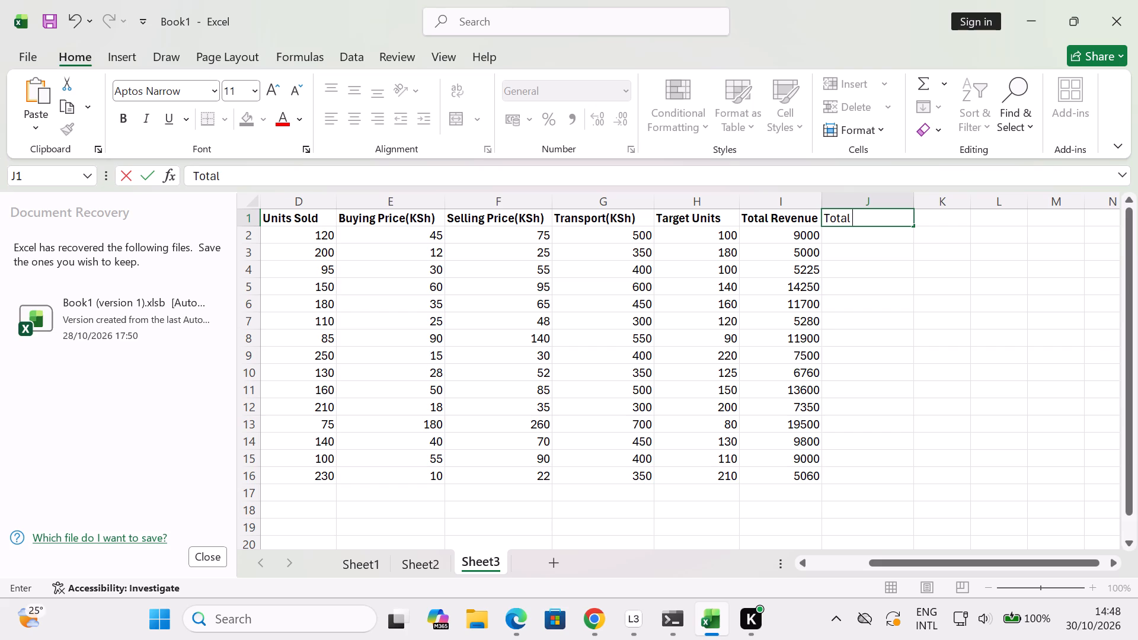
{"action": "key", "text": "shift+p"}
{"action": "type", "text": "urvhase"}
{"action": "key", "text": "space"}
{"action": "type", "text": "Co"}
{"action": "type", "text": "st"}
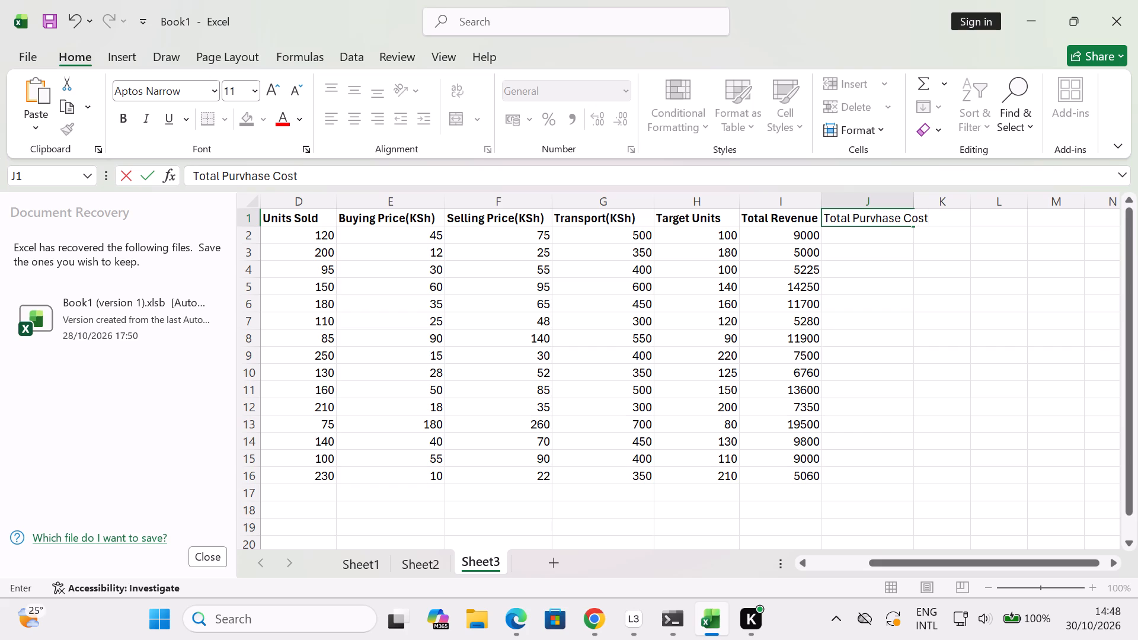
{"action": "left_click", "coordinate": [920, 232]}
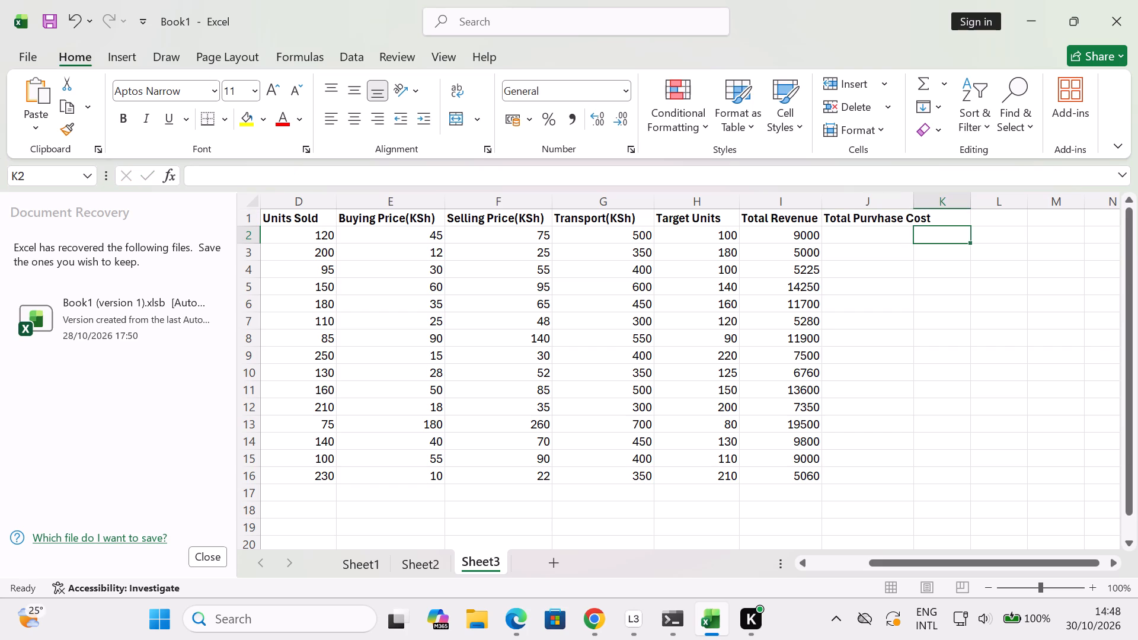
{"action": "left_click_drag", "start_coordinate": [909, 203], "coordinate": [929, 204]}
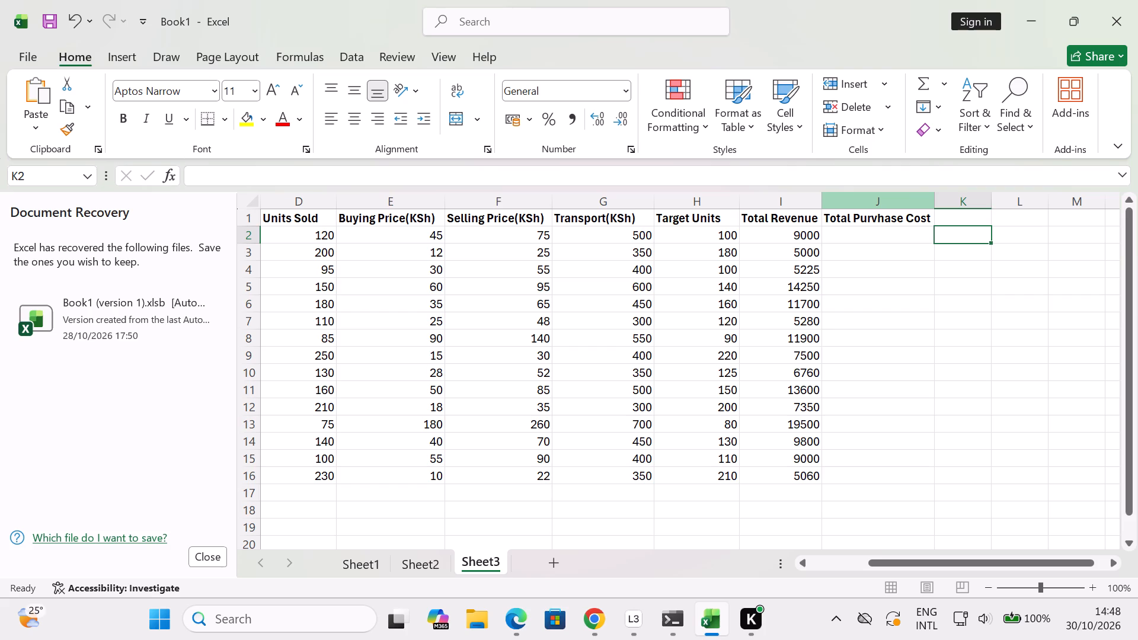
Correct the spelling of the J1 heading to "Total Purchase Cost".
{"action": "left_click_drag", "start_coordinate": [904, 559], "coordinate": [877, 566]}
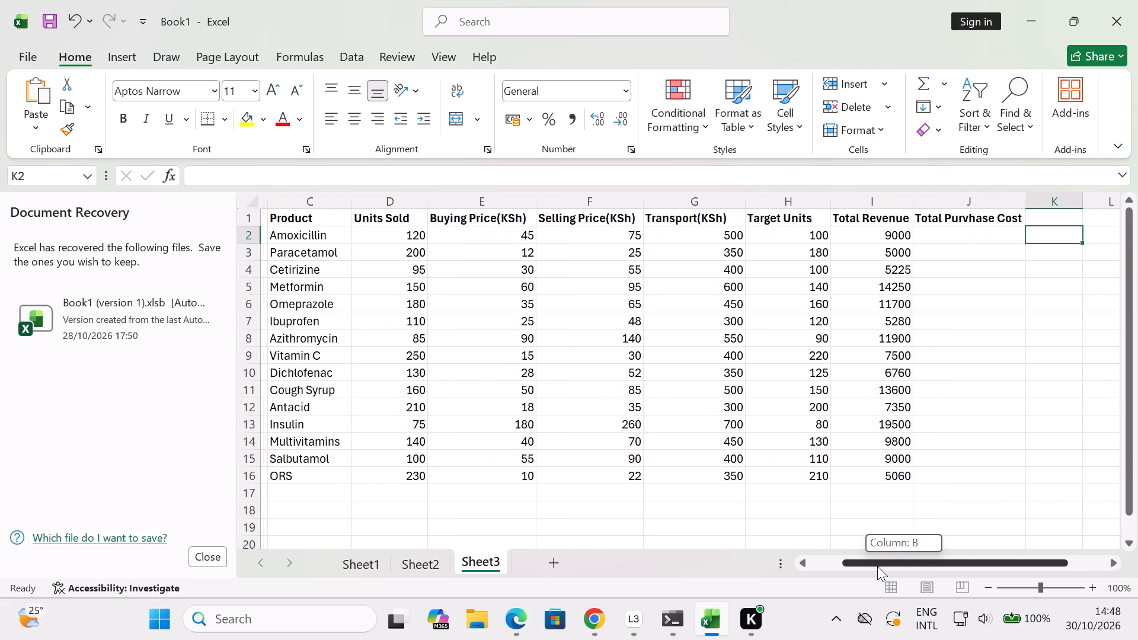
{"action": "left_click_drag", "start_coordinate": [877, 566], "coordinate": [869, 567]}
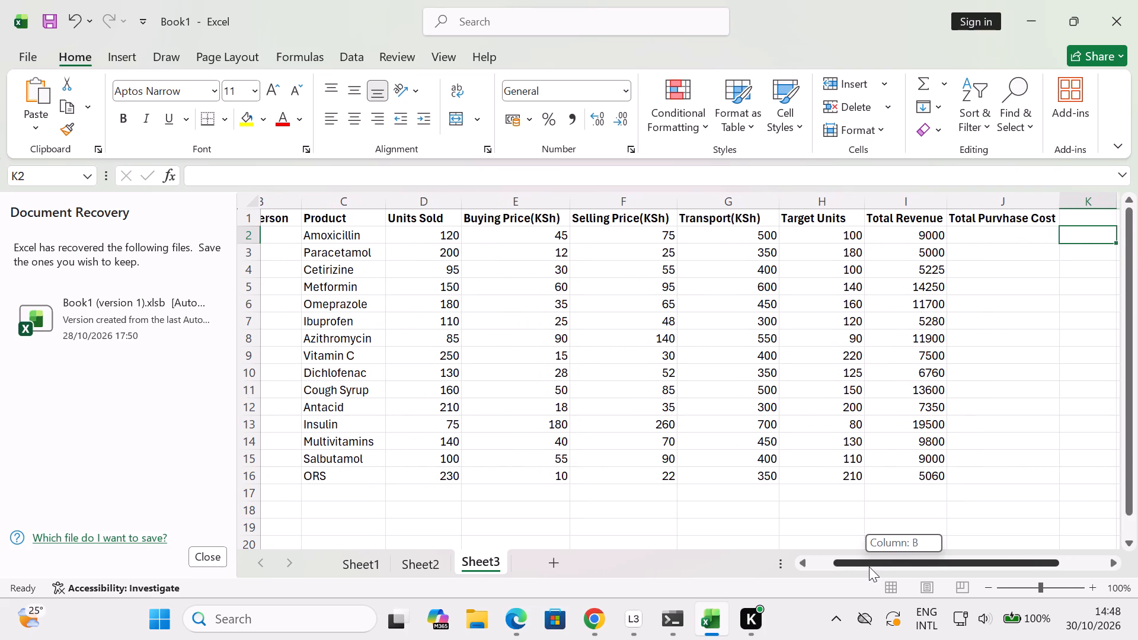
{"action": "left_click_drag", "start_coordinate": [869, 567], "coordinate": [885, 573]}
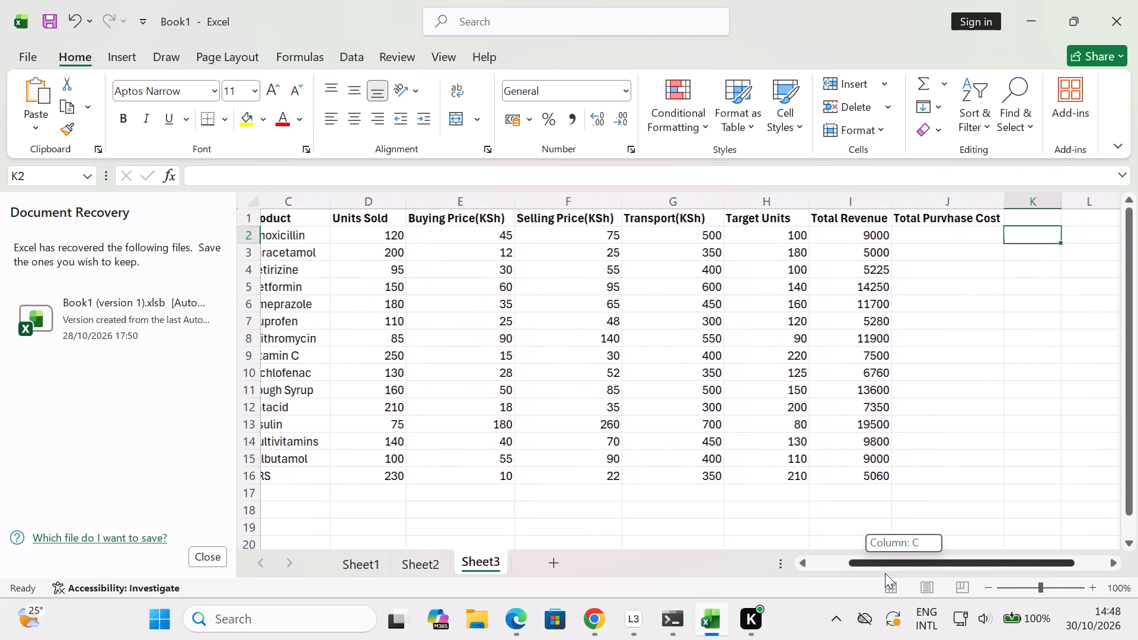
{"action": "left_click_drag", "start_coordinate": [885, 573], "coordinate": [887, 574]}
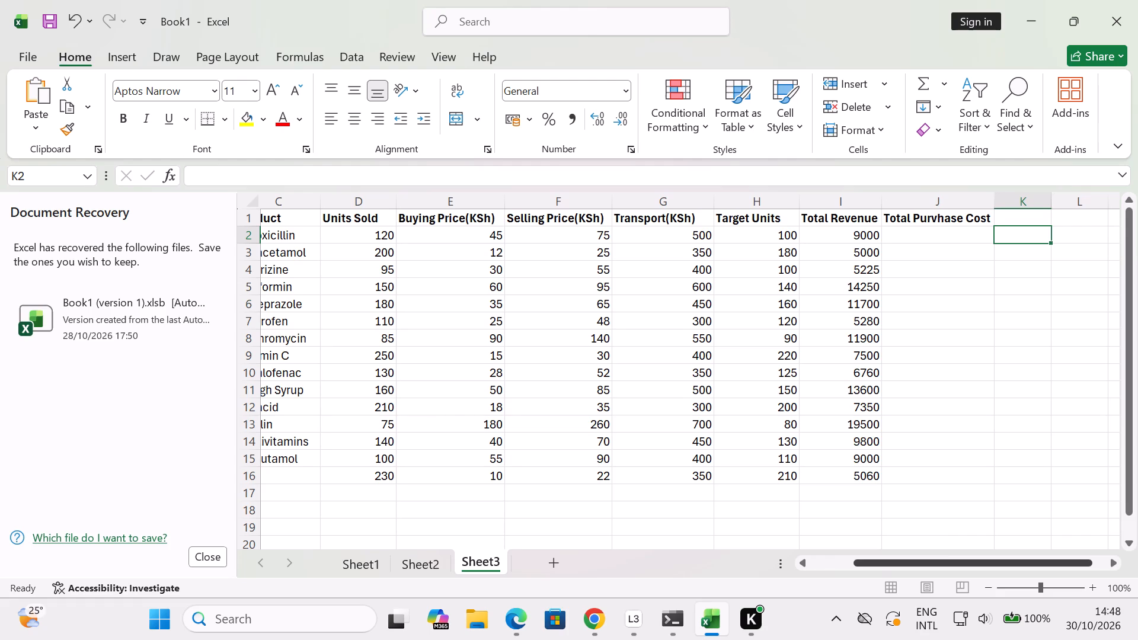
{"action": "double_click", "coordinate": [939, 219]}
{"action": "key", "text": "BackSpace"}
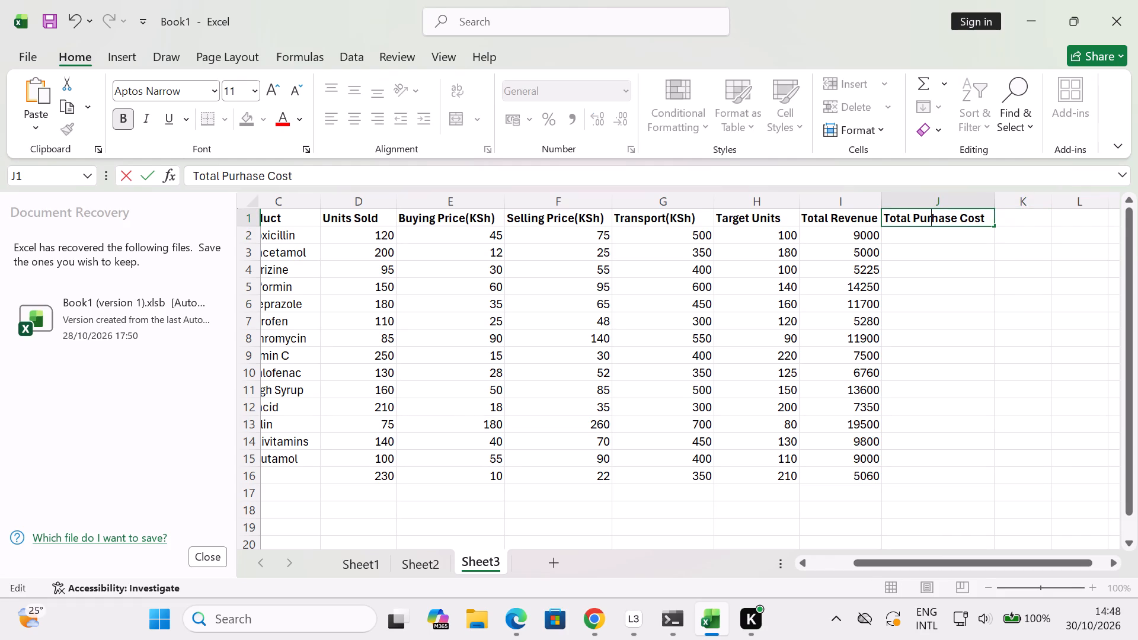
{"action": "key", "text": "c"}
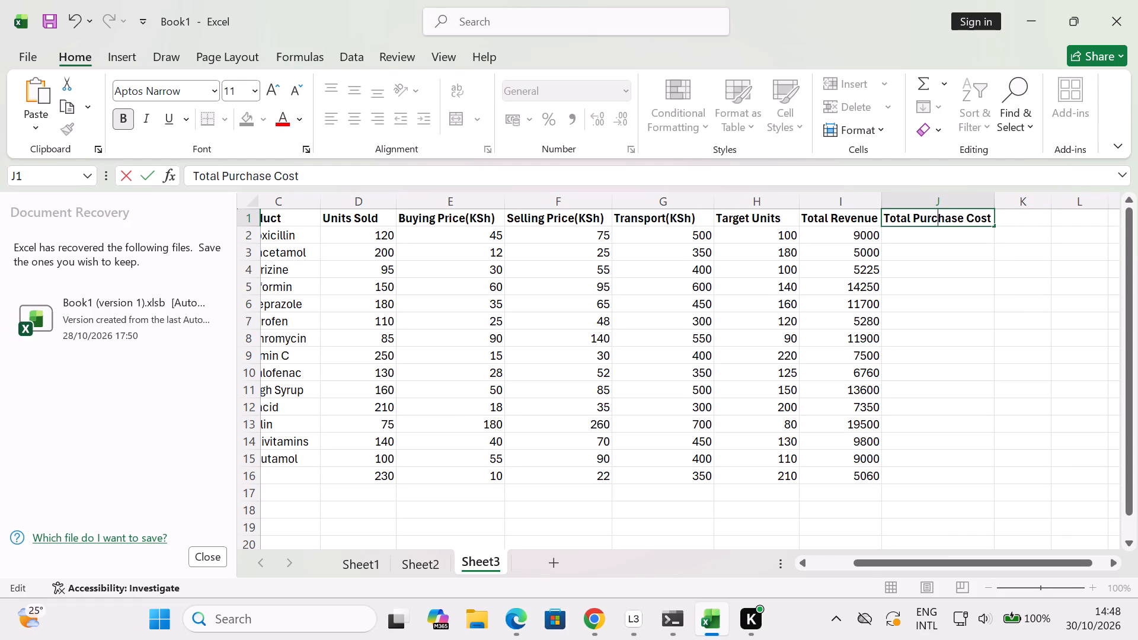
{"action": "left_click", "coordinate": [926, 231]}
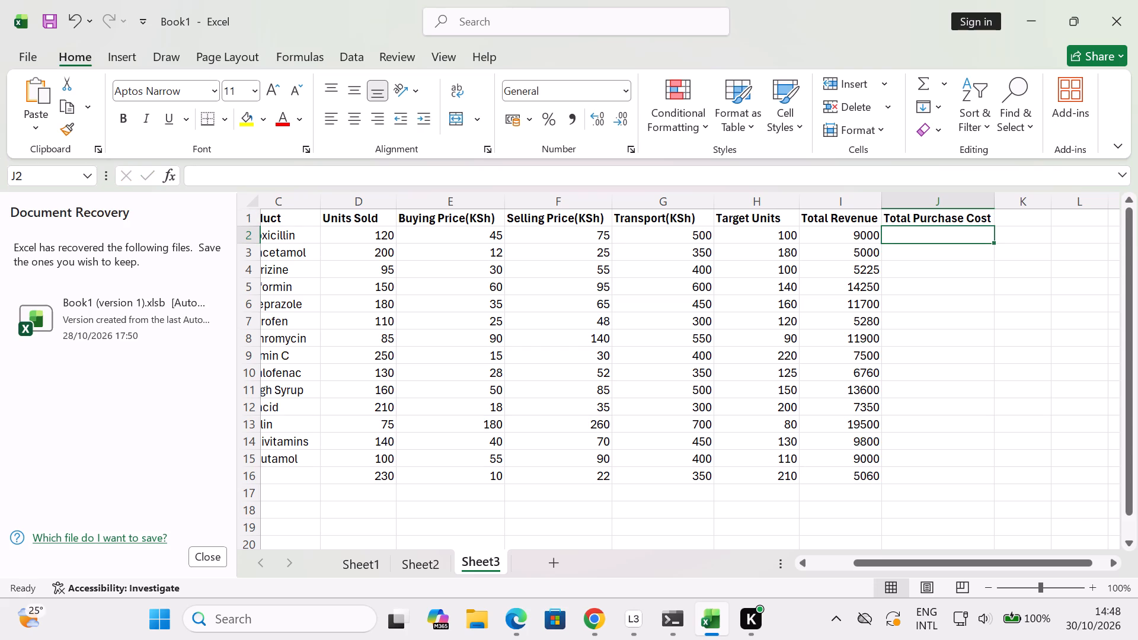
Begin a formula in J2 for the Amoxicillin row's total purchase cost.
{"action": "key", "text": "equal"}
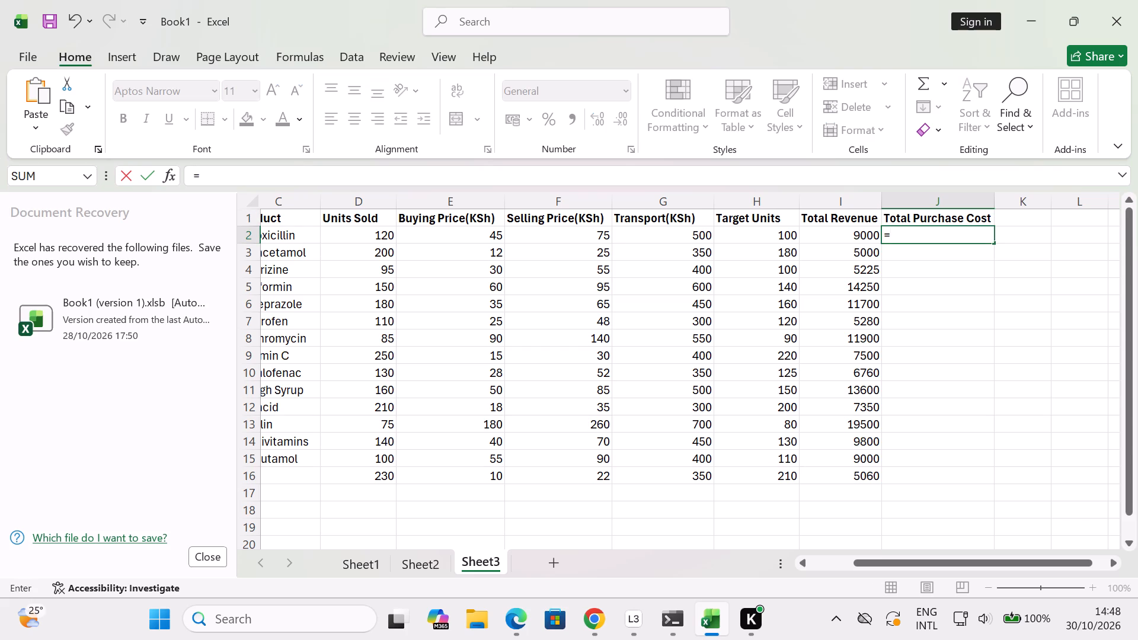
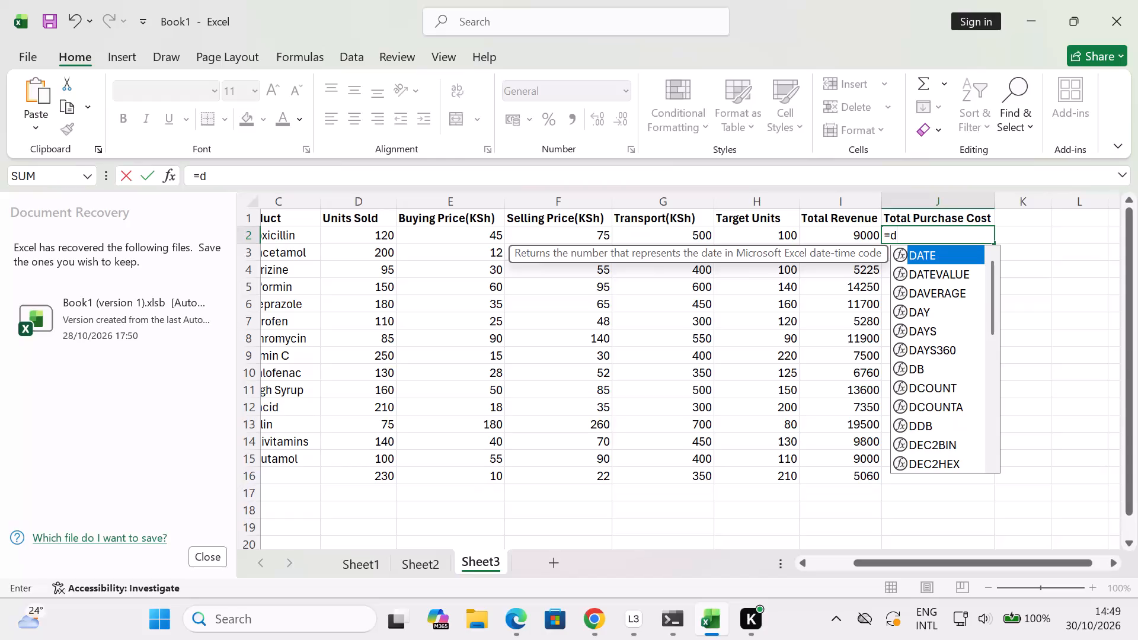
Complete the Amoxicillin row's total purchase cost formula in J2 as =d2*e2.
{"action": "key", "text": "2"}
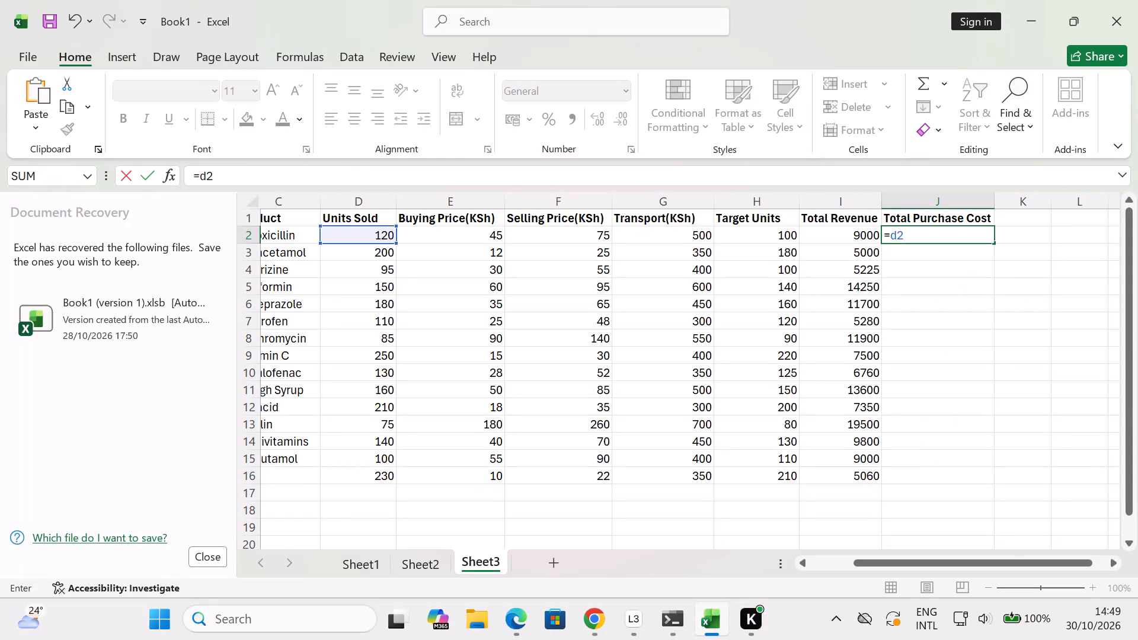
{"action": "key", "text": "shift+asterisk"}
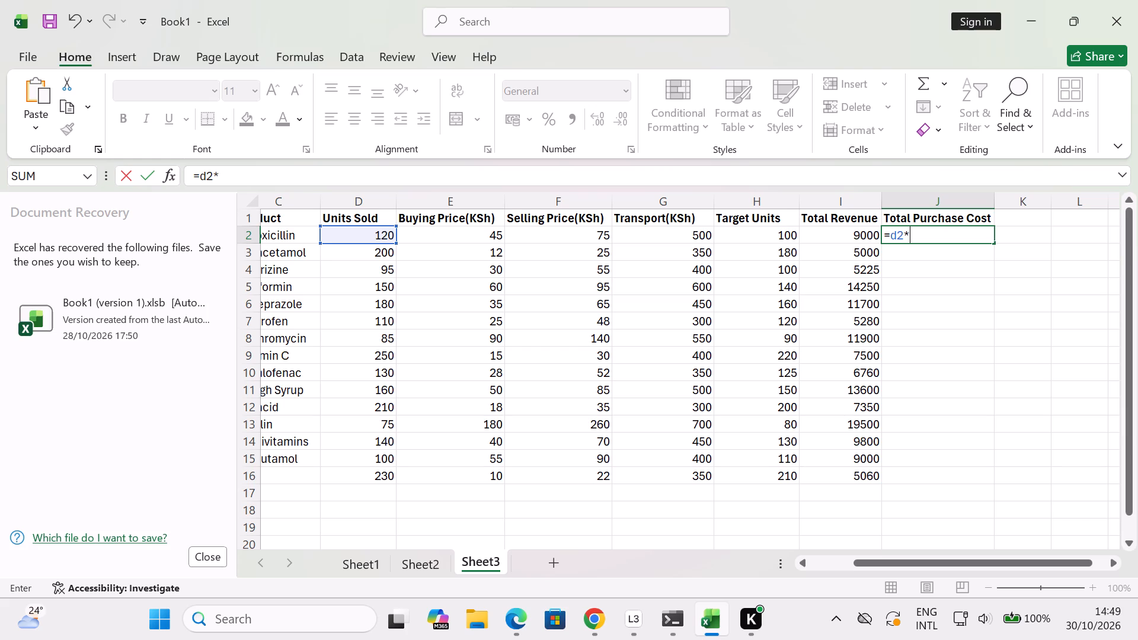
{"action": "type", "text": "e2"}
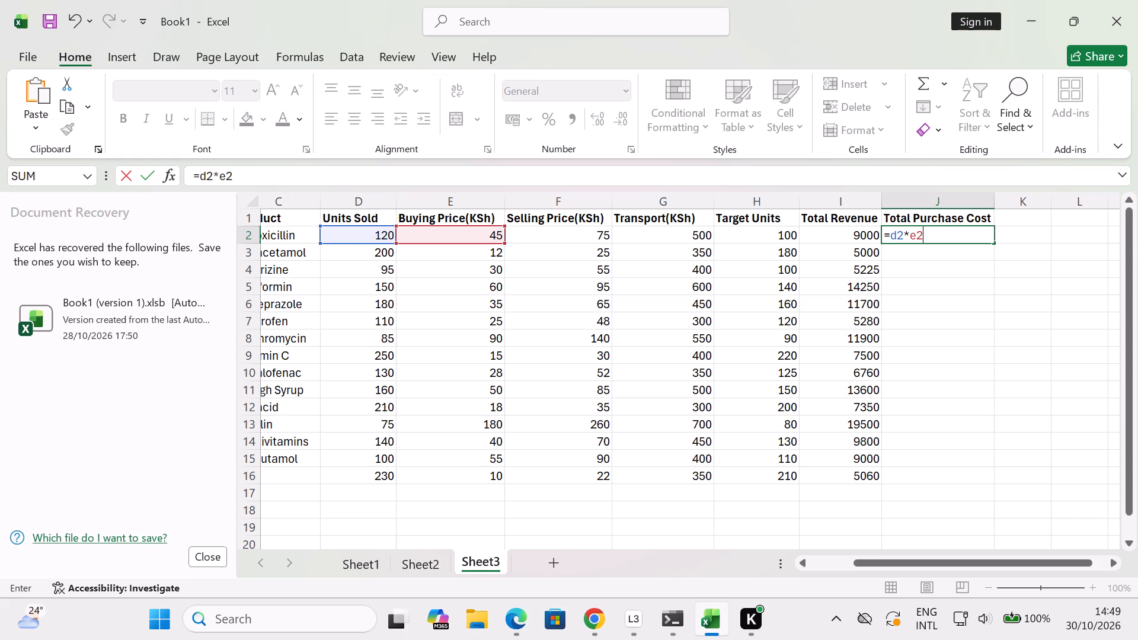
{"action": "key", "text": "Return"}
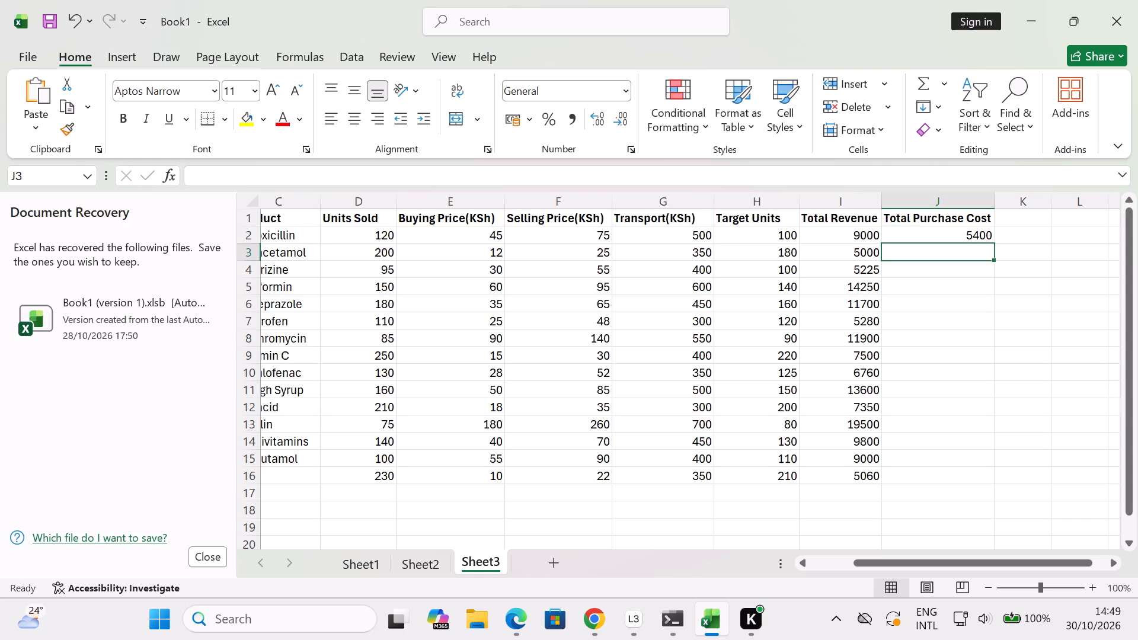
Calculate row 3's total purchase cost in J3 with the formula =d3*e3.
{"action": "key", "text": "equal"}
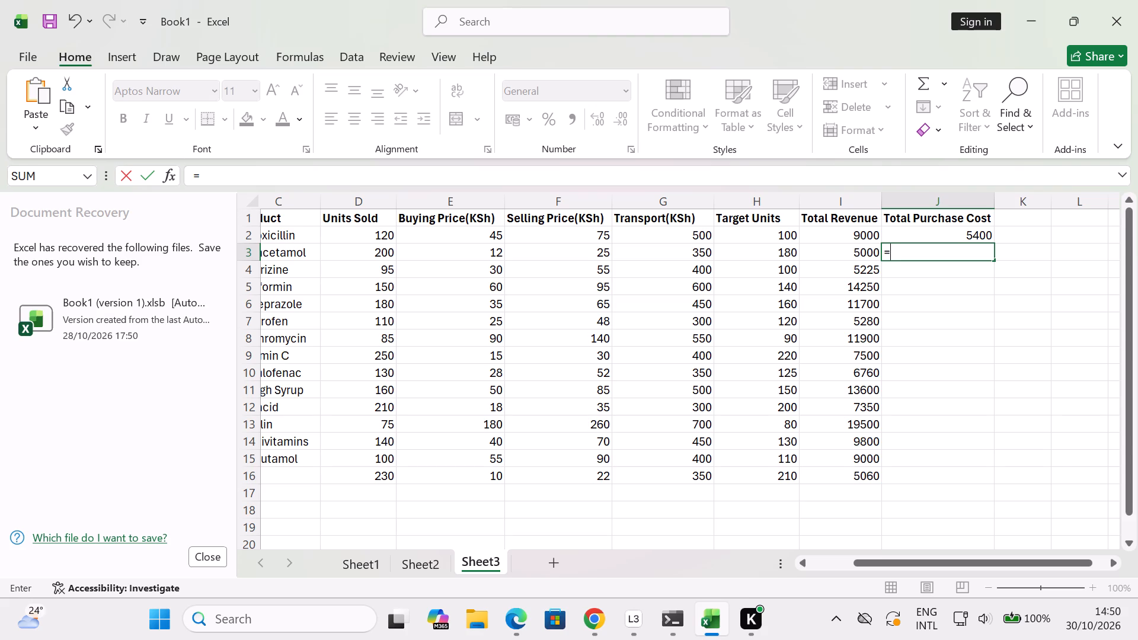
{"action": "type", "text": "d3"}
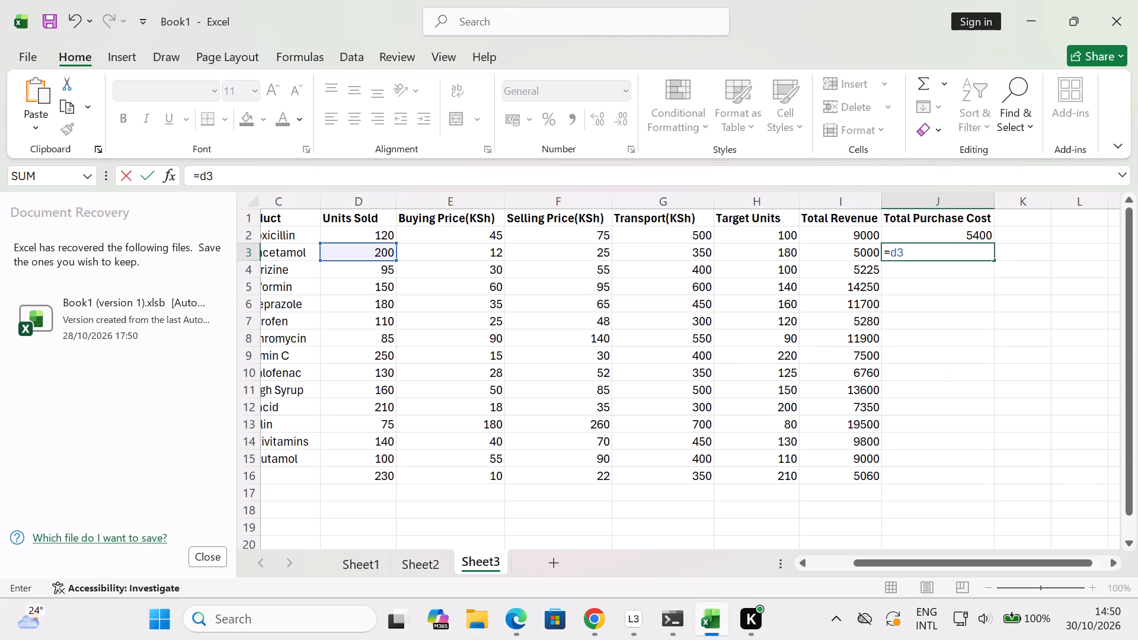
{"action": "key", "text": "shift+asterisk"}
{"action": "type", "text": "f3"}
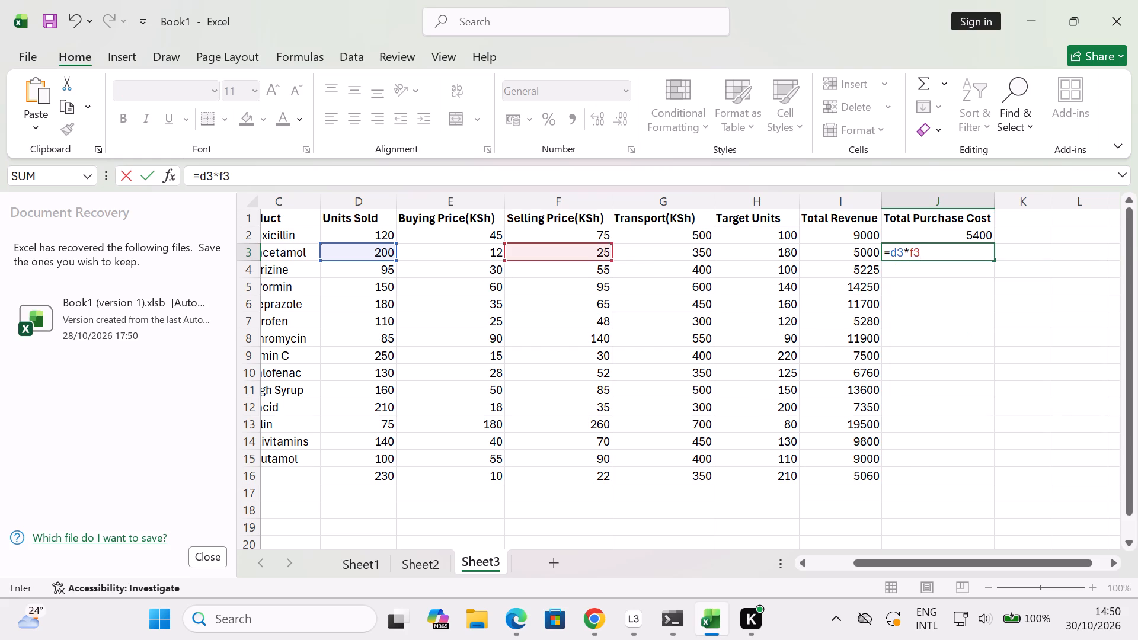
{"action": "key", "text": "BackSpace"}
{"action": "key", "text": "BackSpace"}
{"action": "type", "text": "e3"}
{"action": "key", "text": "Return"}
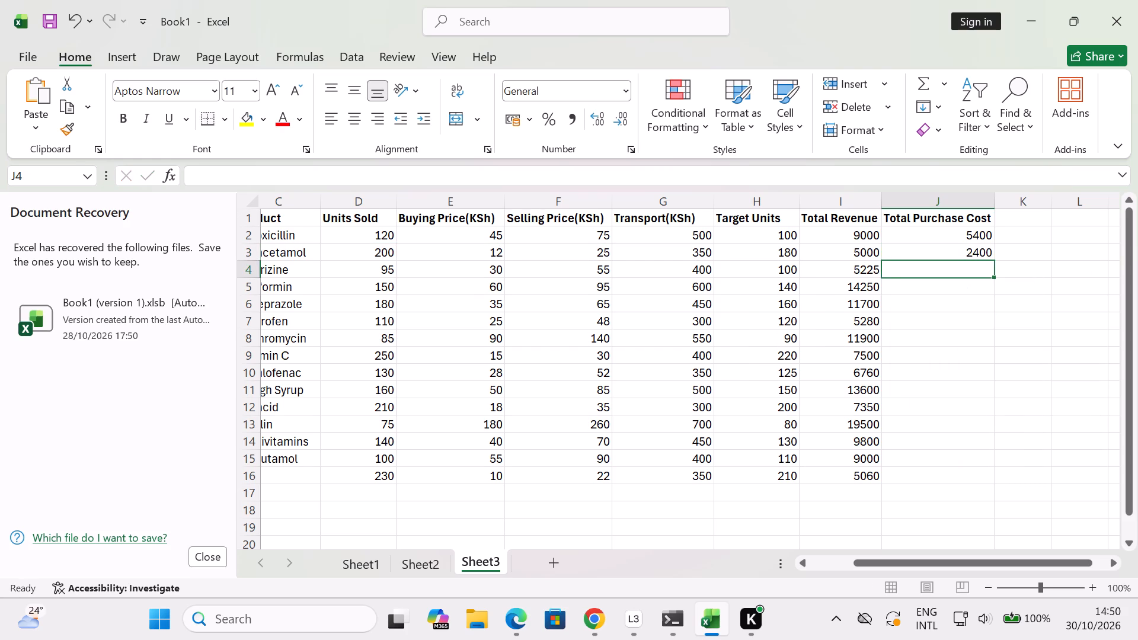
Calculate row 4's total purchase cost in J4 with the formula =d4*e4.
{"action": "key", "text": "equal"}
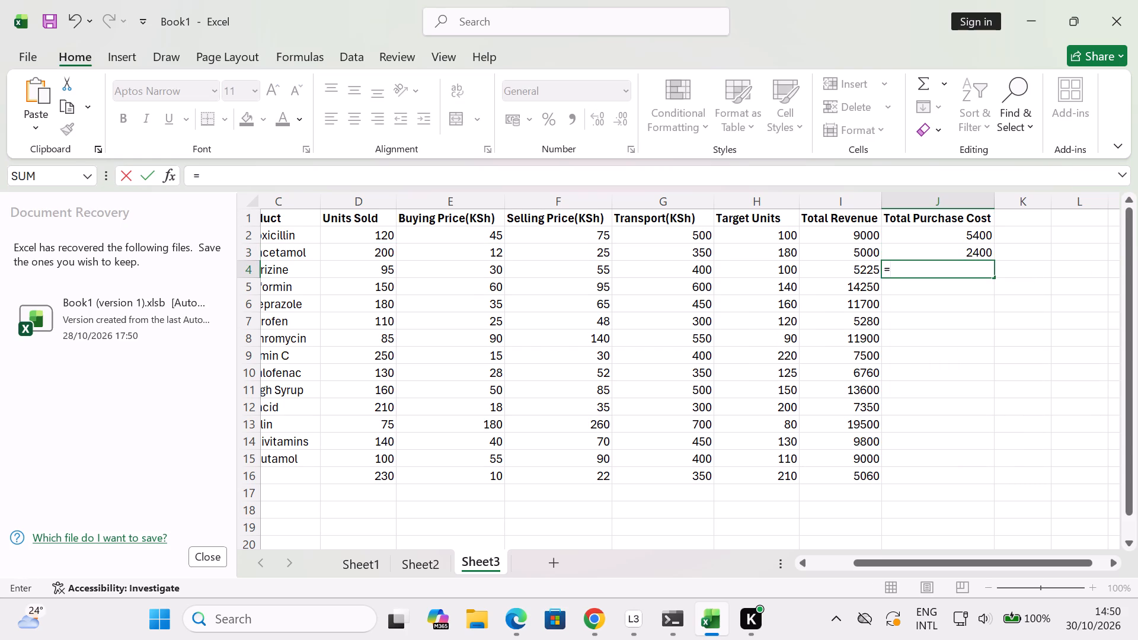
{"action": "type", "text": "d4"}
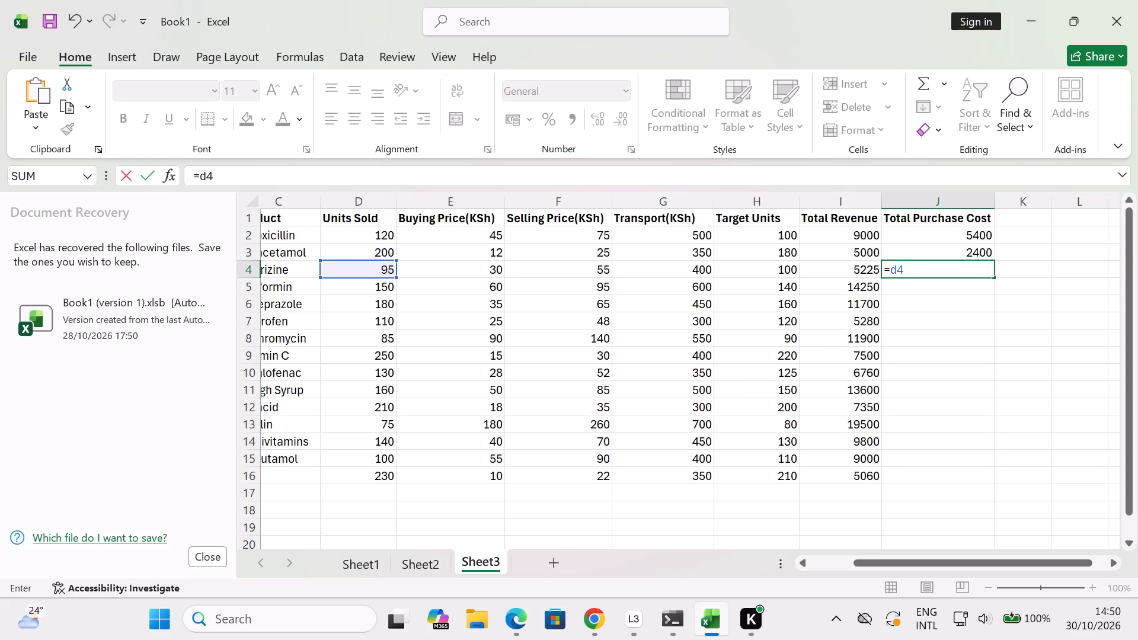
{"action": "key", "text": "shift+asterisk"}
{"action": "key", "text": "f"}
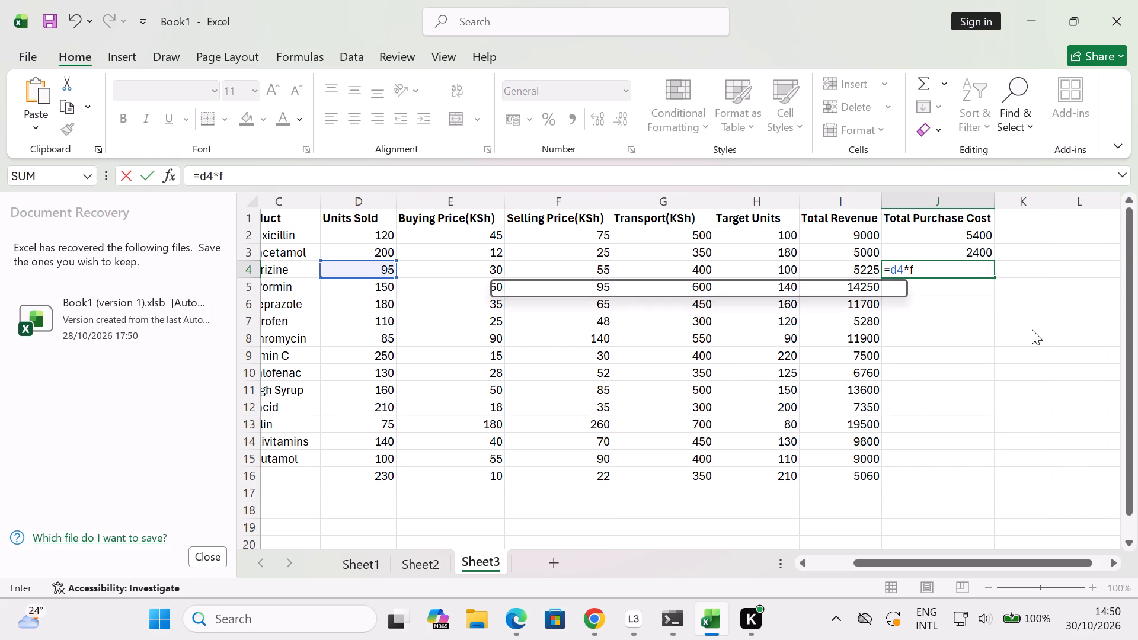
{"action": "key", "text": "BackSpace"}
{"action": "type", "text": "e4"}
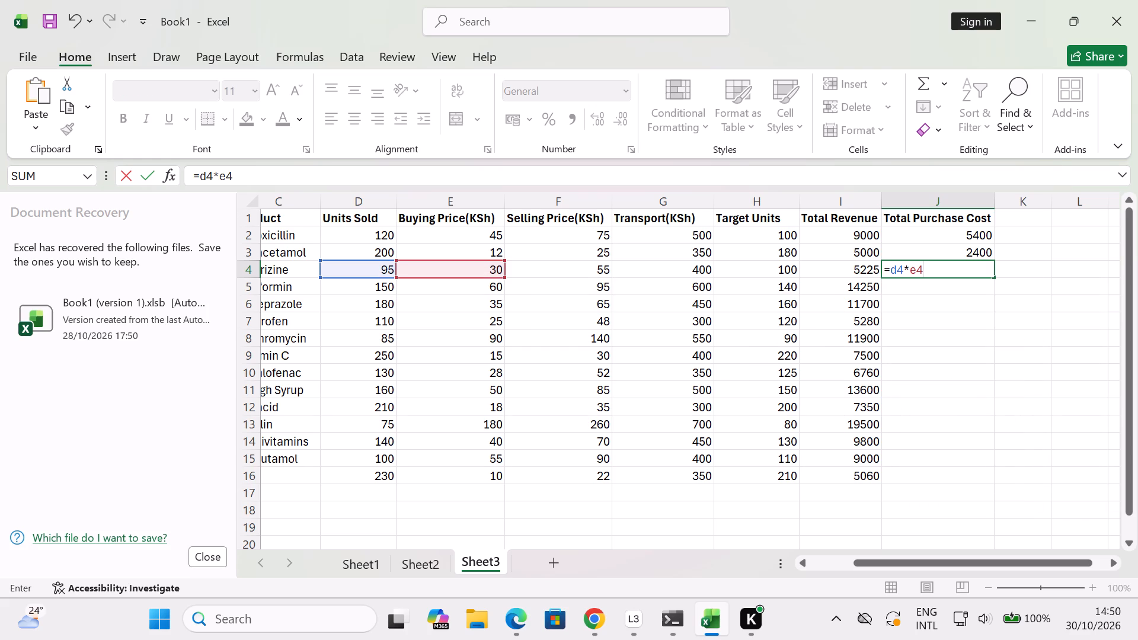
{"action": "key", "text": "Return"}
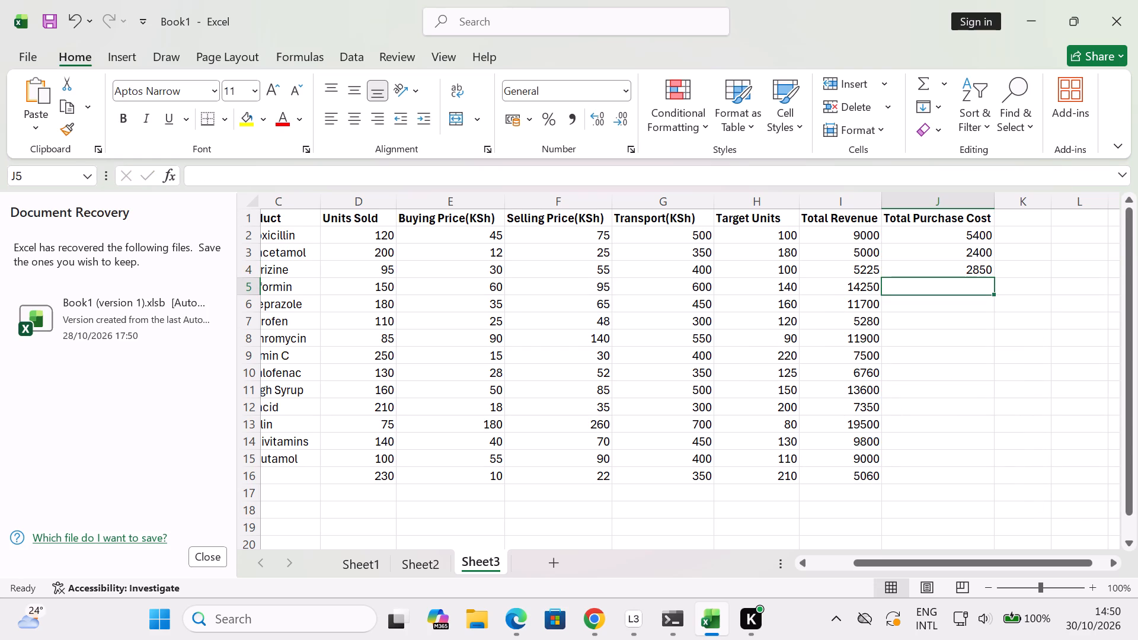
Calculate row 5's total purchase cost in J5 with the formula =d5*e5.
{"action": "type", "text": "=d5"}
{"action": "key", "text": "shift+asterisk"}
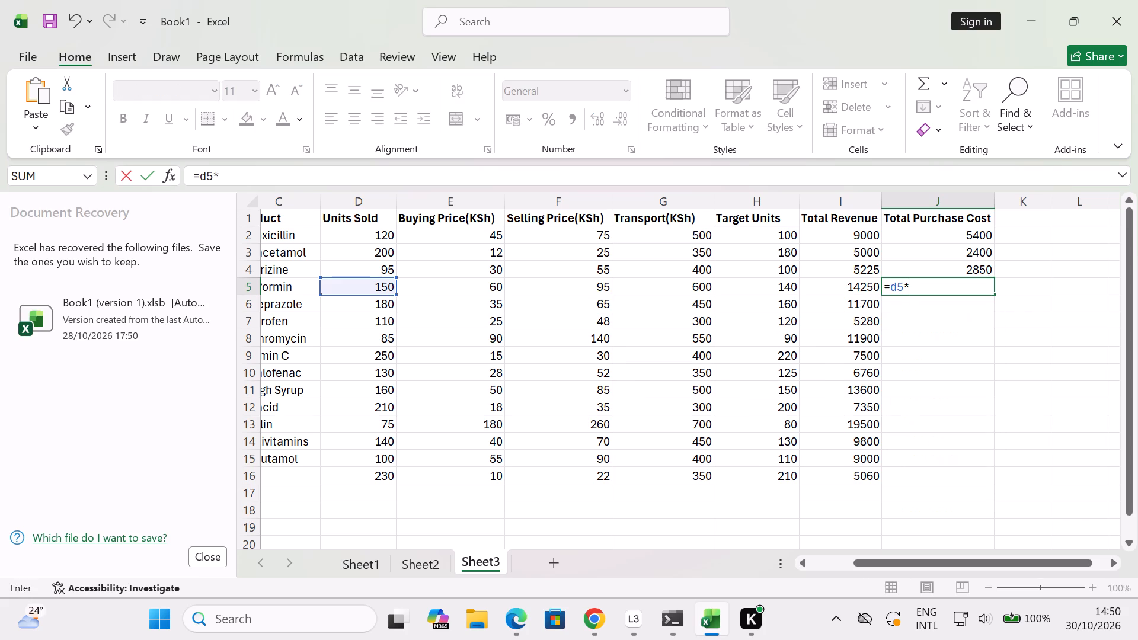
{"action": "type", "text": "e5"}
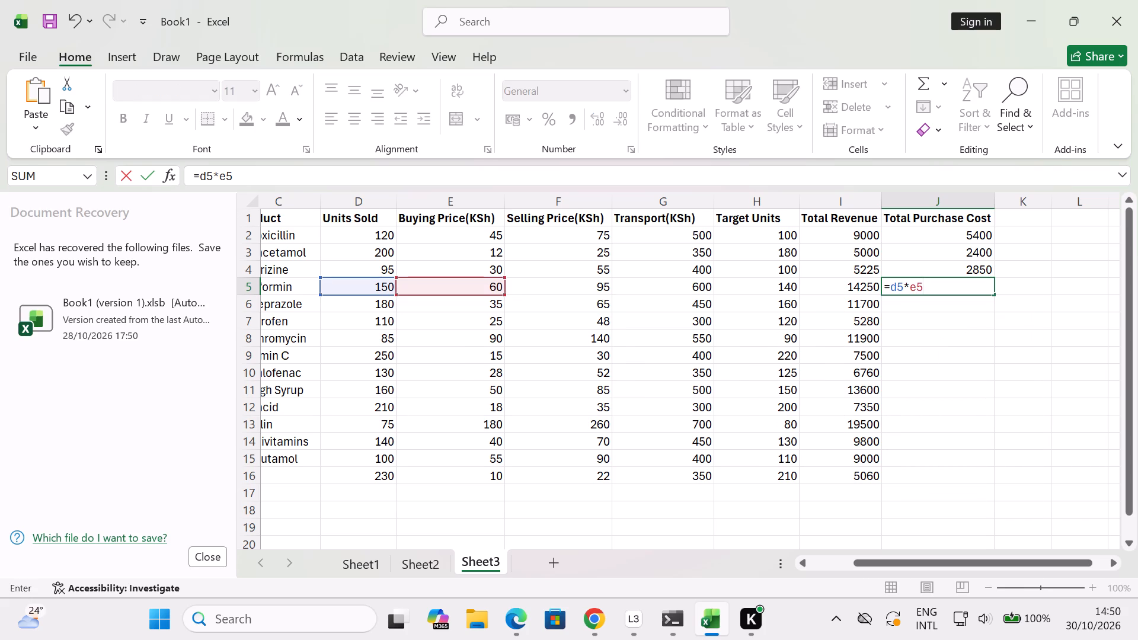
{"action": "key", "text": "Return"}
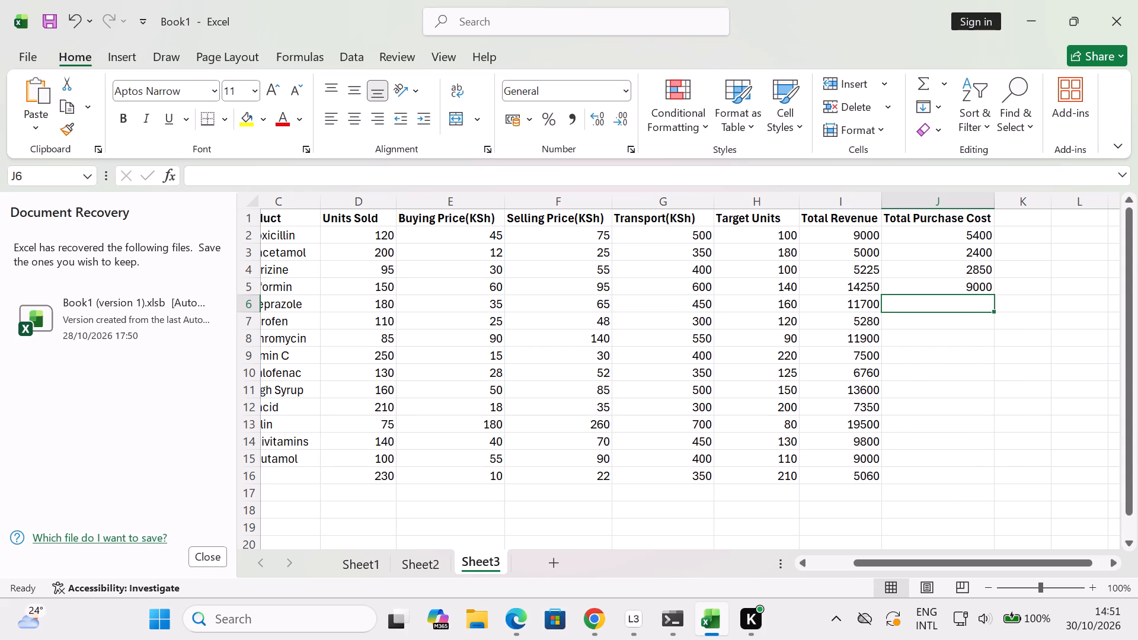
Calculate row 6's total purchase cost in J6 with the formula =d6*e6.
{"action": "key", "text": "equal"}
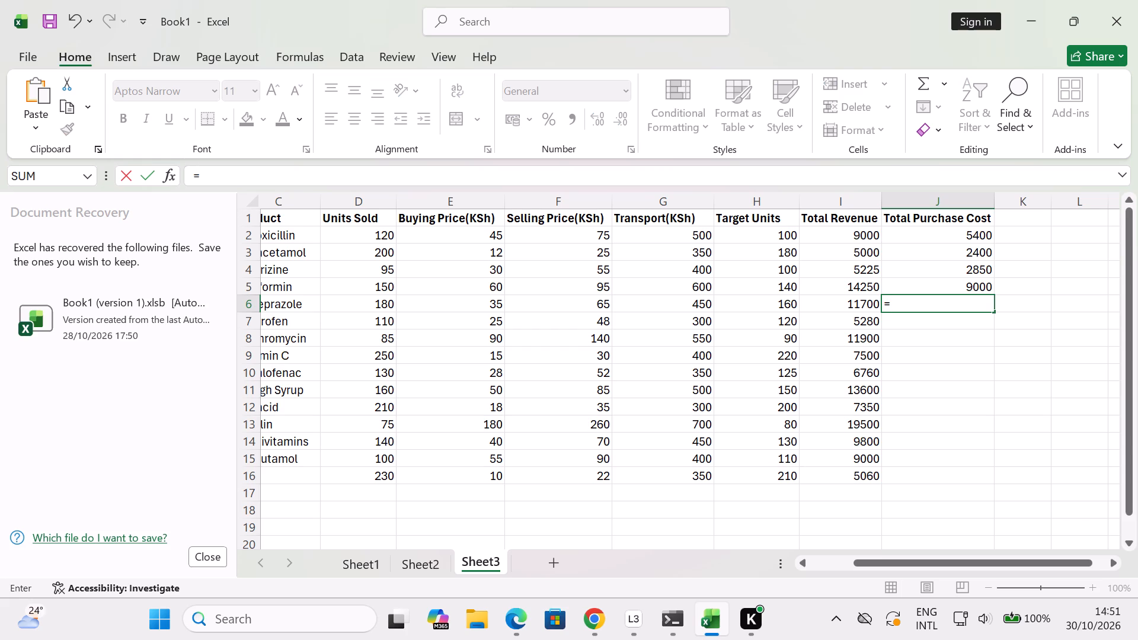
{"action": "key", "text": "d"}
{"action": "key", "text": "6"}
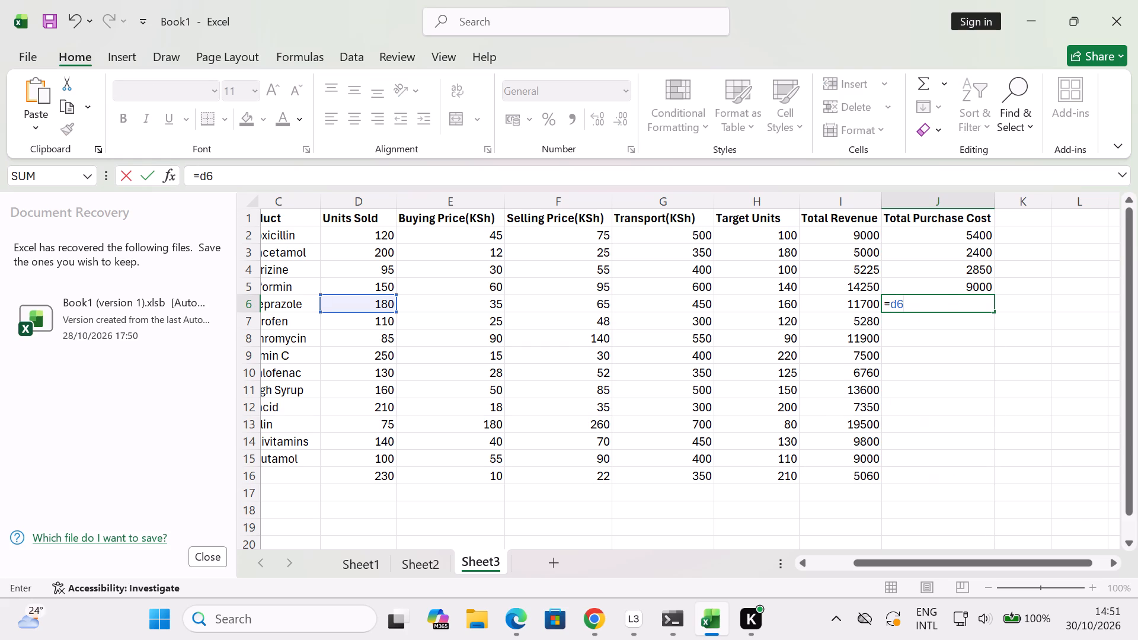
{"action": "key", "text": "shift+asterisk"}
{"action": "type", "text": "e6"}
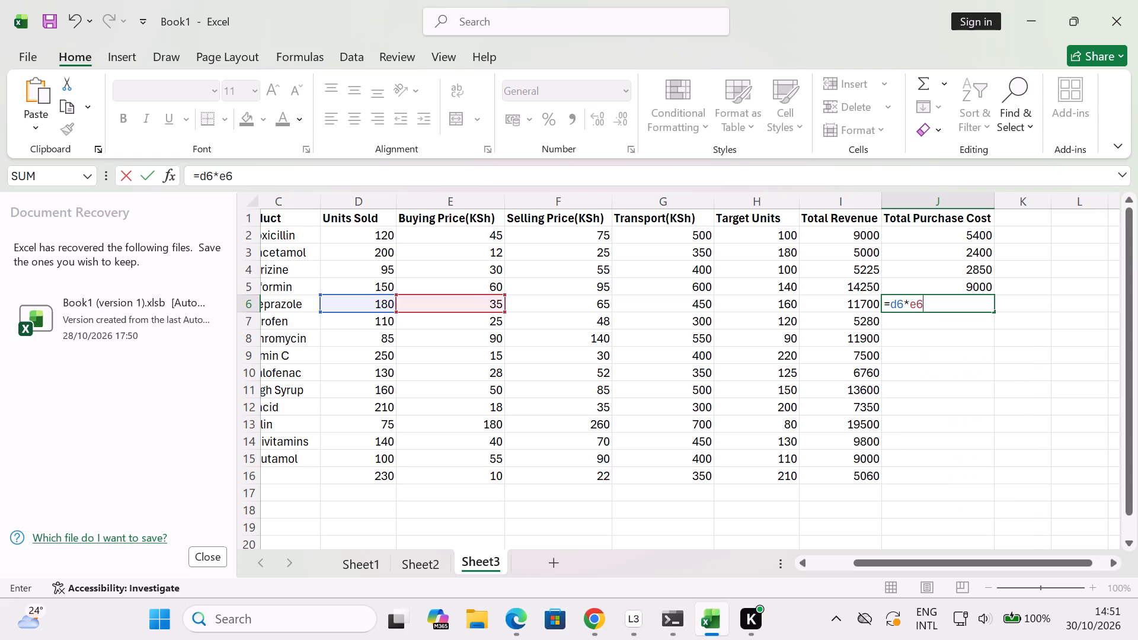
{"action": "key", "text": "Return"}
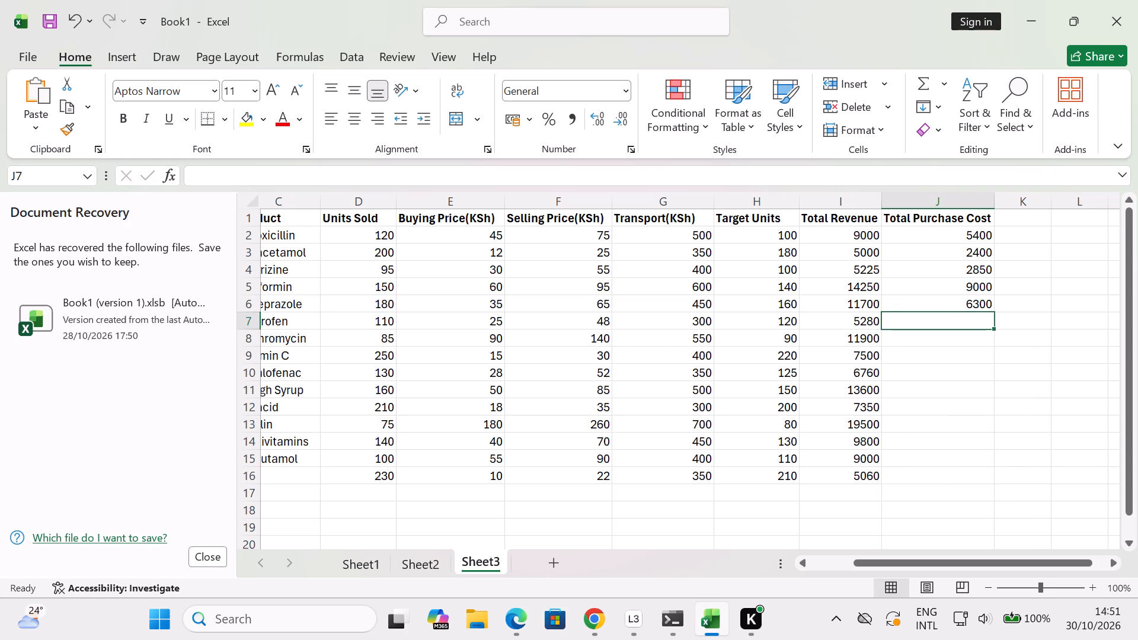
Calculate row 7's total purchase cost in J7 with the formula =d7*e7.
{"action": "key", "text": "equal"}
{"action": "type", "text": "d7"}
{"action": "key", "text": "shift+asterisk"}
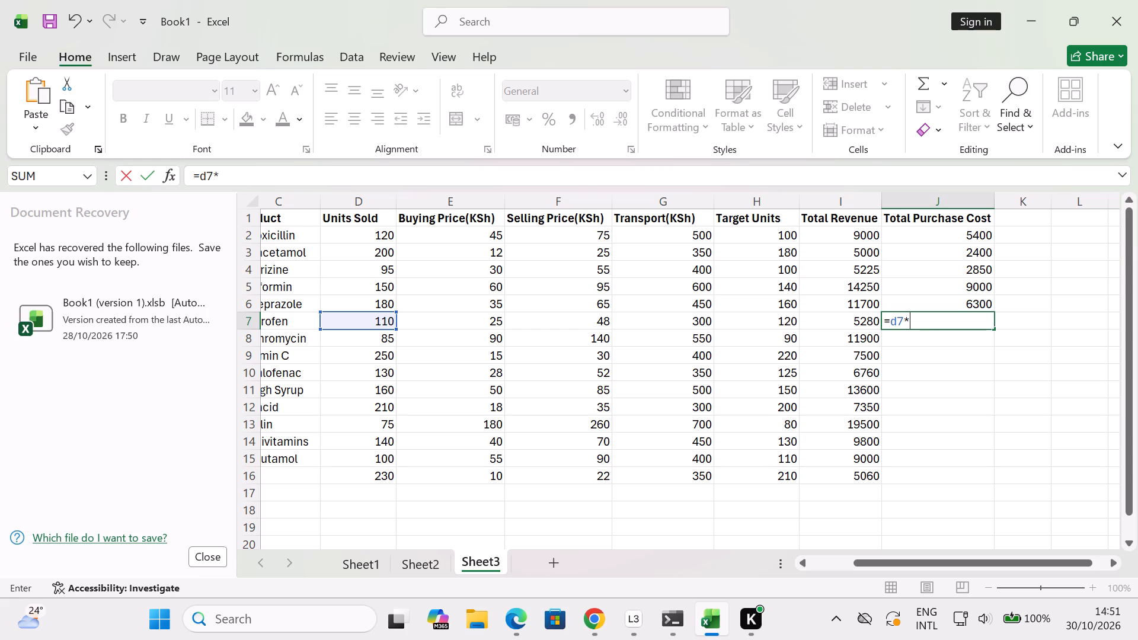
{"action": "type", "text": "e7"}
{"action": "key", "text": "Return"}
Calculate row 8's total purchase cost in J8 with the formula =d8*e8.
{"action": "key", "text": "equal"}
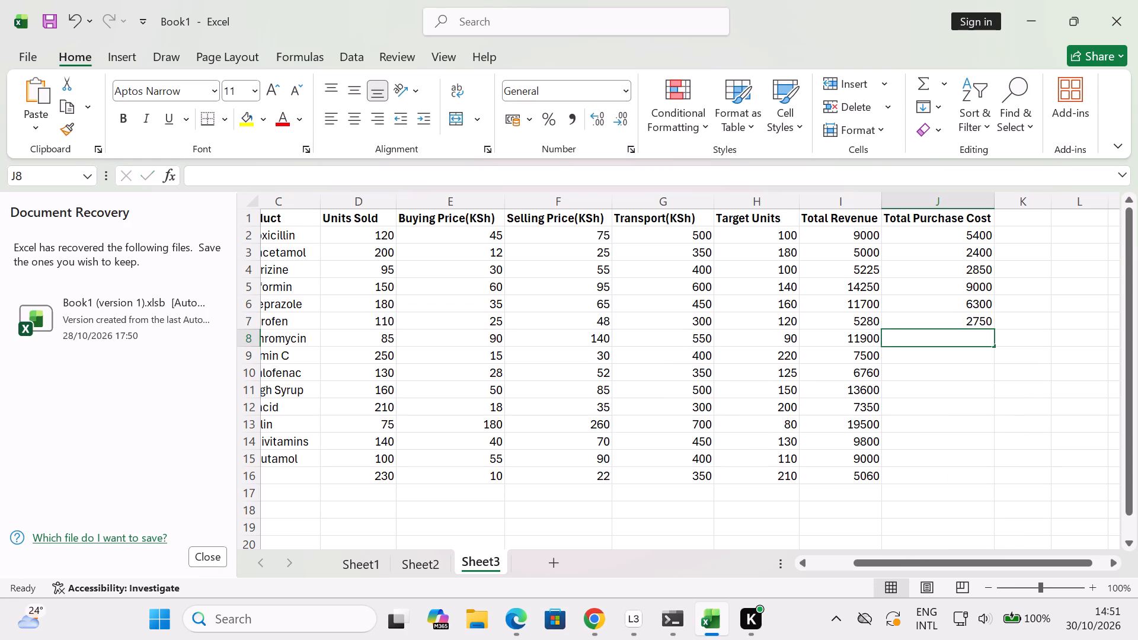
{"action": "key", "text": "d"}
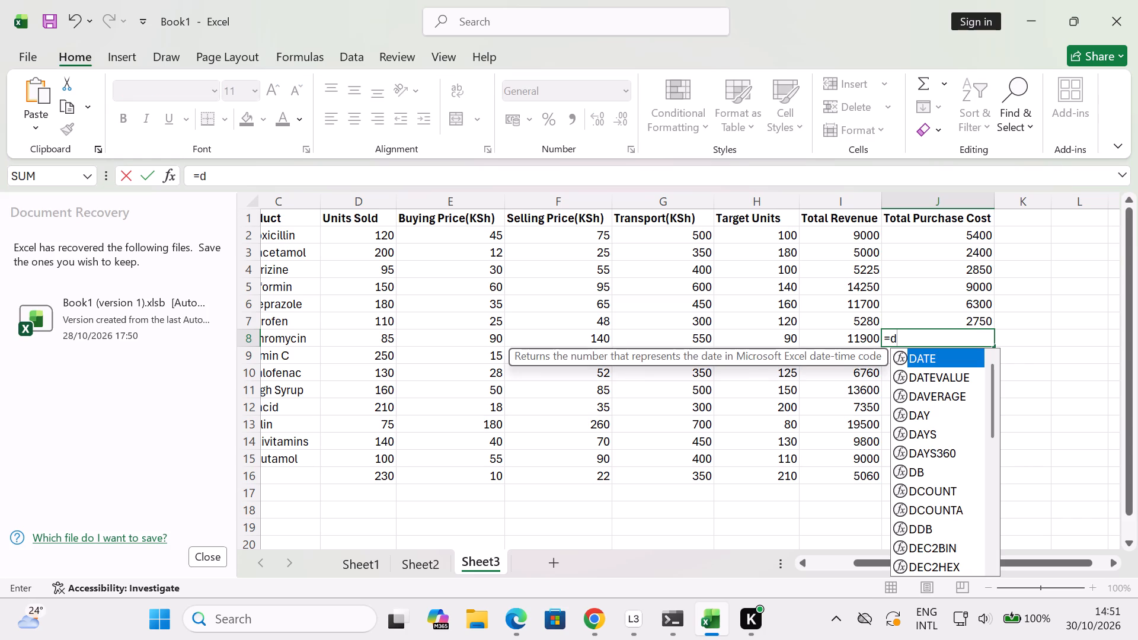
{"action": "key", "text": "8"}
{"action": "key", "text": "shift+asterisk"}
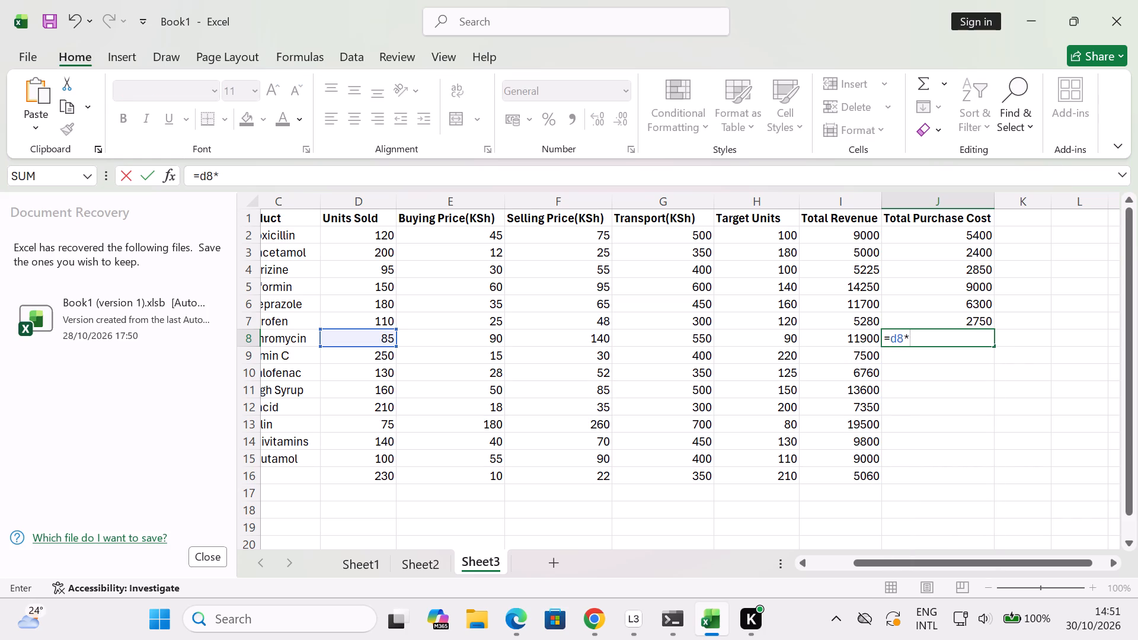
{"action": "type", "text": "e8"}
{"action": "key", "text": "Return"}
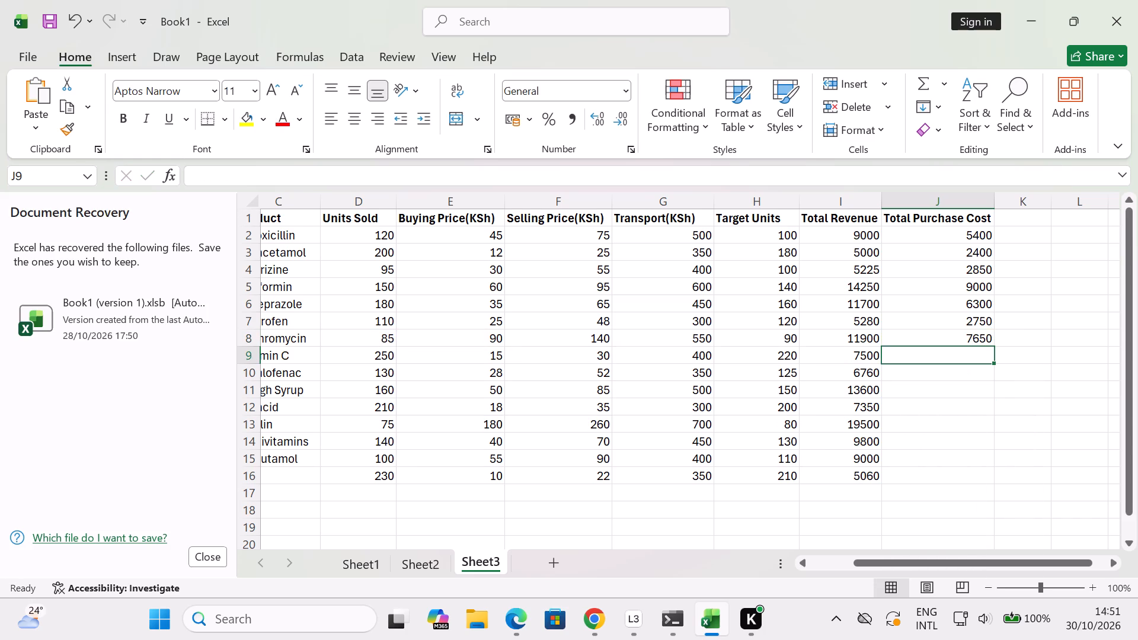
Calculate the Vitamin C row's total purchase cost in J9 with the formula =d9*e9.
{"action": "key", "text": "equal"}
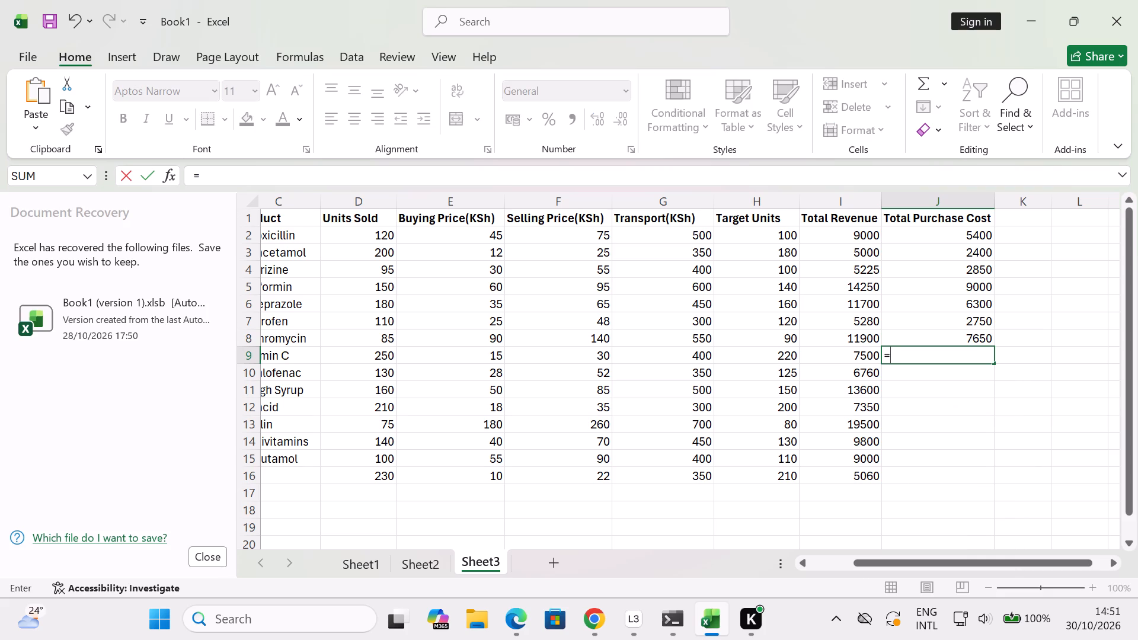
{"action": "key", "text": "d"}
{"action": "key", "text": "9"}
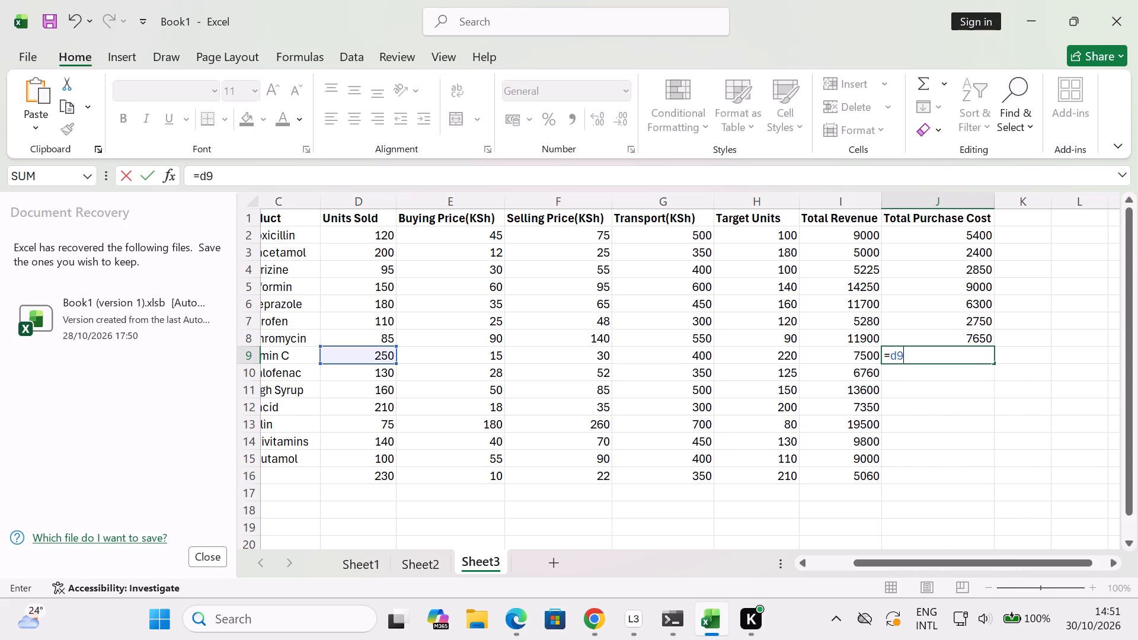
{"action": "key", "text": "shift+asterisk"}
{"action": "key", "text": "e"}
{"action": "key", "text": "9"}
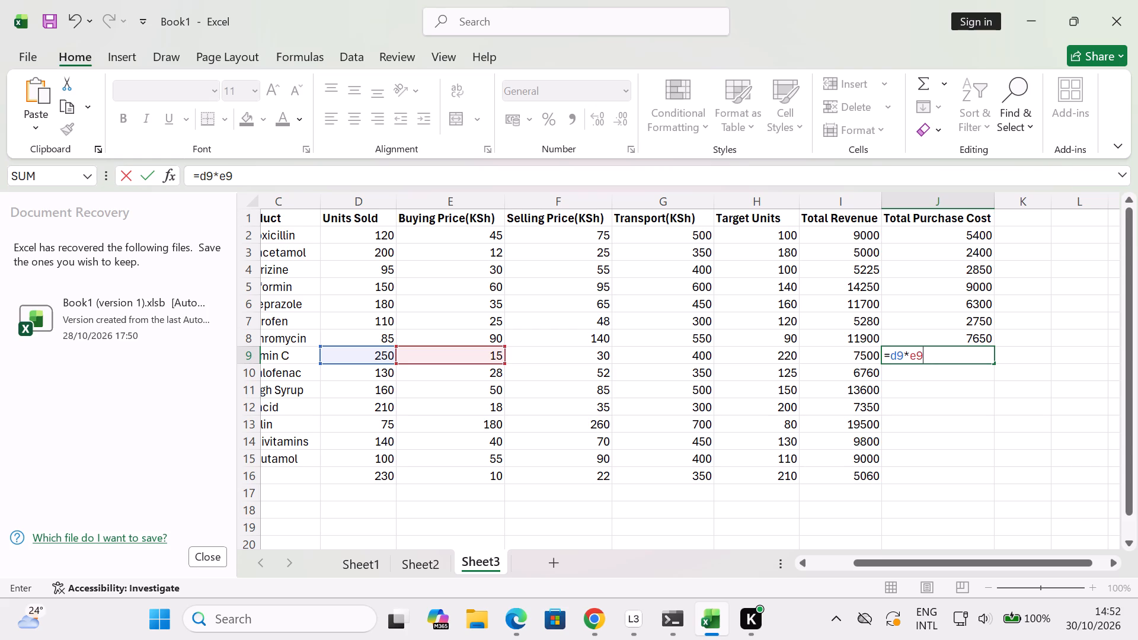
{"action": "key", "text": "Return"}
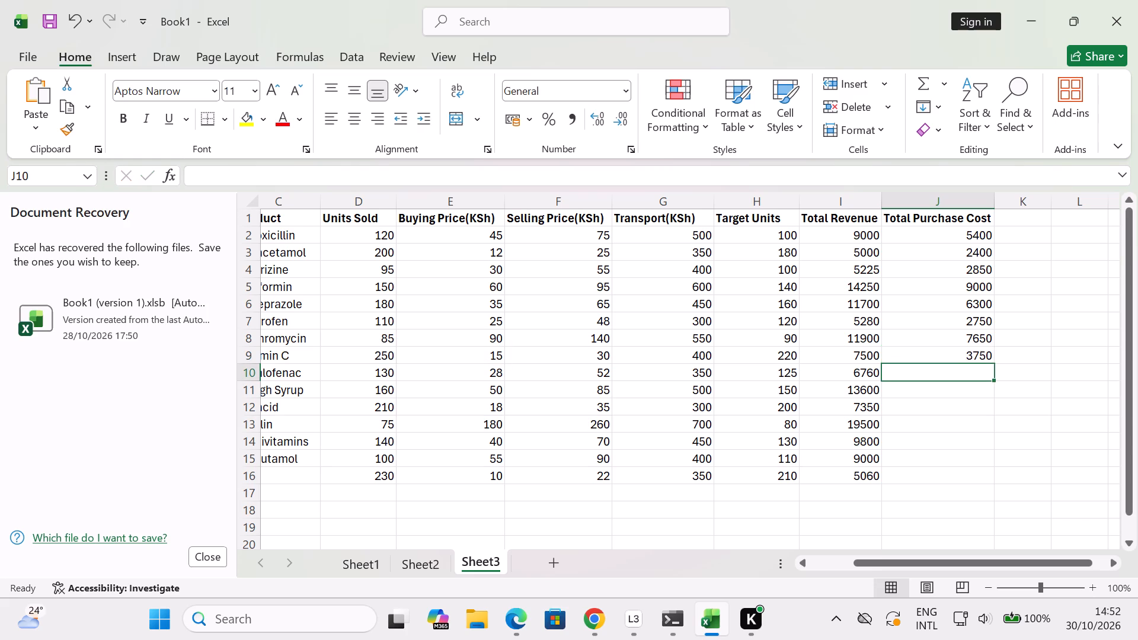
Calculate the Dichlofenac row's total purchase cost in J10 with the formula =d10*e10.
{"action": "key", "text": "equal"}
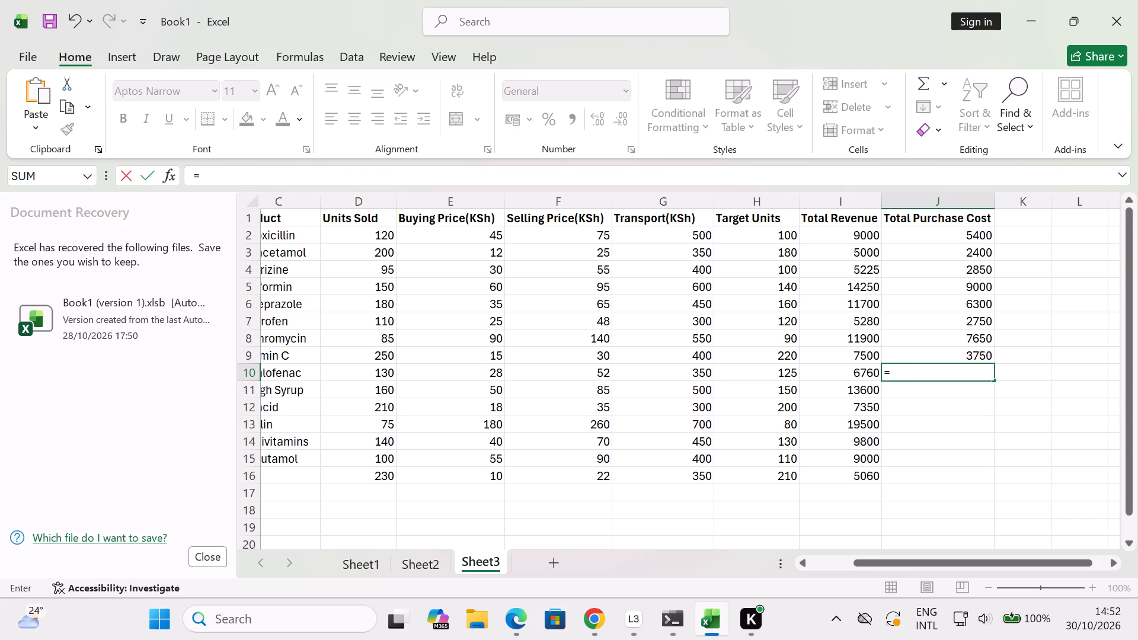
{"action": "type", "text": "d10"}
{"action": "key", "text": "shift+asterisk"}
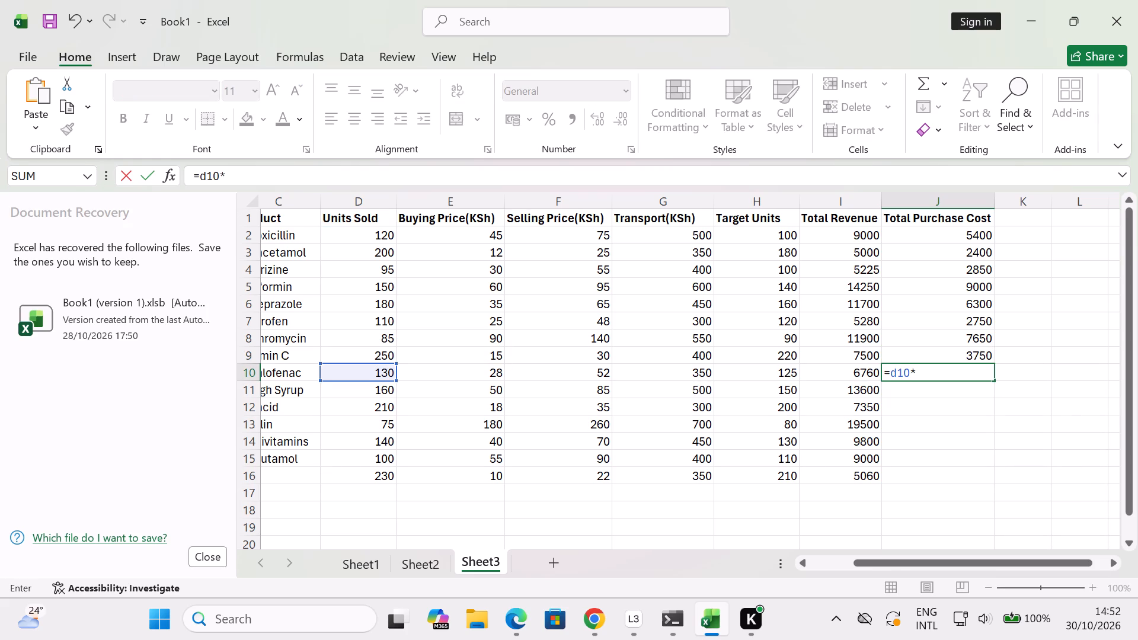
{"action": "type", "text": "e10"}
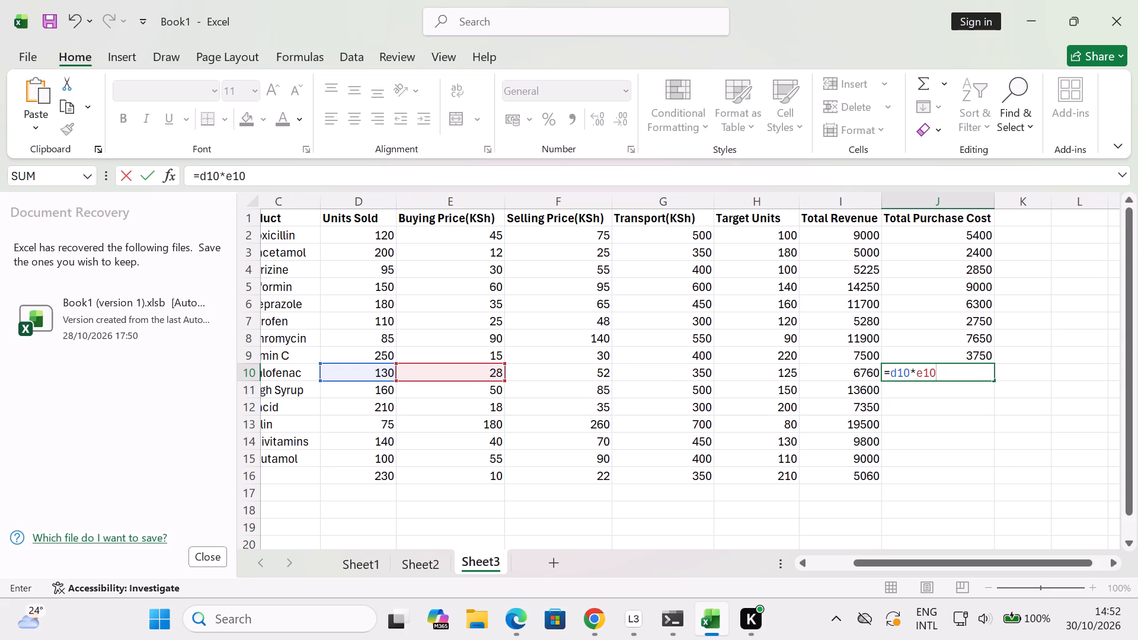
{"action": "key", "text": "Return"}
Calculate the Cough Syrup row's total purchase cost in J11 with the formula =d11*e11.
{"action": "key", "text": "equal"}
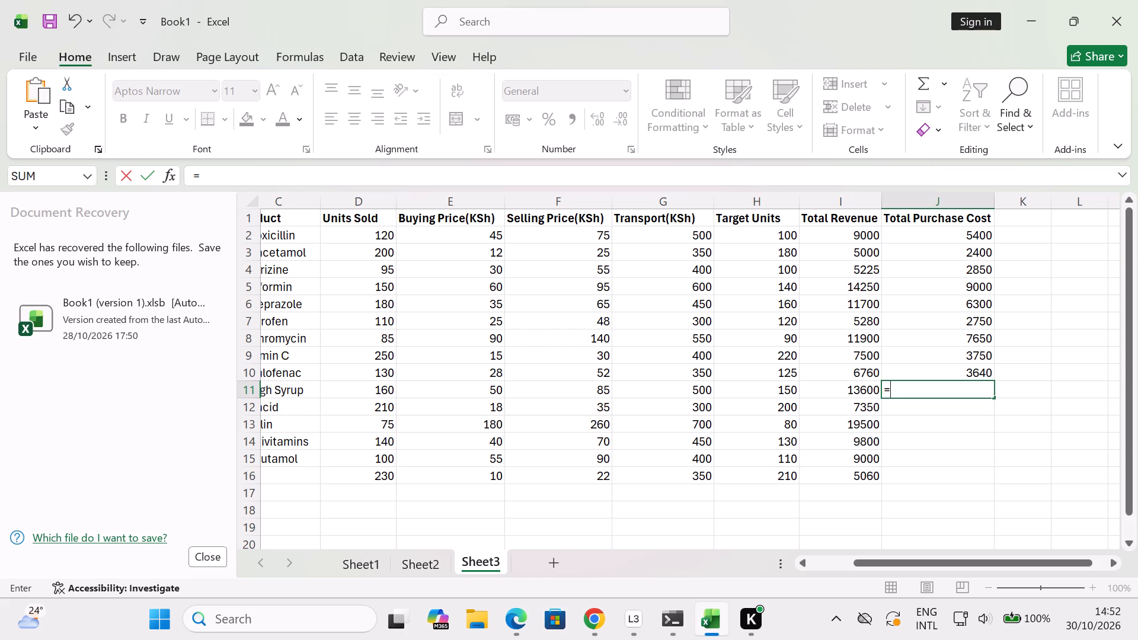
{"action": "type", "text": "d11"}
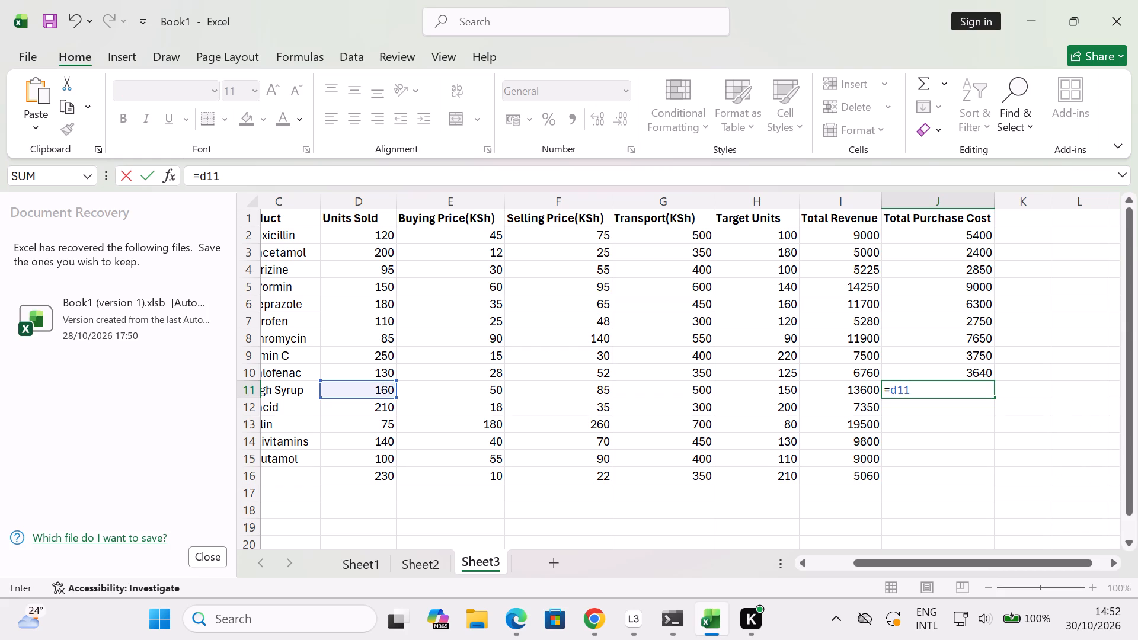
{"action": "key", "text": "shift+asterisk"}
{"action": "type", "text": "e11"}
{"action": "key", "text": "Return"}
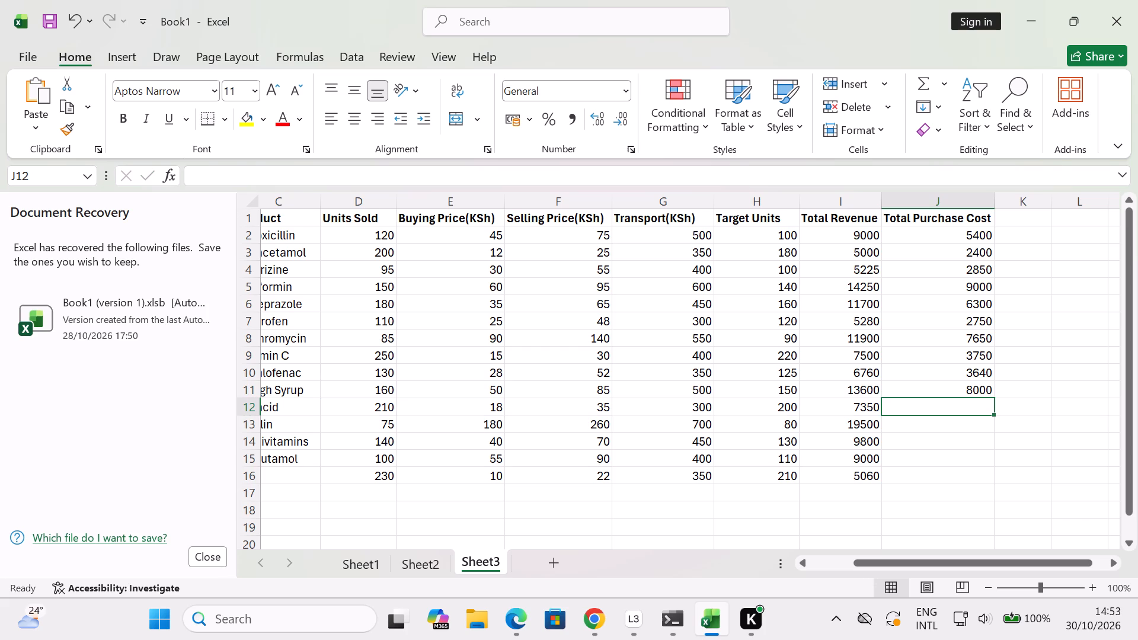
Calculate the Antacid row's total purchase cost in J12 with the formula =d12*e12.
{"action": "key", "text": "equal"}
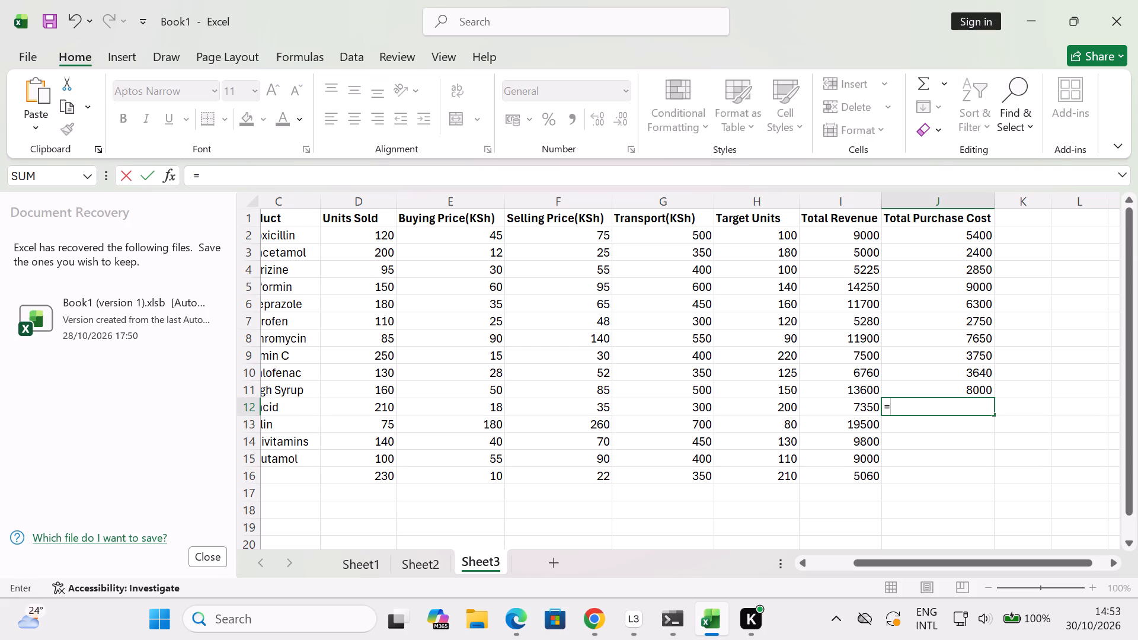
{"action": "key", "text": "d"}
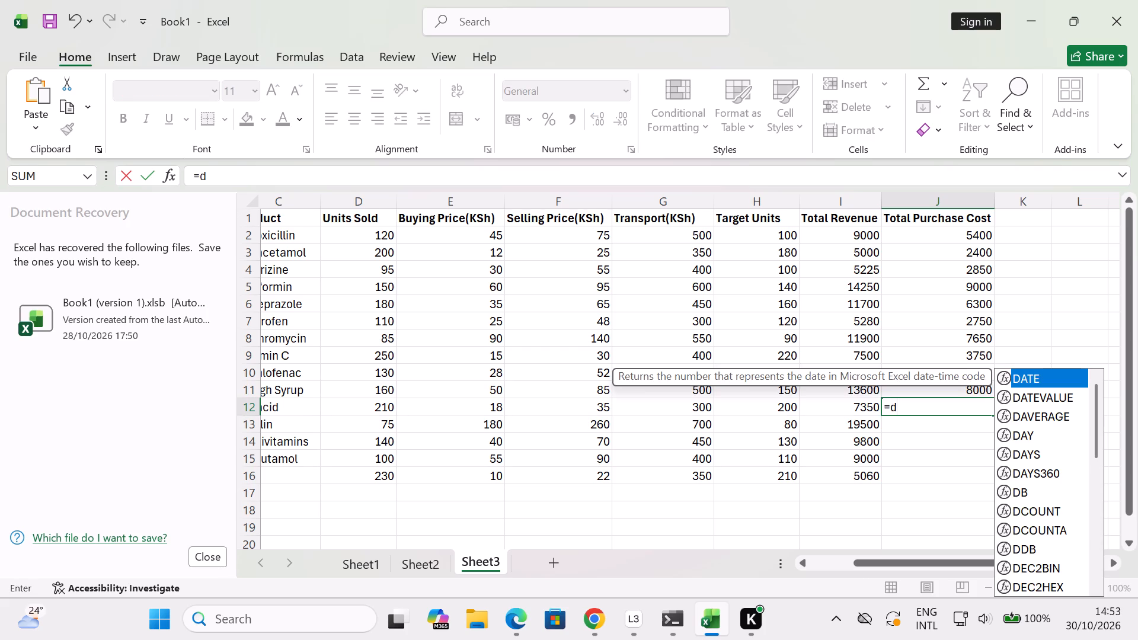
{"action": "type", "text": "12"}
{"action": "type", "text": "*e12"}
{"action": "key", "text": "Return"}
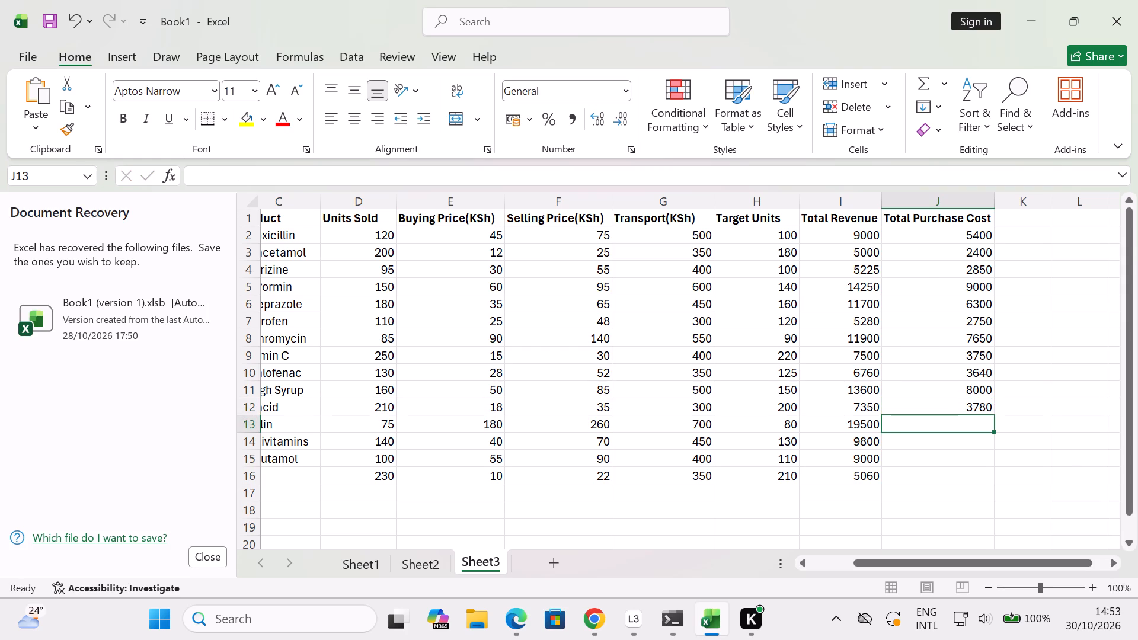
Calculate the Insulin row's total purchase cost in J13 with the formula =d13*e13.
{"action": "key", "text": "equal"}
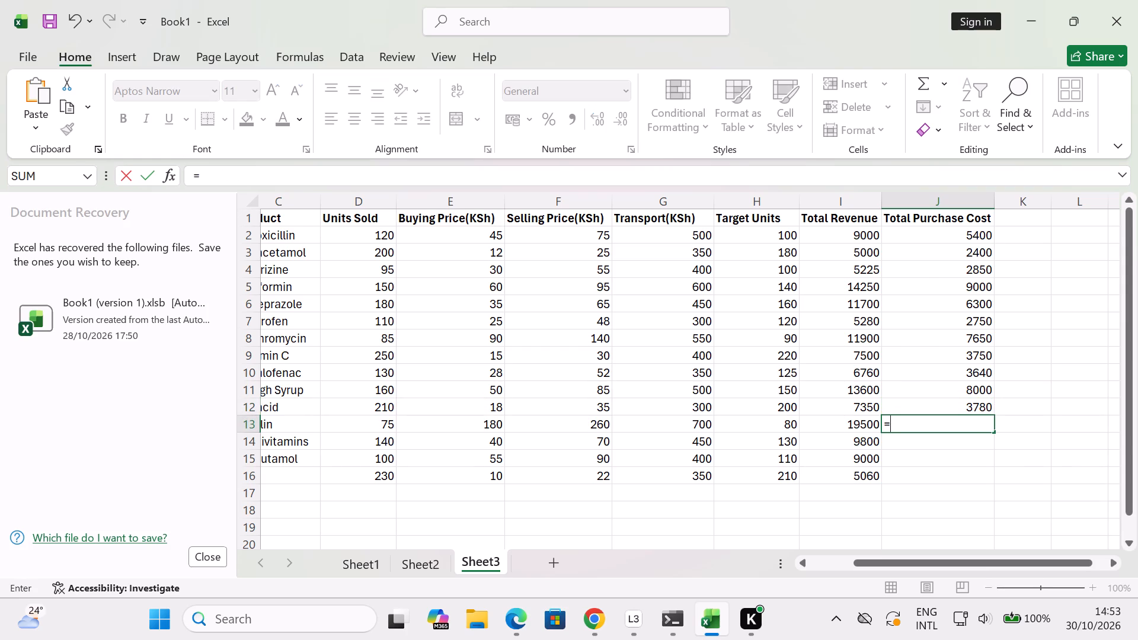
{"action": "type", "text": "d13"}
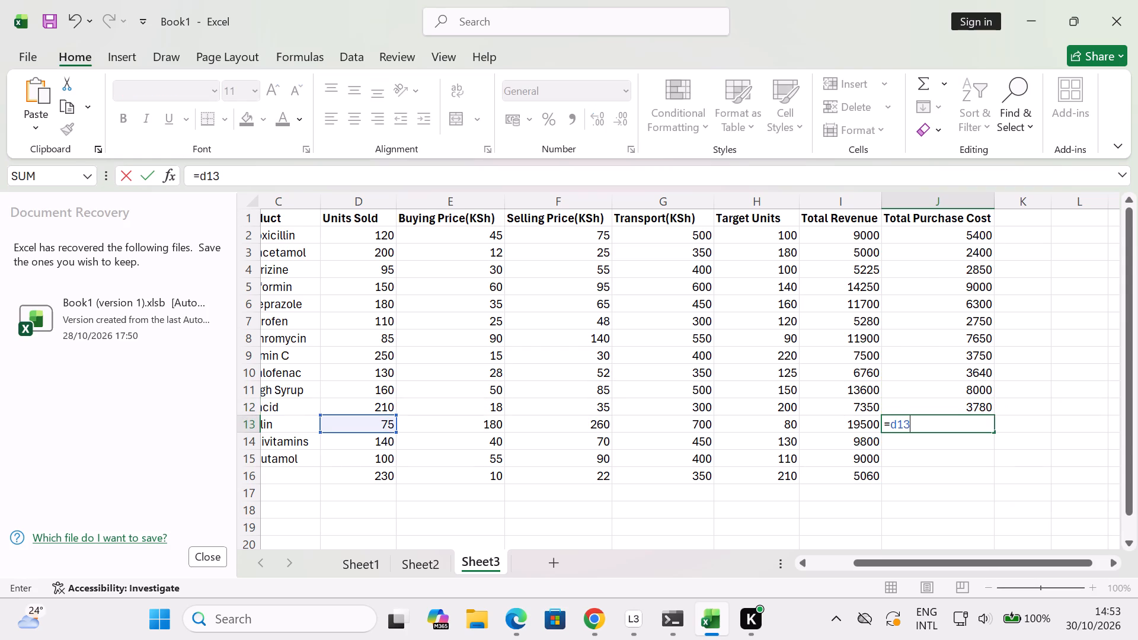
{"action": "key", "text": "shift+asterisk"}
{"action": "type", "text": "e13"}
{"action": "key", "text": "Return"}
Calculate the Multivitamins row's total purchase cost in J14 with the formula =d14*e14.
{"action": "key", "text": "equal"}
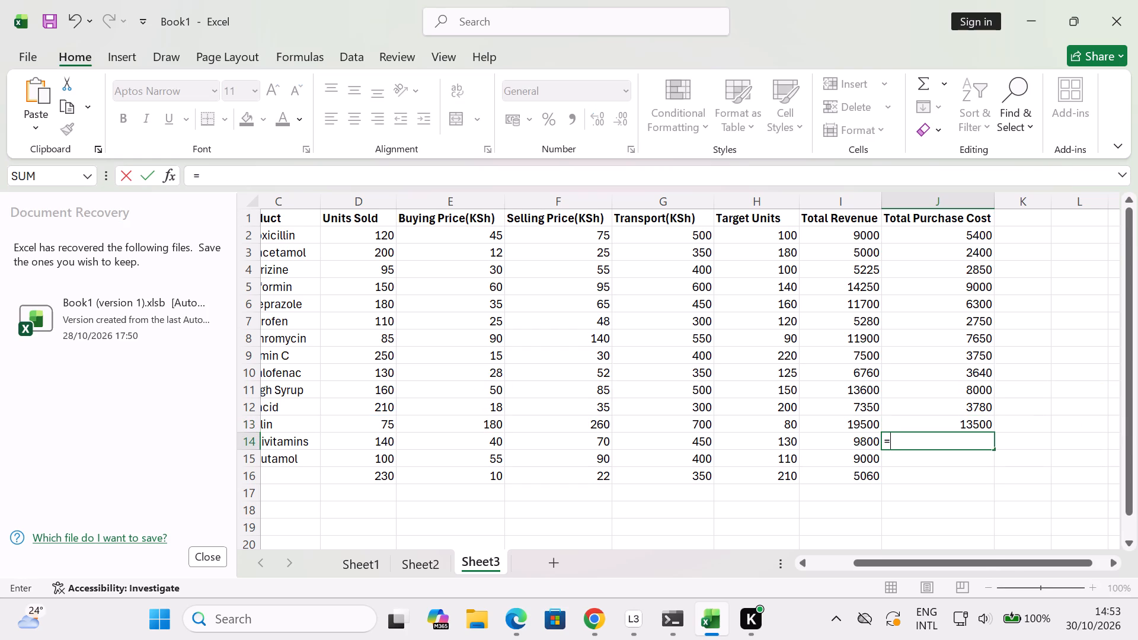
{"action": "type", "text": "d14"}
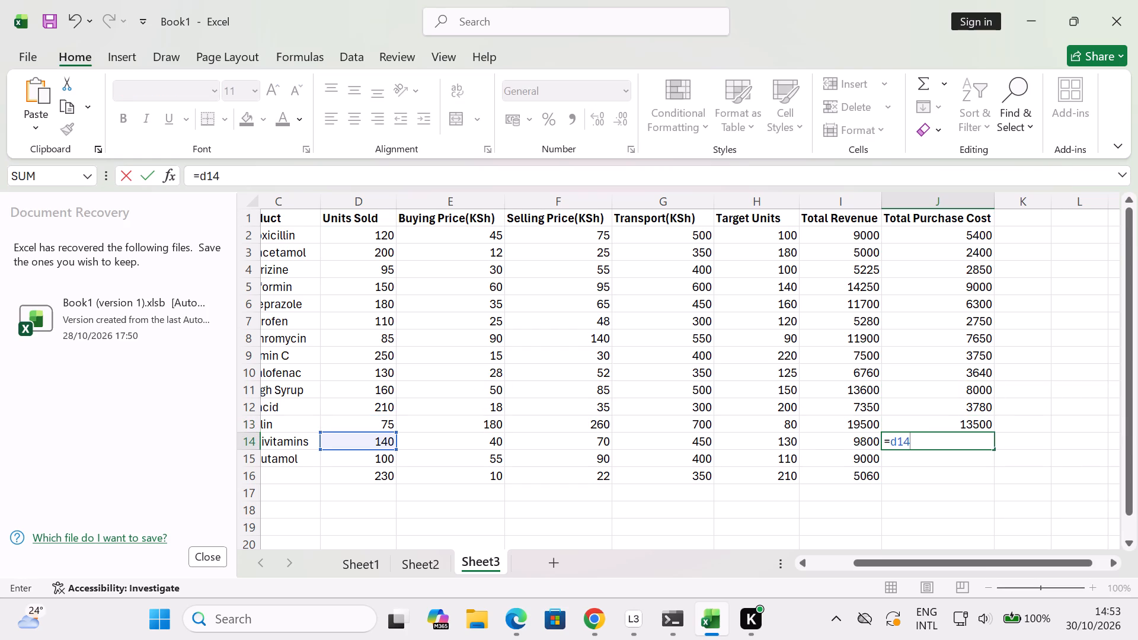
{"action": "key", "text": "shift+asterisk"}
{"action": "type", "text": "e14"}
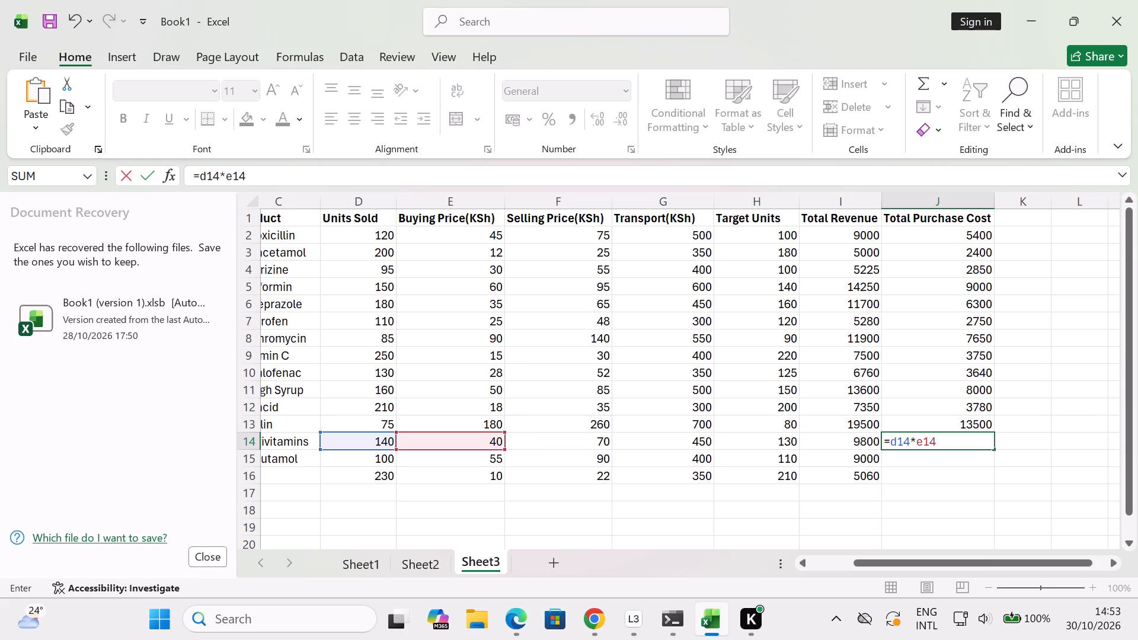
{"action": "key", "text": "Return"}
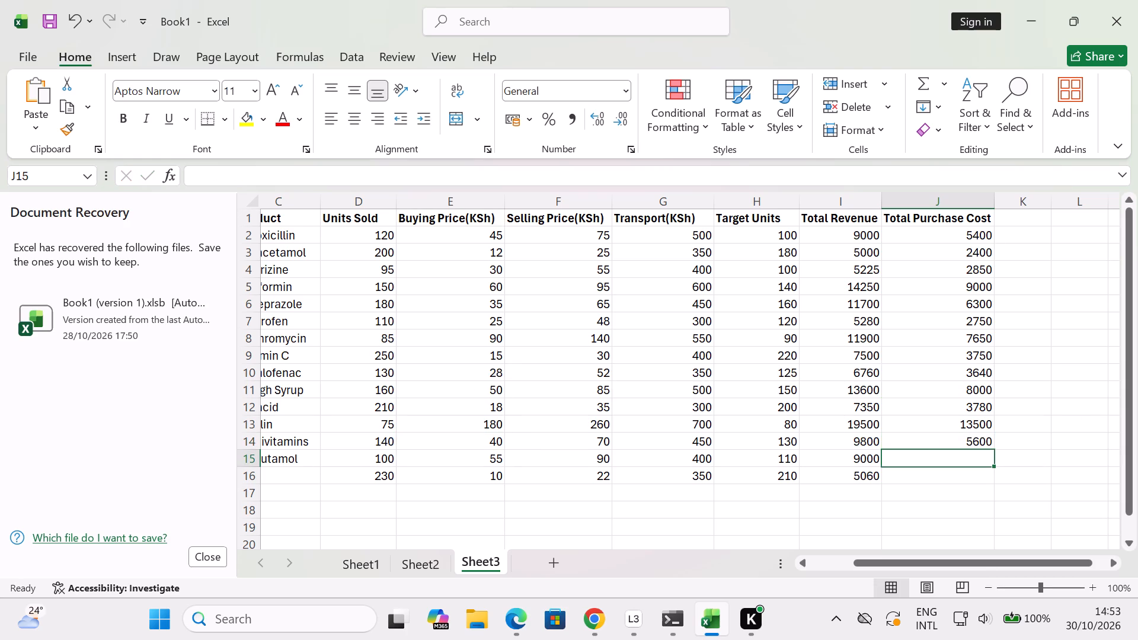
Calculate the Salbutamol row's total purchase cost in J15 with the formula =d15*e15.
{"action": "key", "text": "equal"}
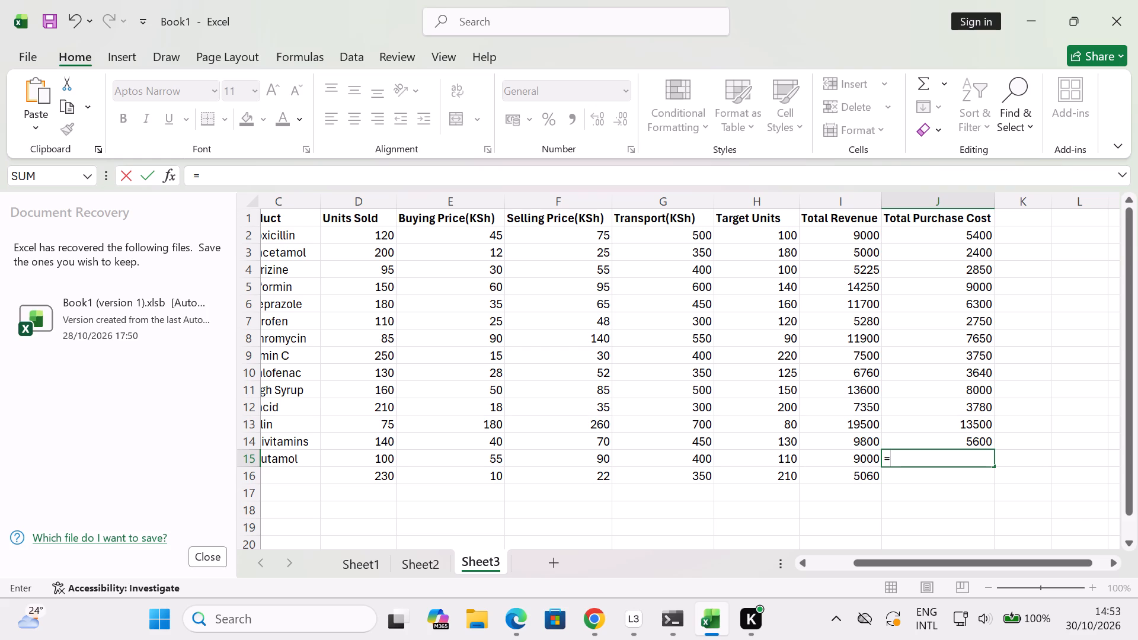
{"action": "key", "text": "d"}
{"action": "key", "text": "1"}
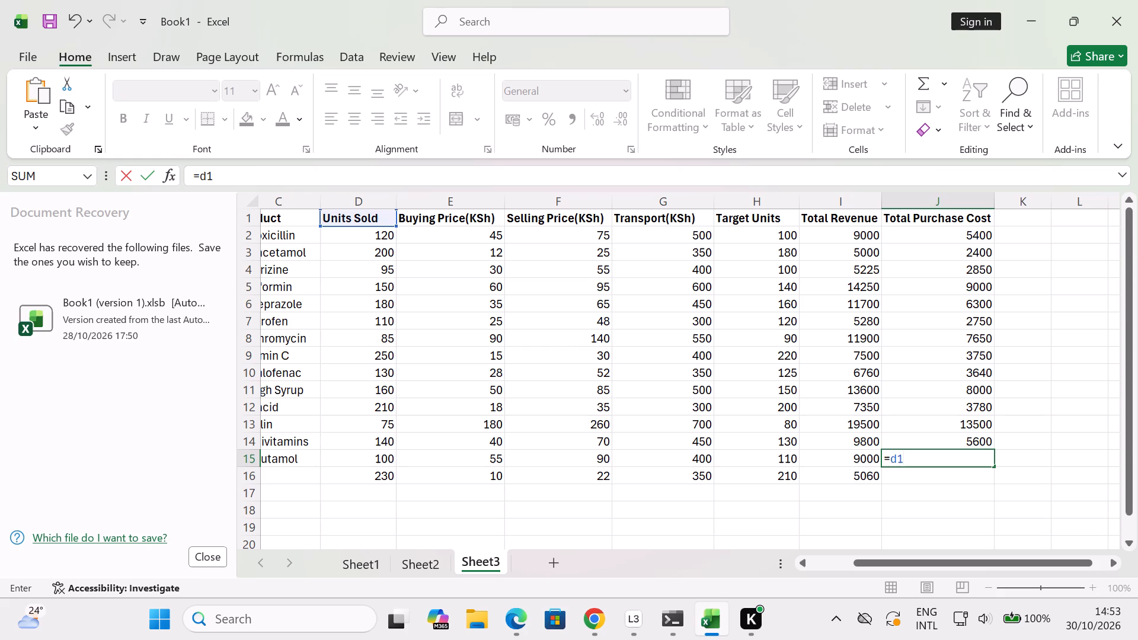
{"action": "key", "text": "5"}
{"action": "key", "text": "shift+asterisk"}
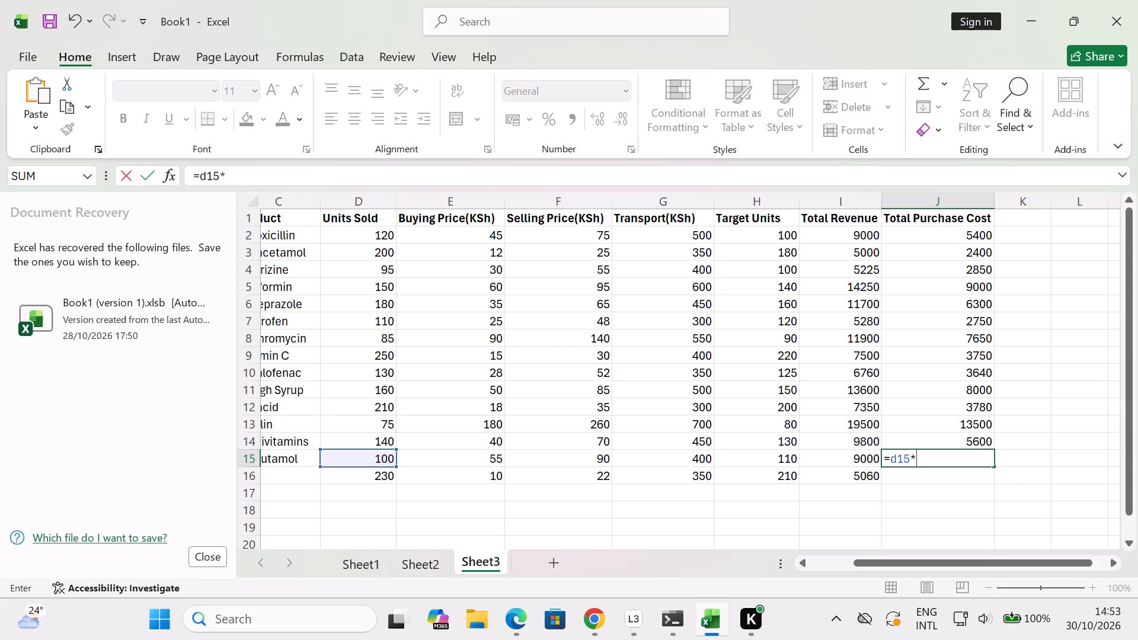
{"action": "type", "text": "e15"}
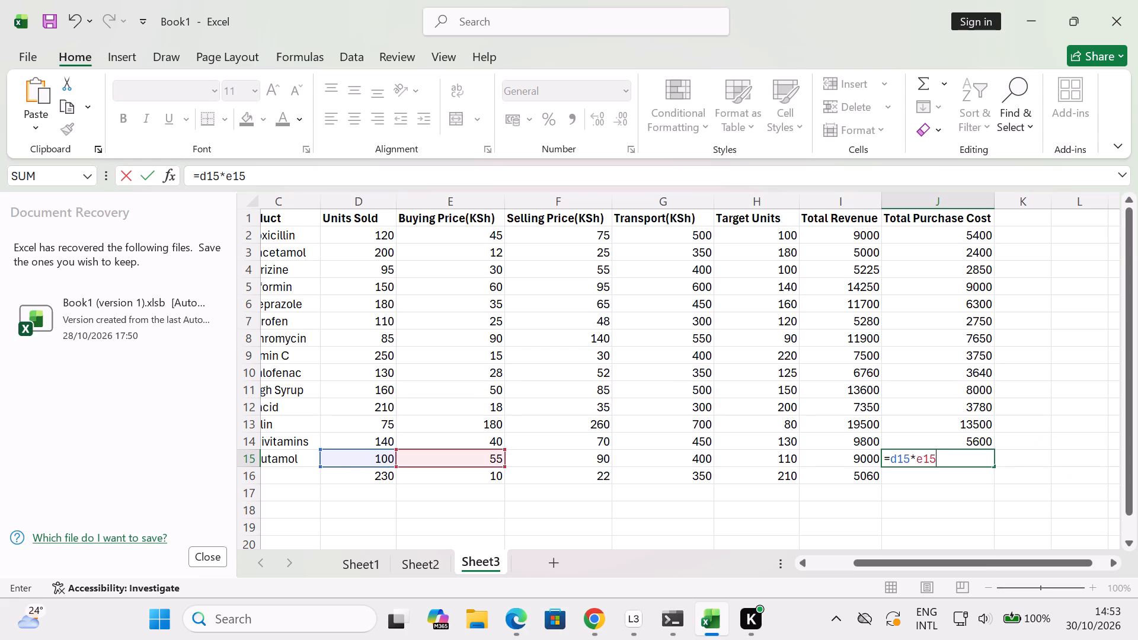
{"action": "key", "text": "Return"}
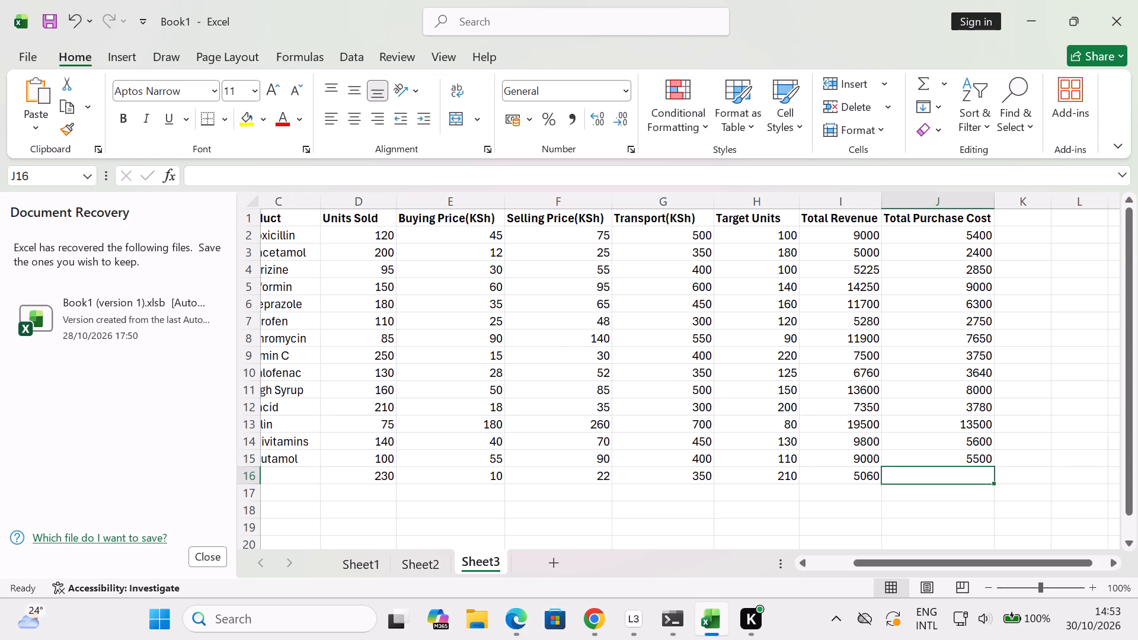
Calculate the ORS row's total purchase cost in J16 with the formula =d16*e16.
{"action": "key", "text": "equal"}
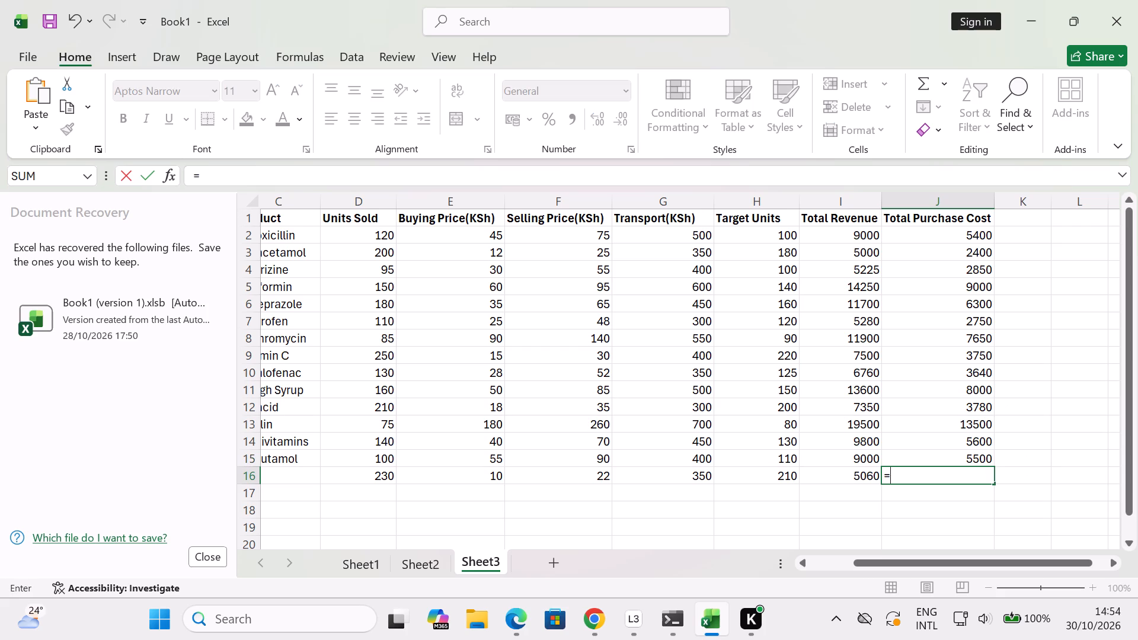
{"action": "key", "text": "d"}
{"action": "key", "text": "1"}
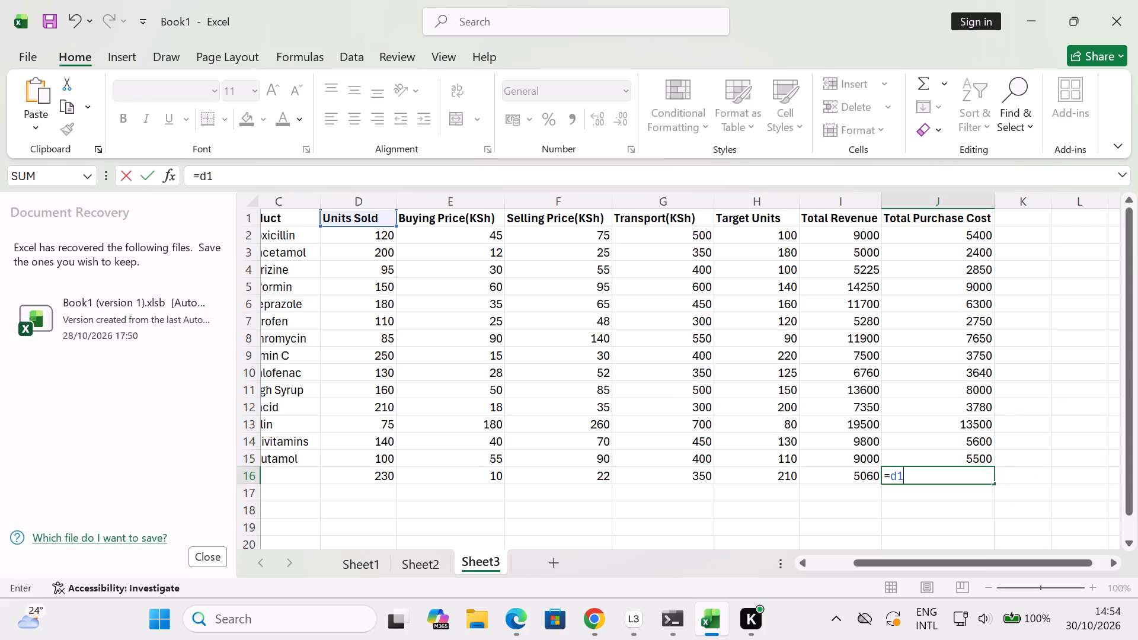
{"action": "key", "text": "6"}
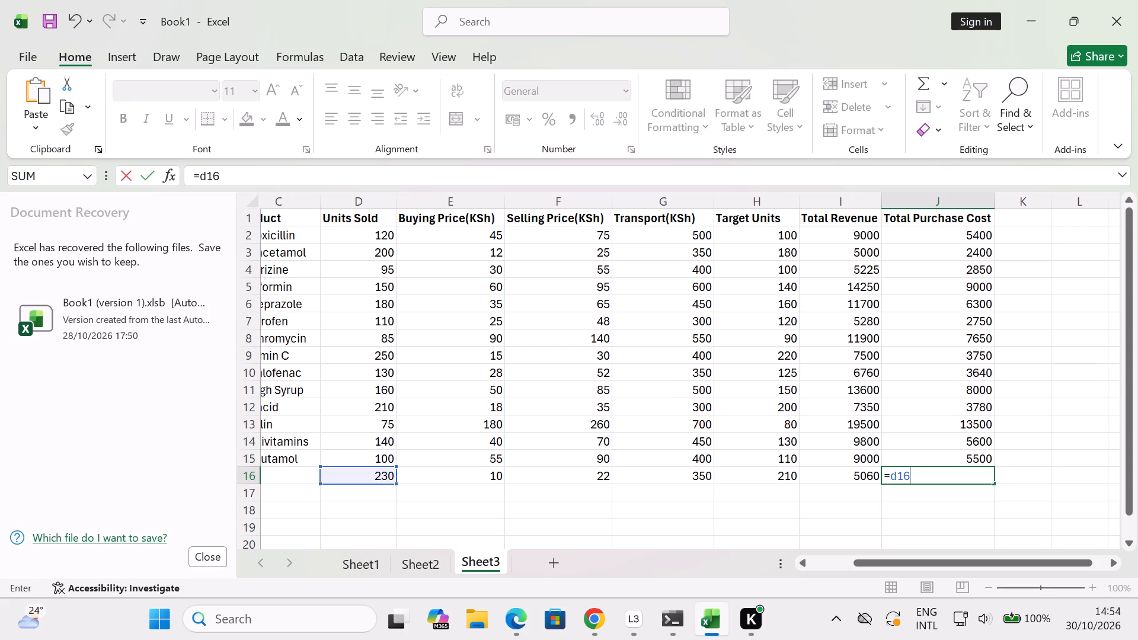
{"action": "key", "text": "shift+asterisk"}
{"action": "type", "text": "e1"}
{"action": "key", "text": "6"}
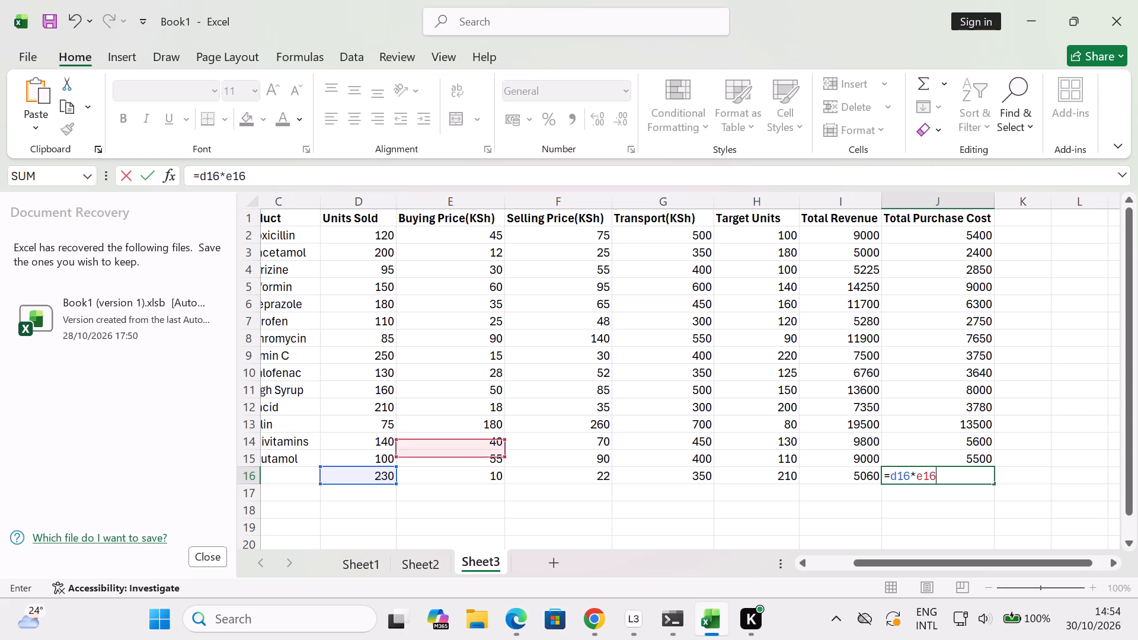
{"action": "key", "text": "Return"}
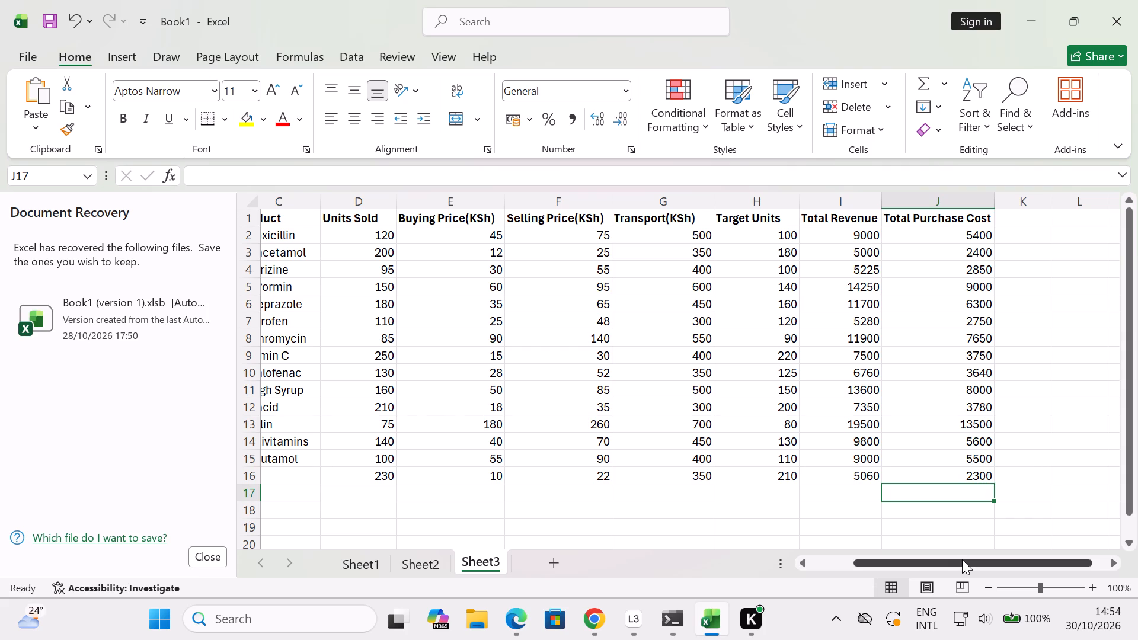
Add the column header Gross Profit in K1, beside Total Purchase Cost.
{"action": "left_click_drag", "start_coordinate": [962, 559], "coordinate": [894, 562]}
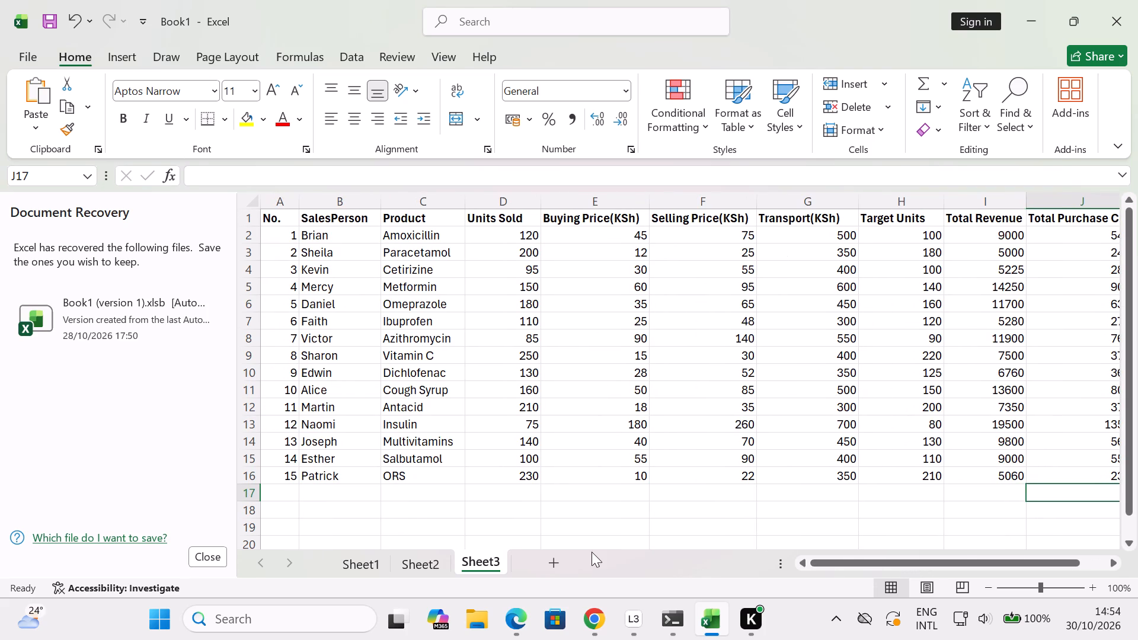
{"action": "left_click", "coordinate": [286, 492]}
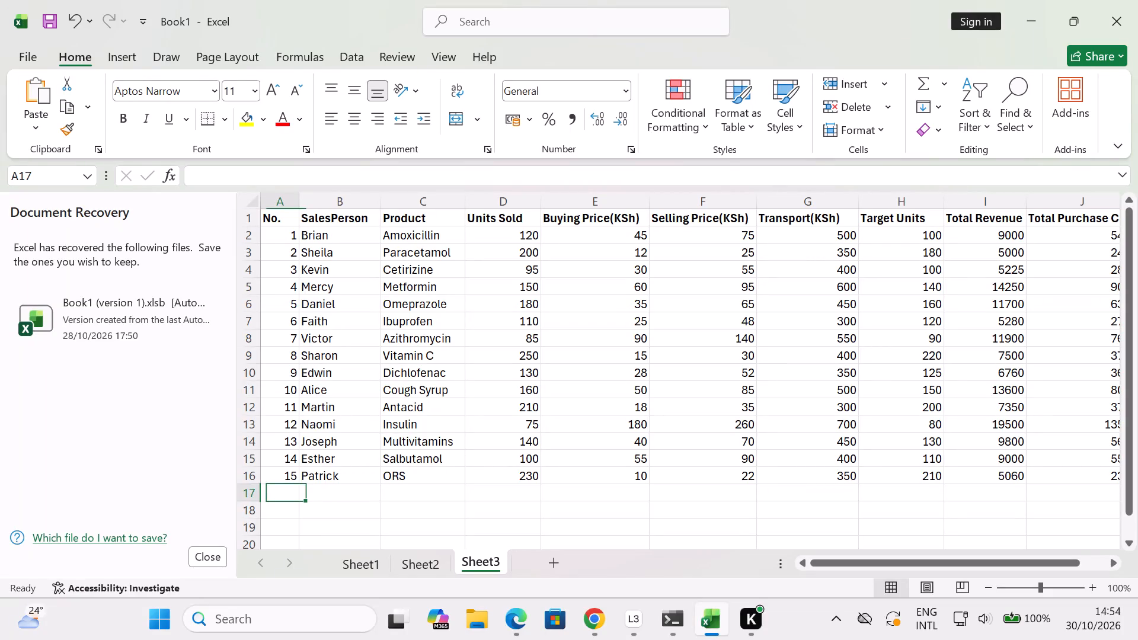
{"action": "left_click_drag", "start_coordinate": [965, 559], "coordinate": [1069, 466]}
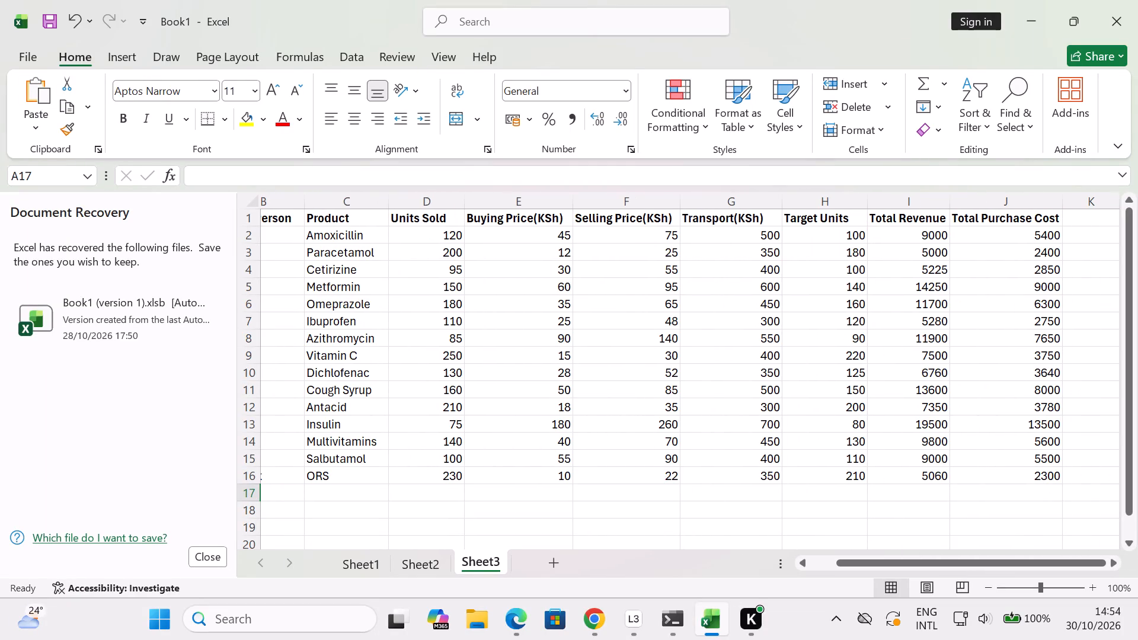
{"action": "double_click", "coordinate": [1110, 559]}
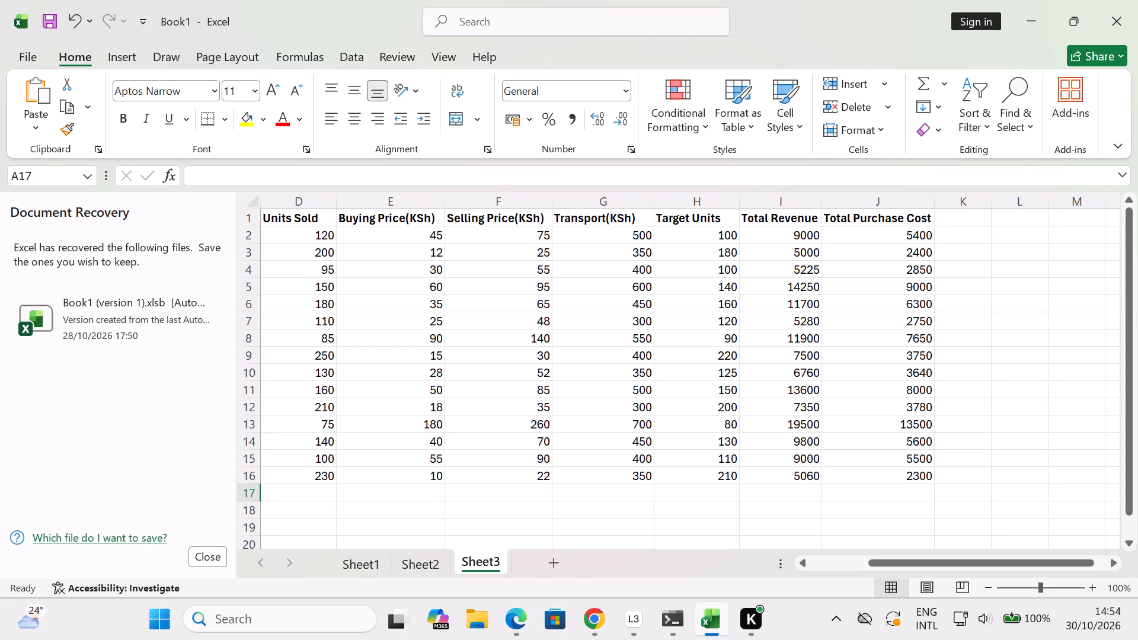
{"action": "left_click", "coordinate": [970, 220]}
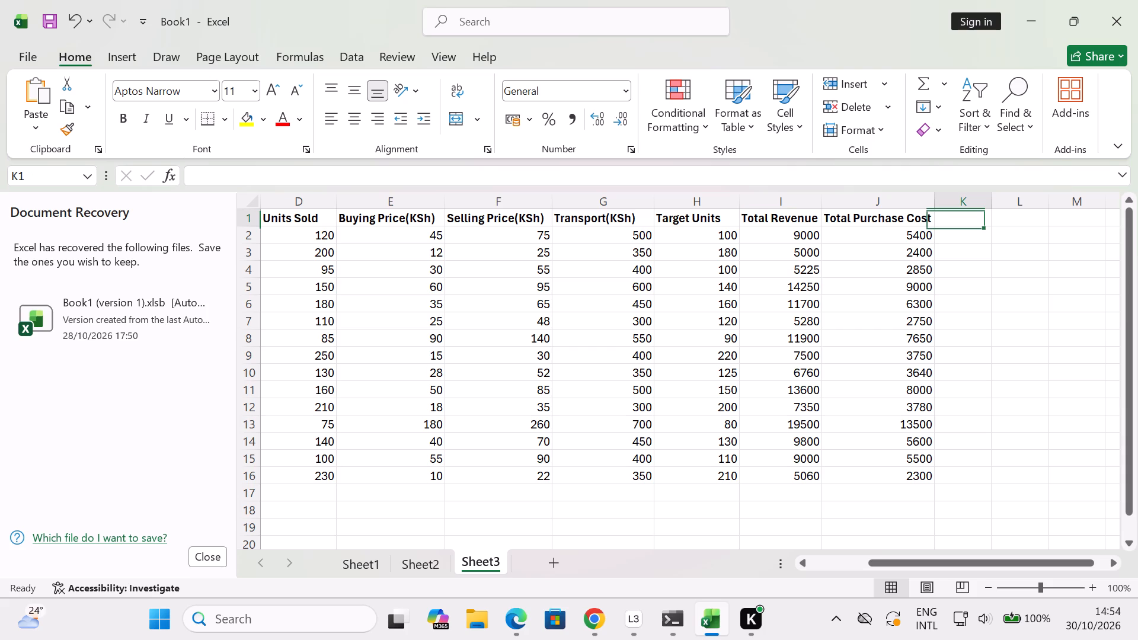
{"action": "type", "text": "Gr"}
{"action": "type", "text": "oss"}
{"action": "key", "text": "space"}
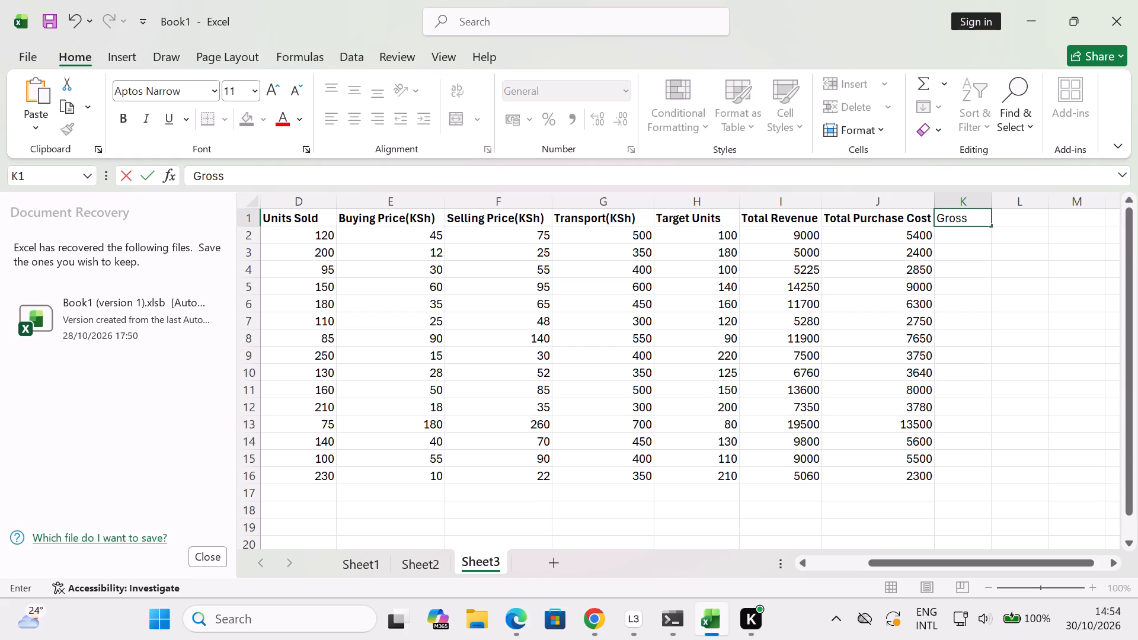
{"action": "type", "text": "Pri"}
{"action": "key", "text": "BackSpace"}
{"action": "key", "text": "o"}
{"action": "type", "text": "fit"}
{"action": "left_click", "coordinate": [1032, 252]}
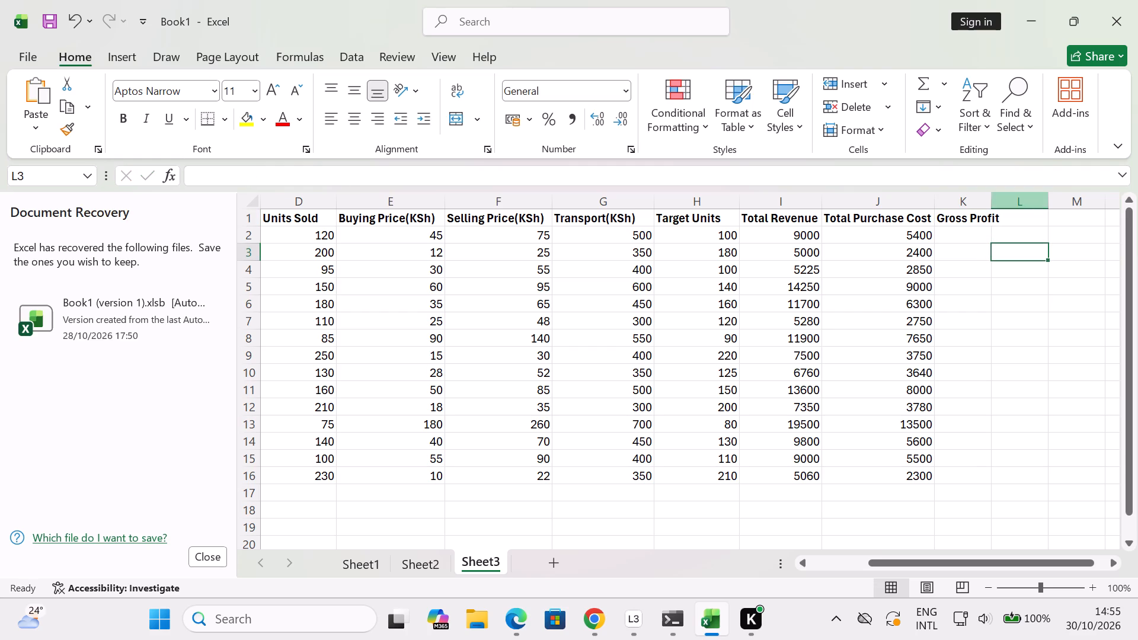
Widen column K to about 9.73 so the Gross Profit header fits.
{"action": "left_click_drag", "start_coordinate": [990, 200], "coordinate": [1000, 200]}
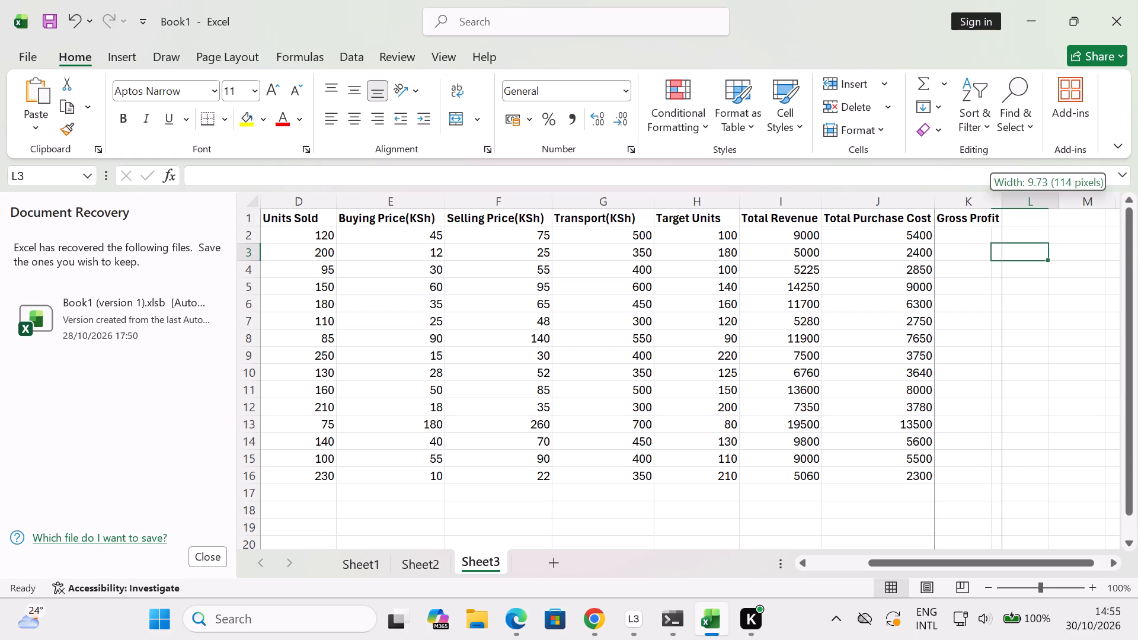
{"action": "left_click_drag", "start_coordinate": [1000, 200], "coordinate": [1001, 200]}
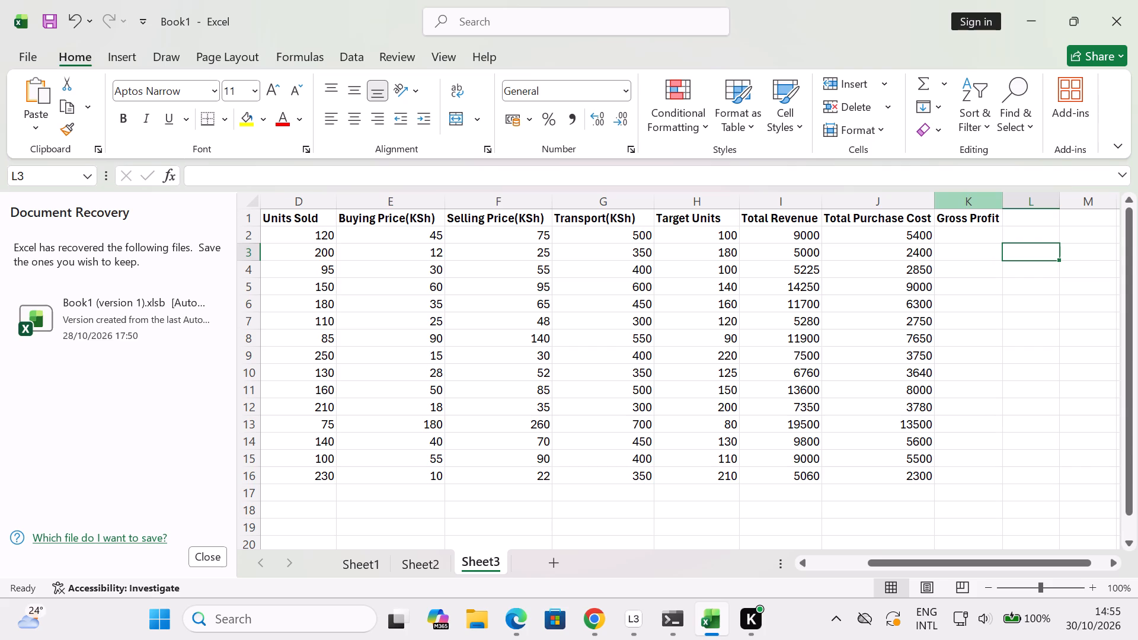
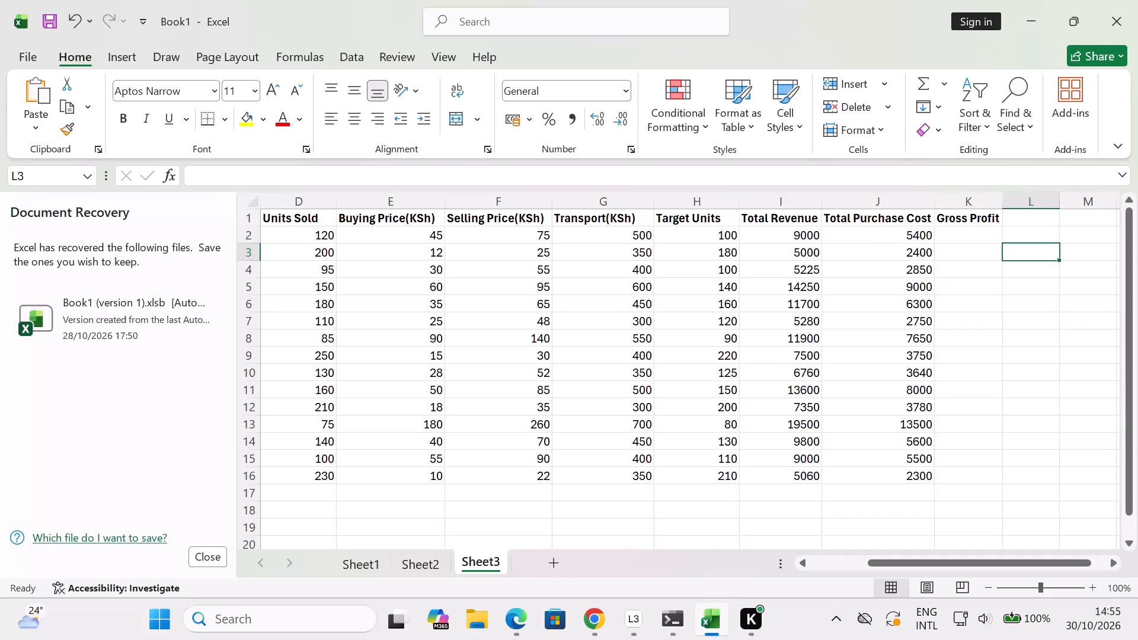
Calculate the first data row's gross profit in K2 with the formula =i2-j2.
{"action": "left_click", "coordinate": [976, 230]}
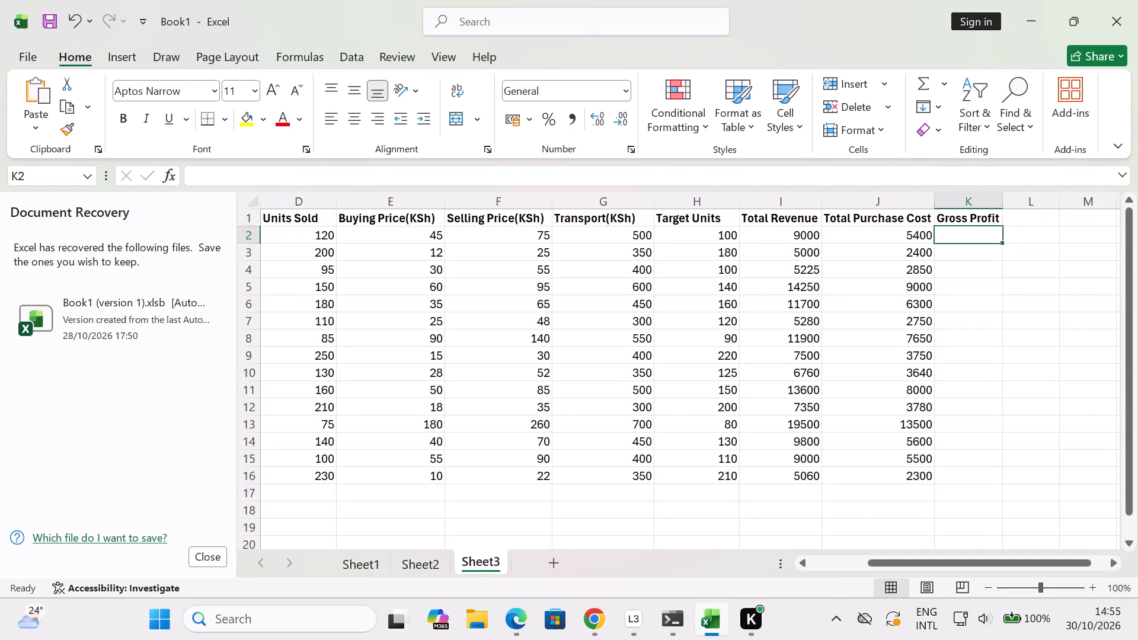
{"action": "key", "text": "equal"}
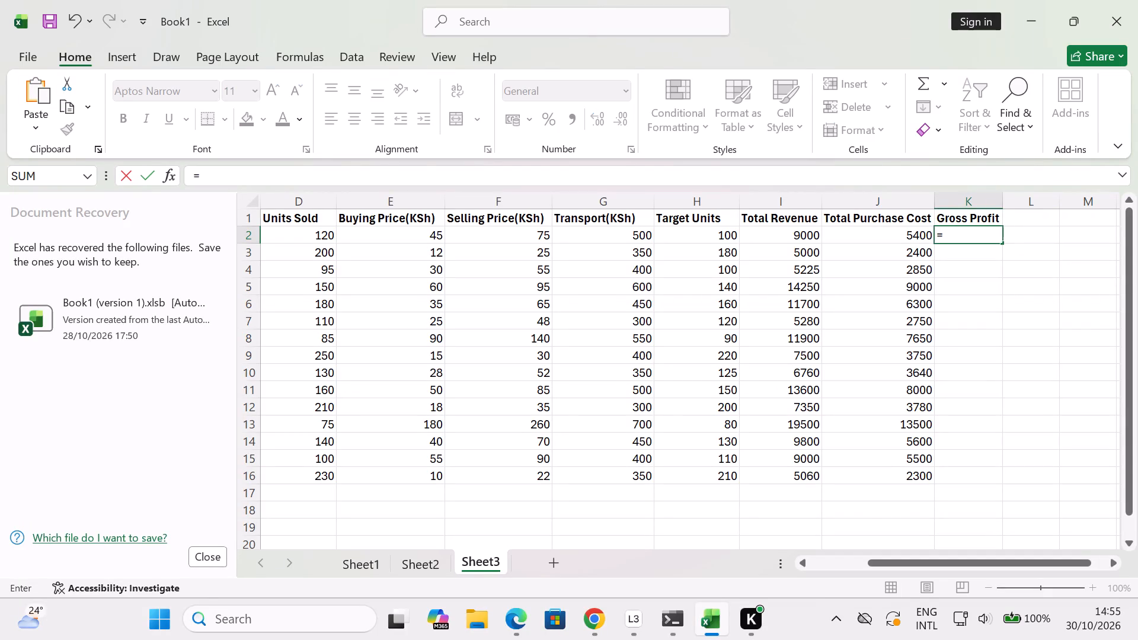
{"action": "type", "text": "i2"}
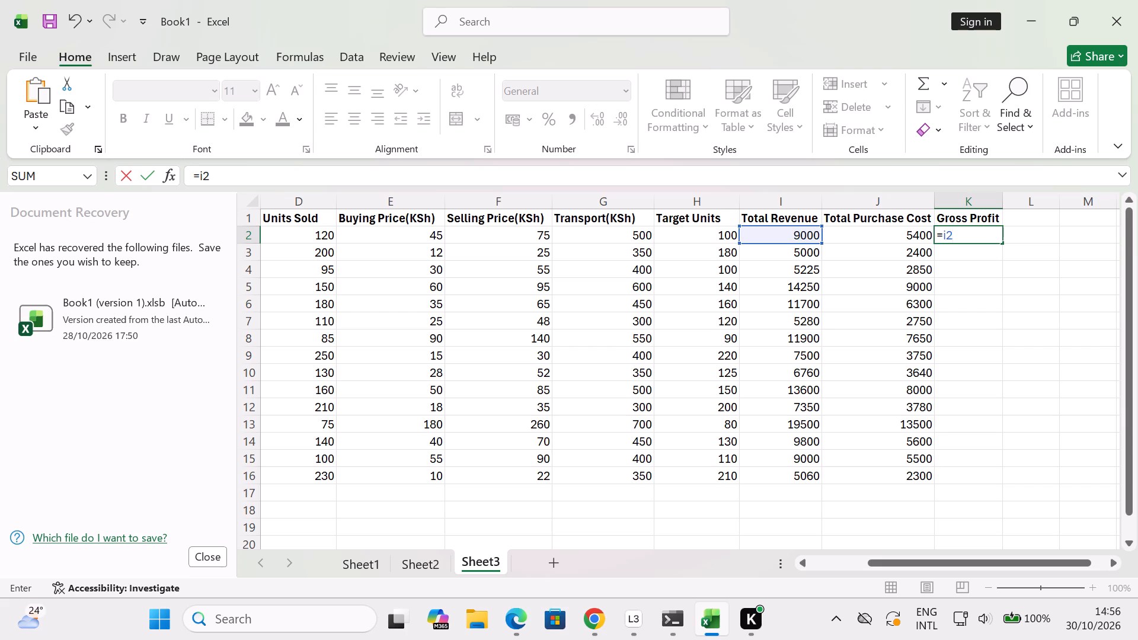
{"action": "key", "text": "minus"}
{"action": "type", "text": "j2"}
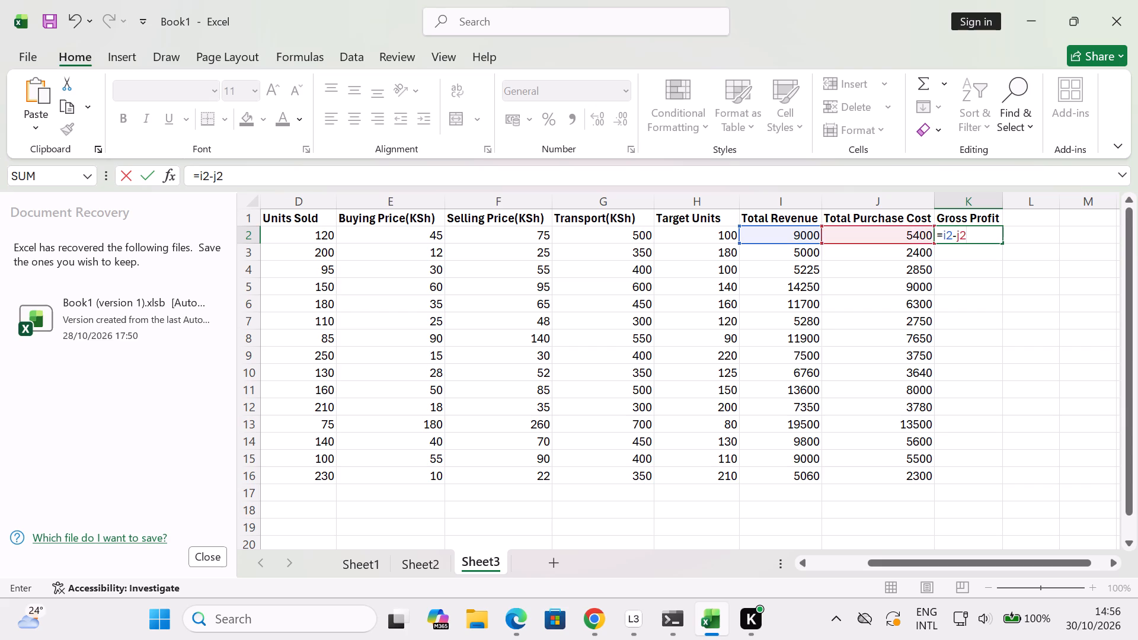
{"action": "key", "text": "Return"}
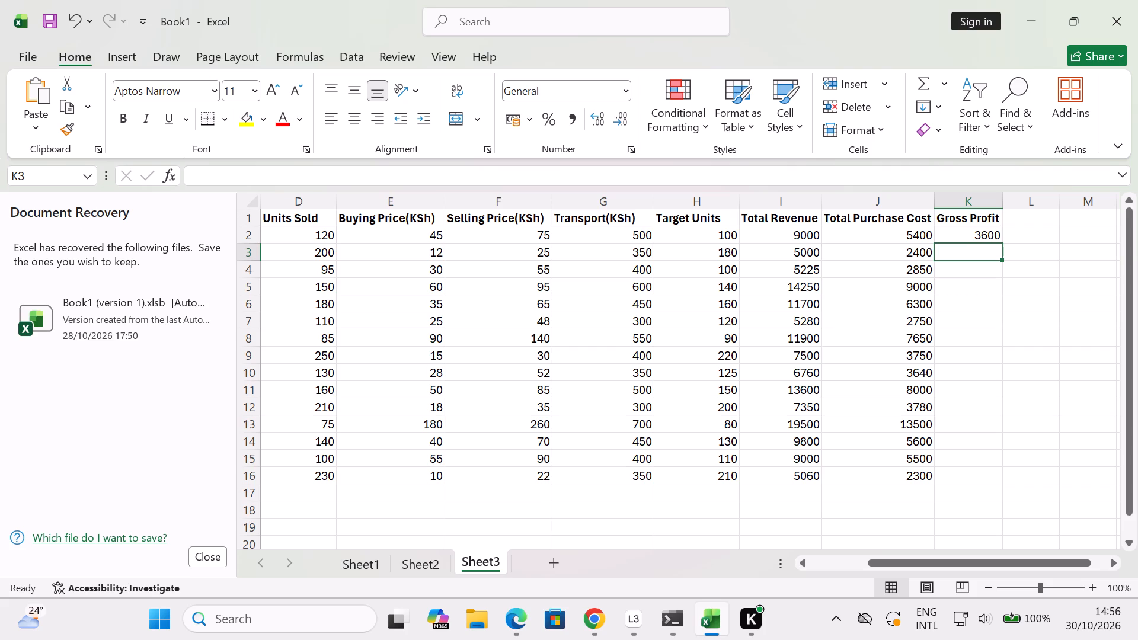
Calculate row 3's gross profit in K3 with the formula =i3-j3.
{"action": "key", "text": "equal"}
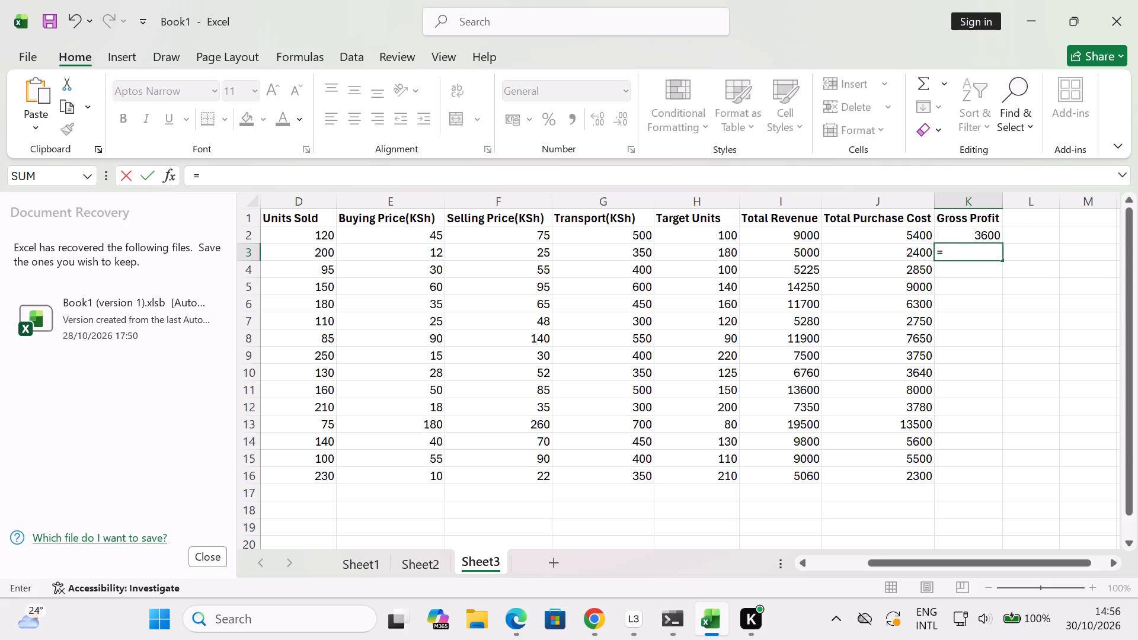
{"action": "type", "text": "i3"}
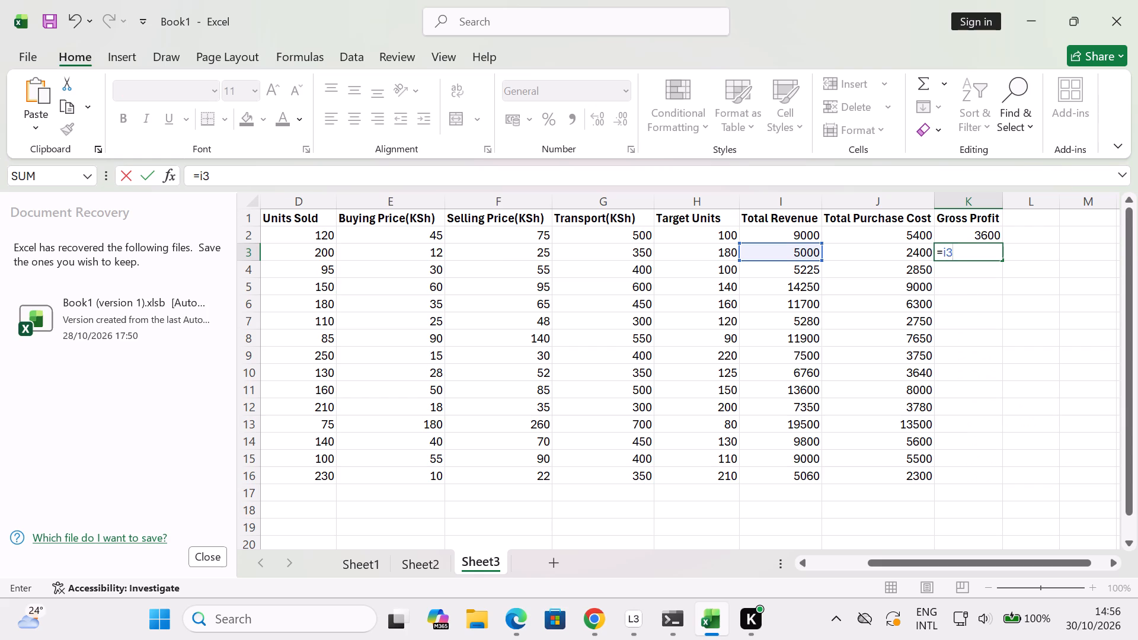
{"action": "key", "text": "minus"}
{"action": "type", "text": "j3"}
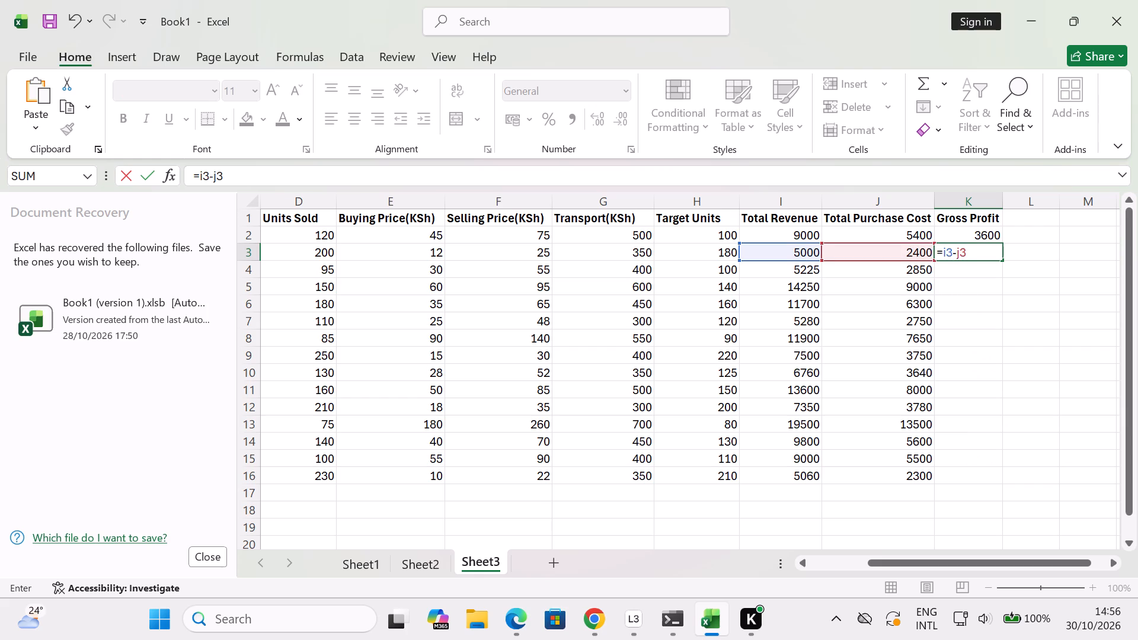
{"action": "key", "text": "Return"}
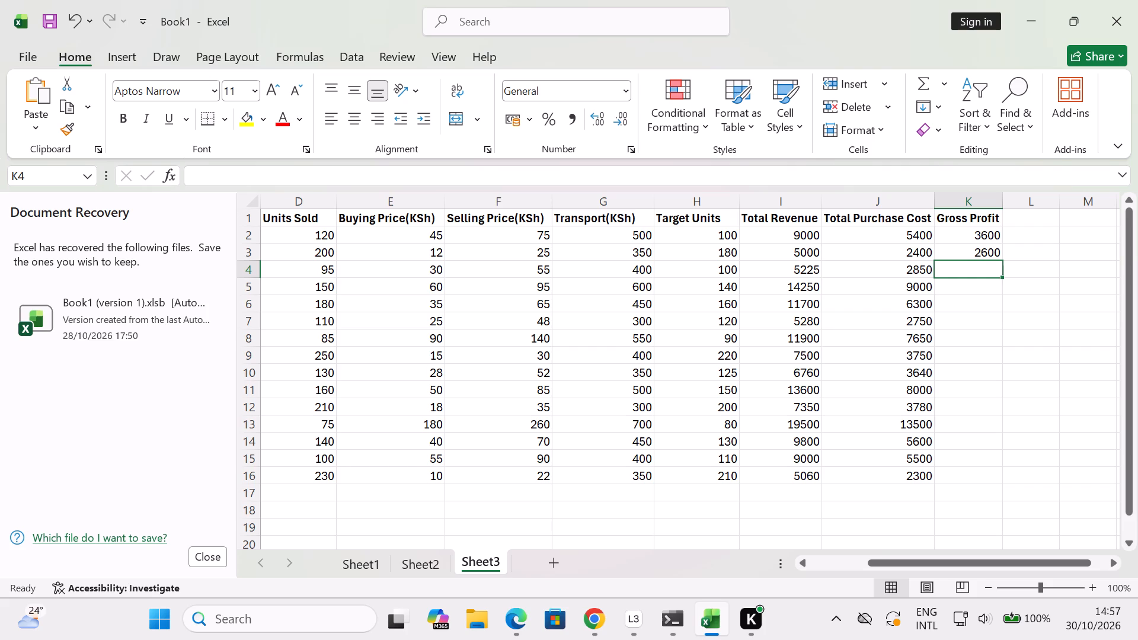
Calculate row 4's gross profit in K4 with the formula =i4-j4.
{"action": "key", "text": "equal"}
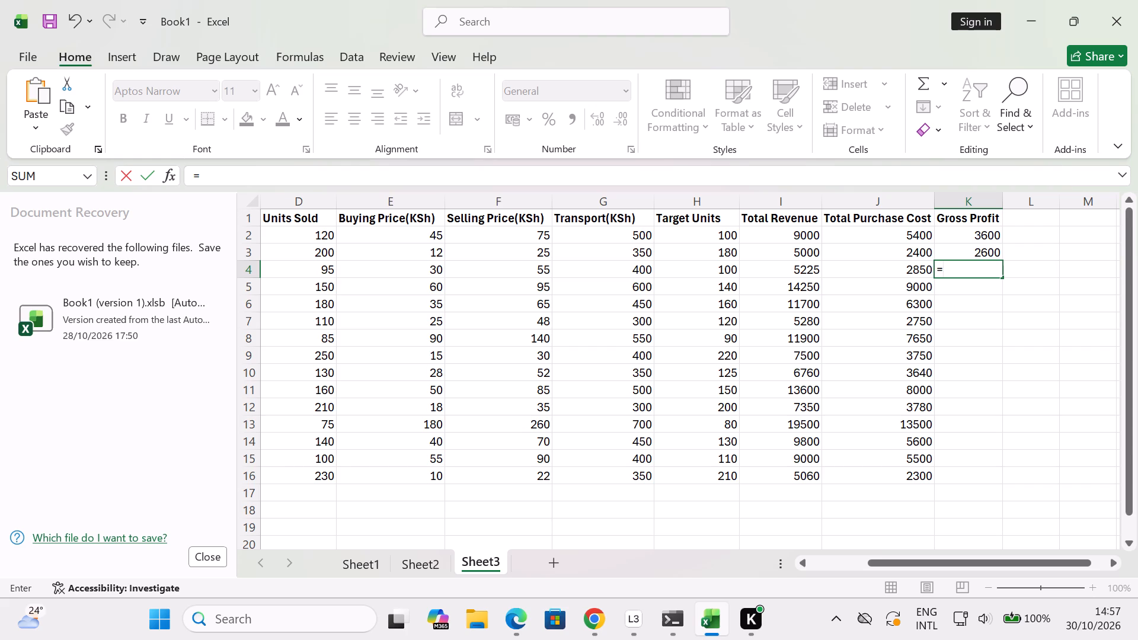
{"action": "key", "text": "i"}
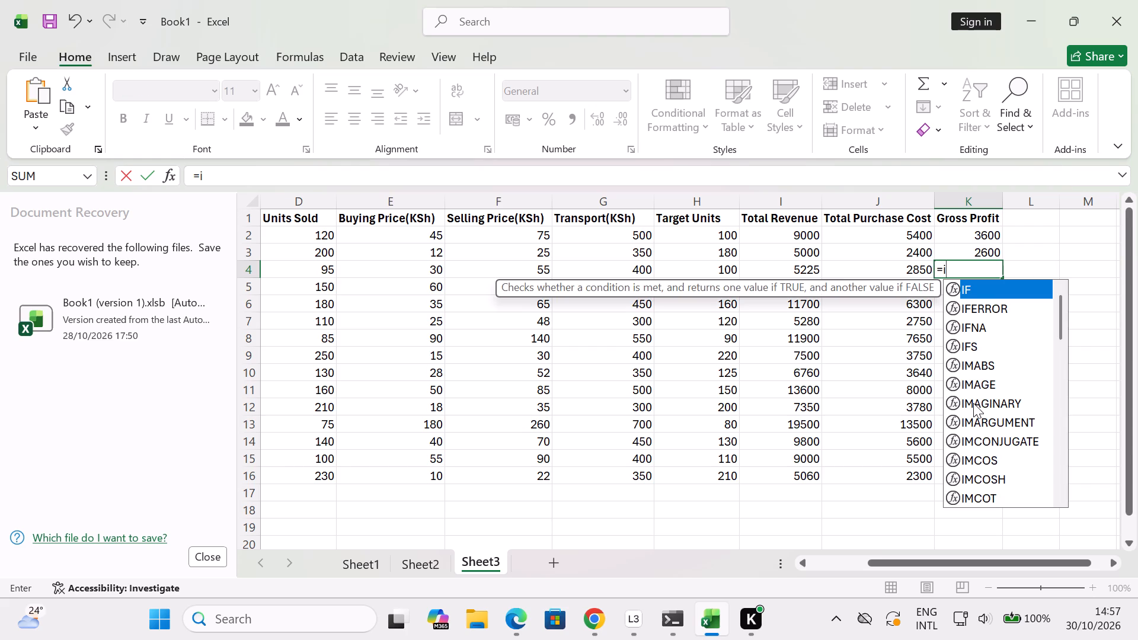
{"action": "key", "text": "4"}
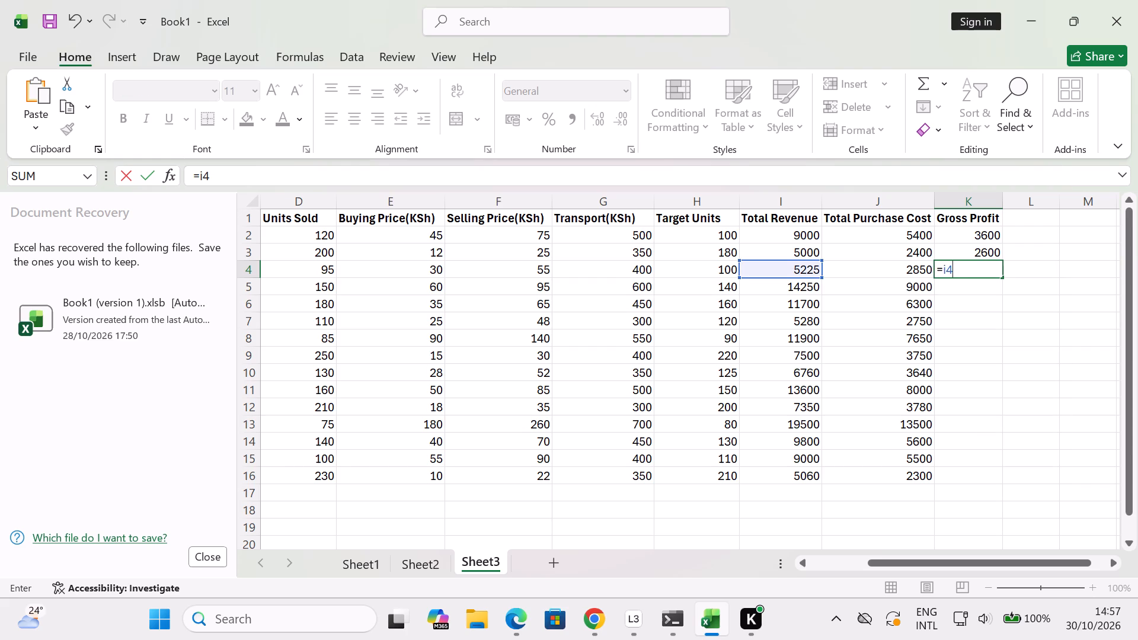
{"action": "type", "text": "-j4"}
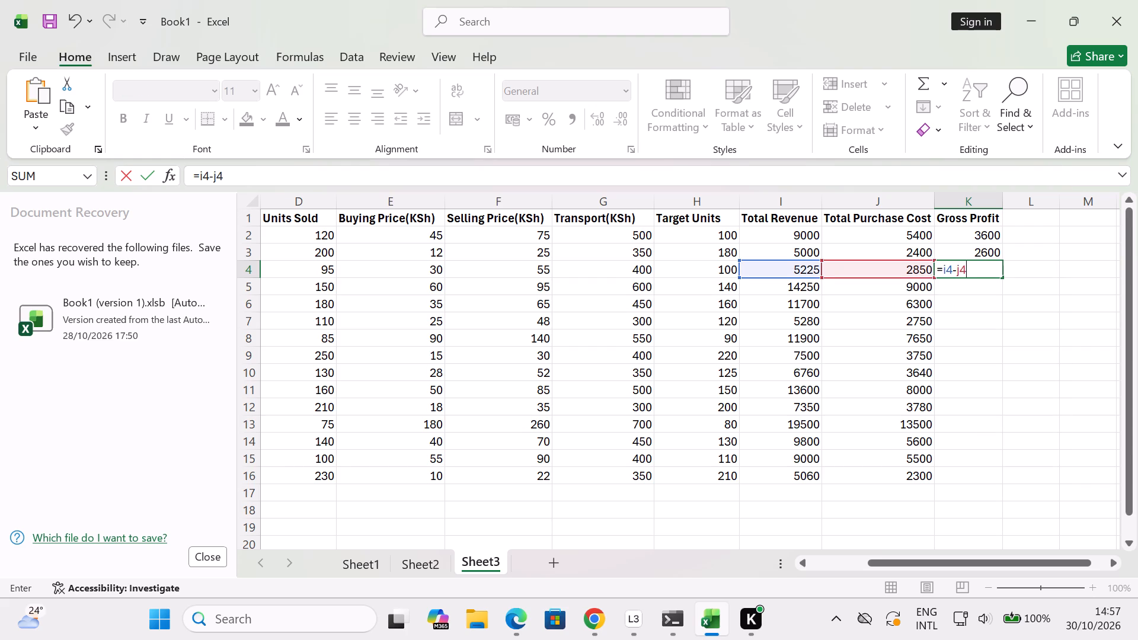
{"action": "key", "text": "Return"}
Calculate row 5's gross profit in K5 with the formula =i5-j5.
{"action": "key", "text": "equal"}
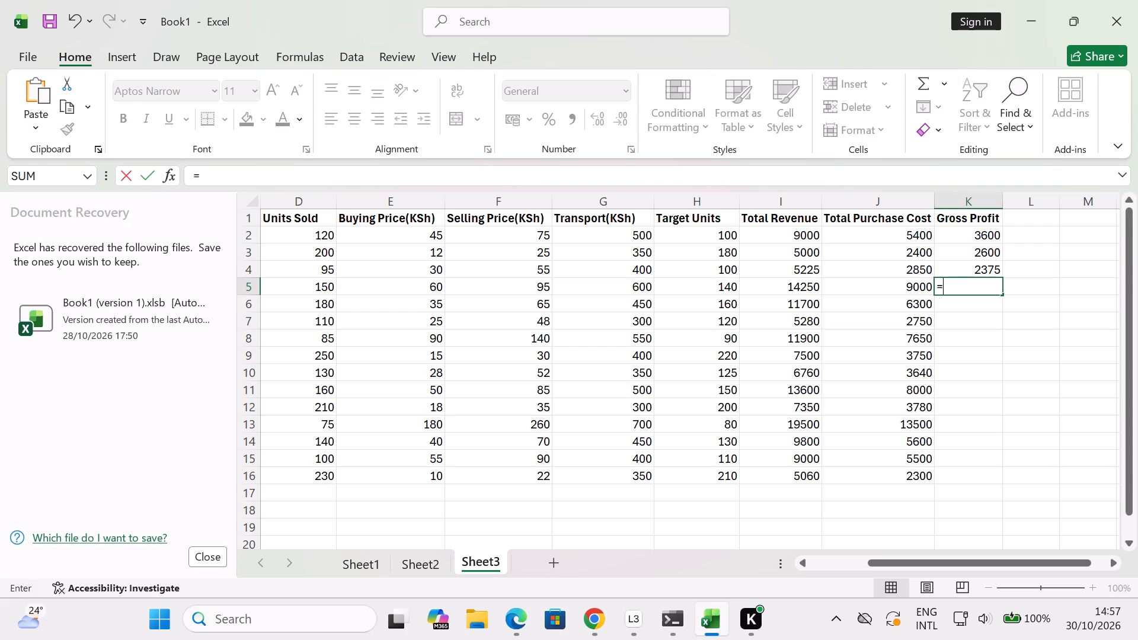
{"action": "type", "text": "i5"}
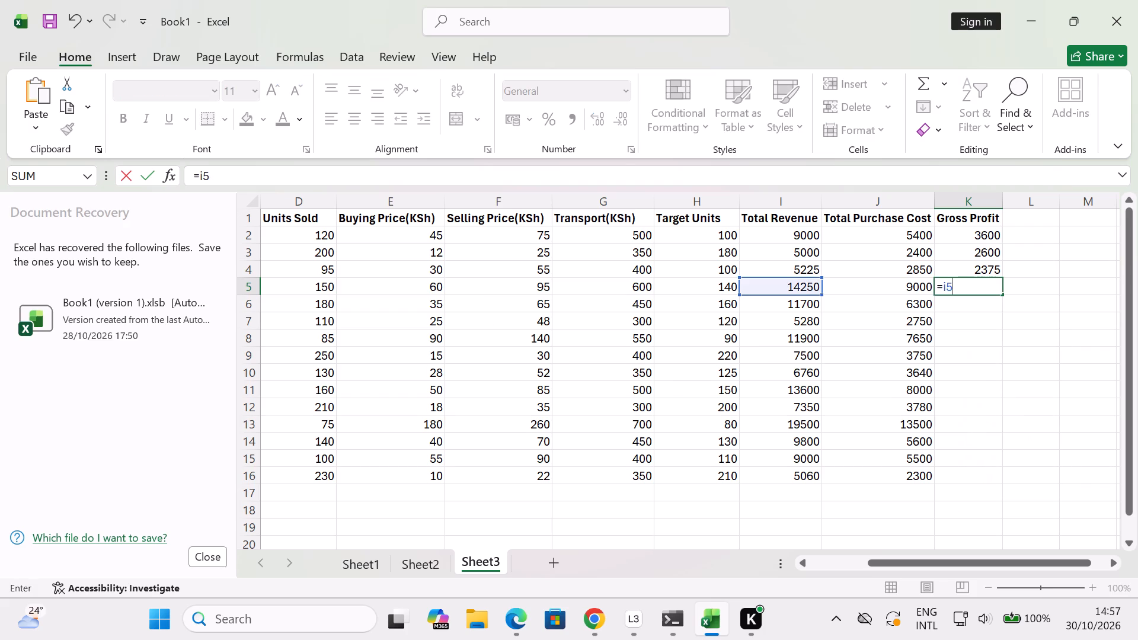
{"action": "key", "text": "minus"}
{"action": "type", "text": "j5"}
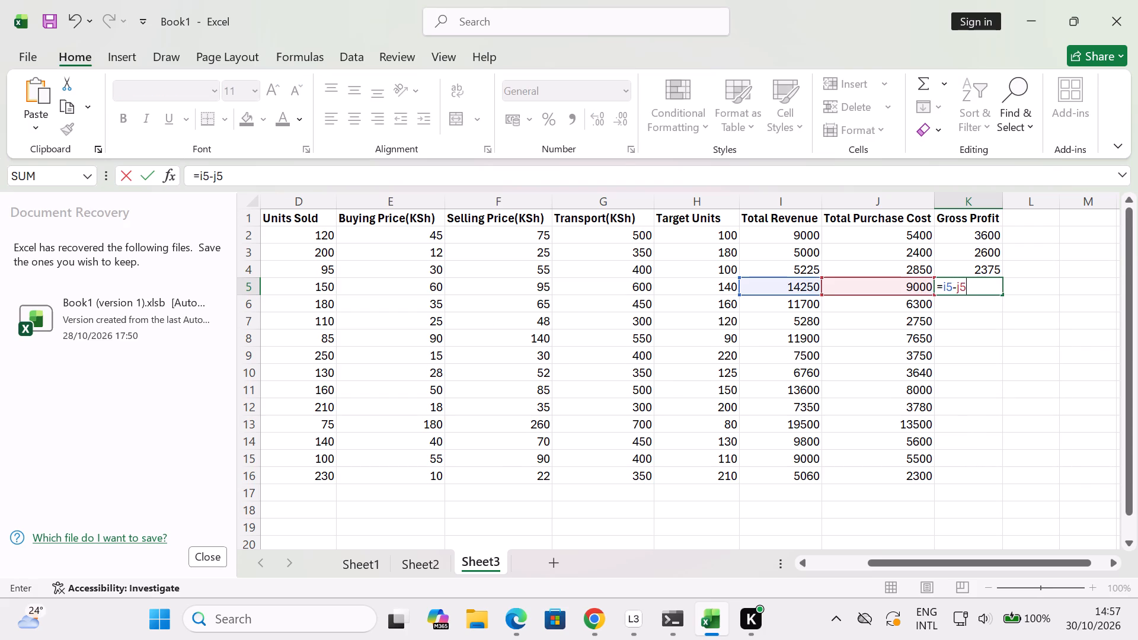
{"action": "key", "text": "Return"}
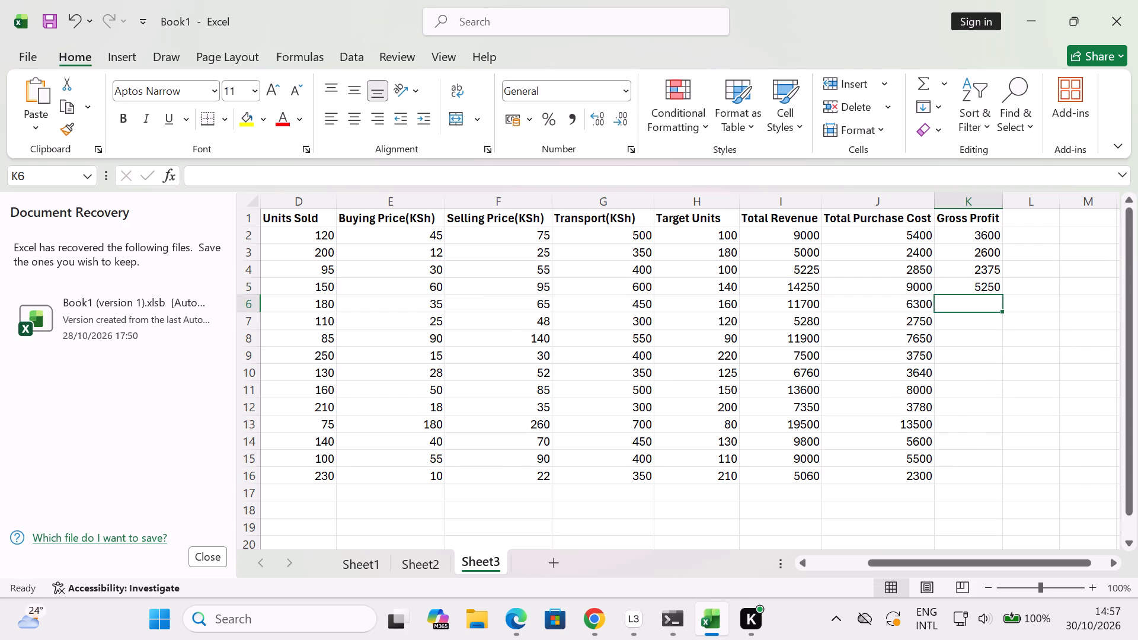
Calculate row 6's gross profit in K6 with the formula =i6-j6.
{"action": "key", "text": "equal"}
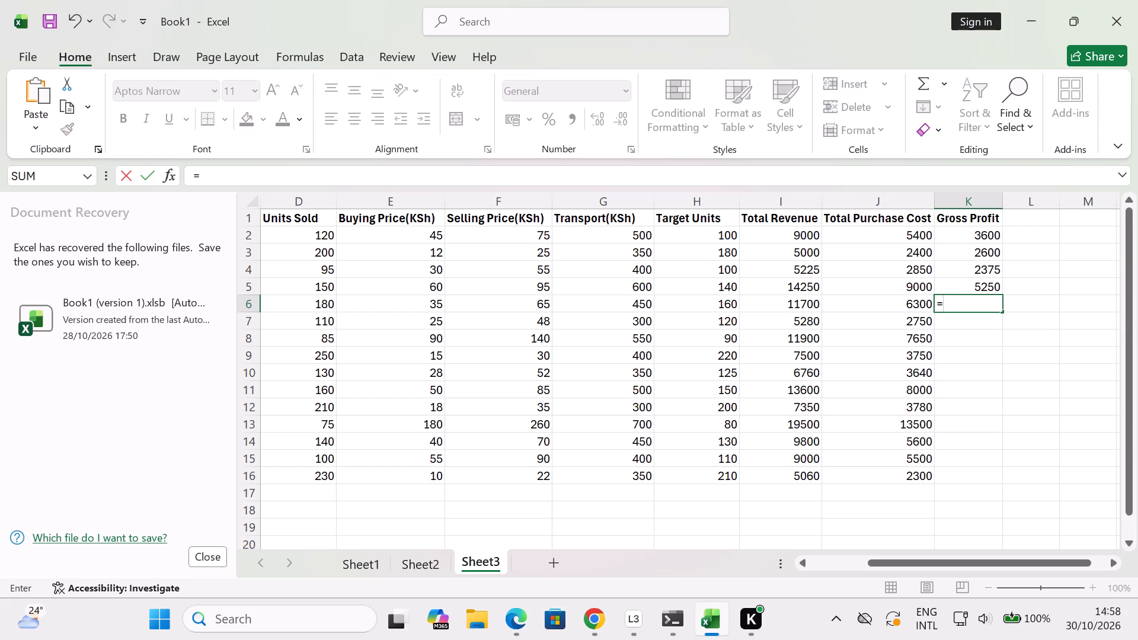
{"action": "type", "text": "i6"}
{"action": "key", "text": "minus"}
{"action": "type", "text": "j6"}
{"action": "key", "text": "Return"}
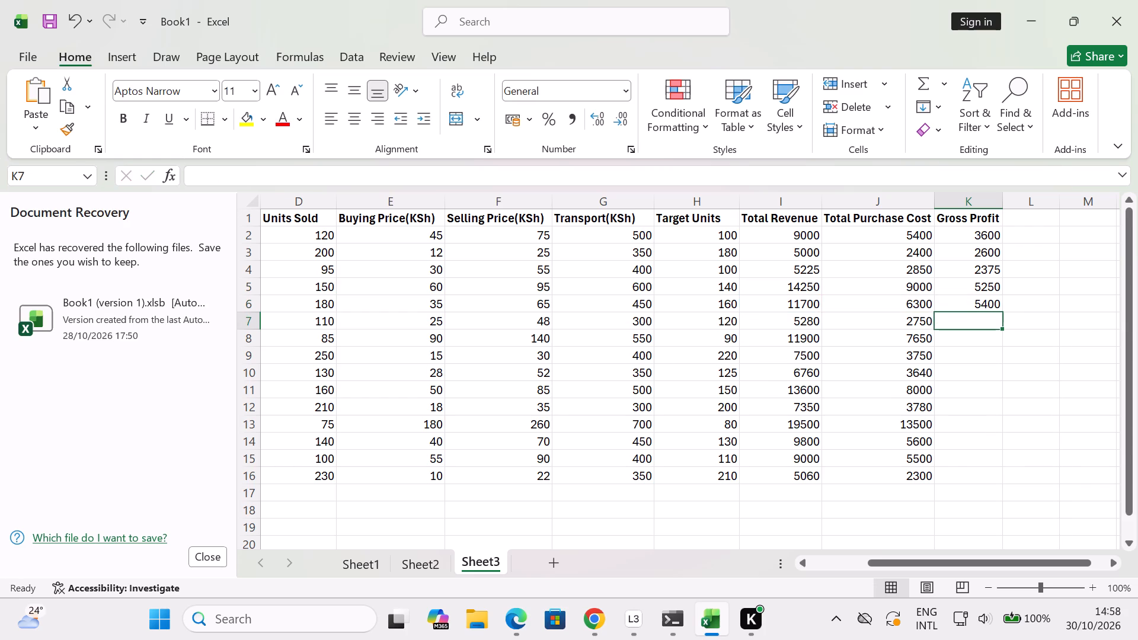
Calculate row 7's gross profit in K7 with the formula =i7-j7.
{"action": "key", "text": "equal"}
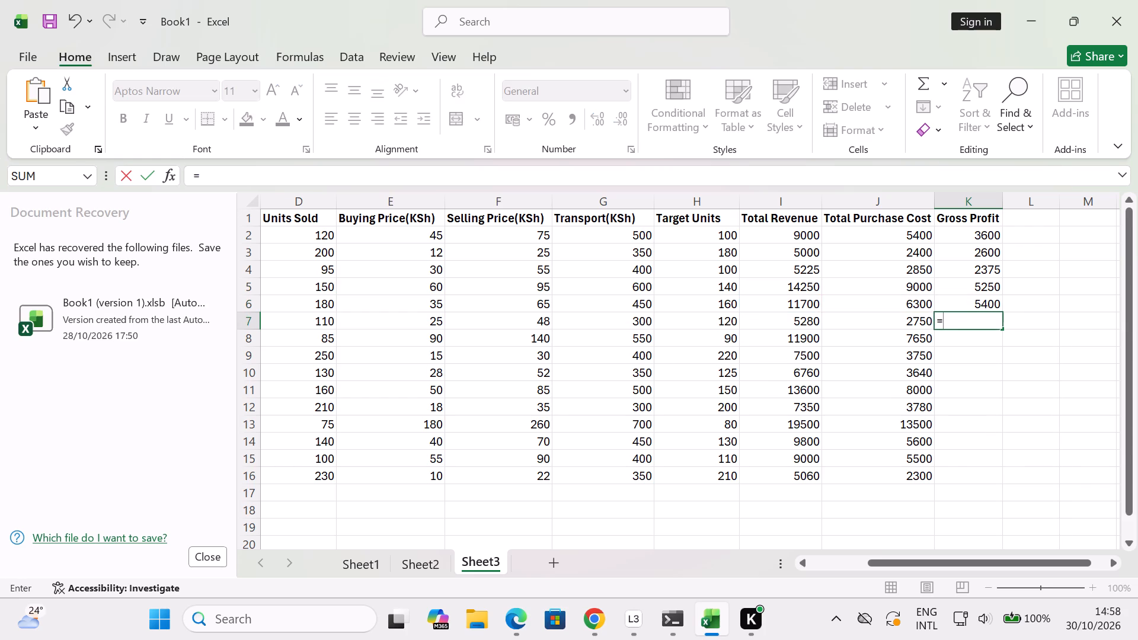
{"action": "key", "text": "i"}
{"action": "key", "text": "7"}
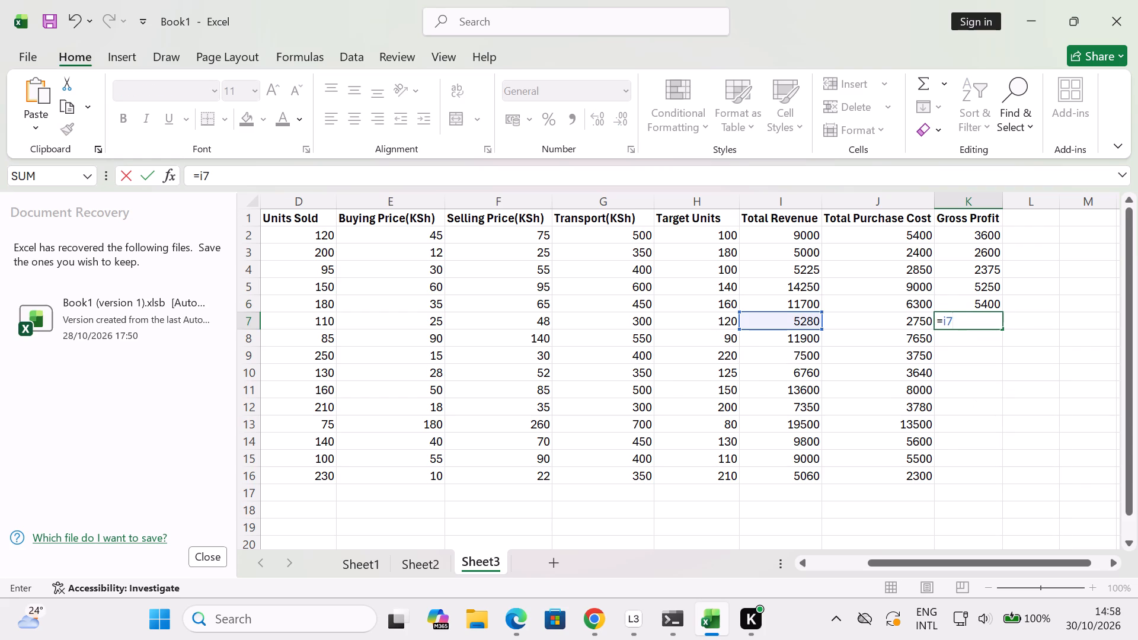
{"action": "key", "text": "minus"}
{"action": "key", "text": "j"}
{"action": "key", "text": "7"}
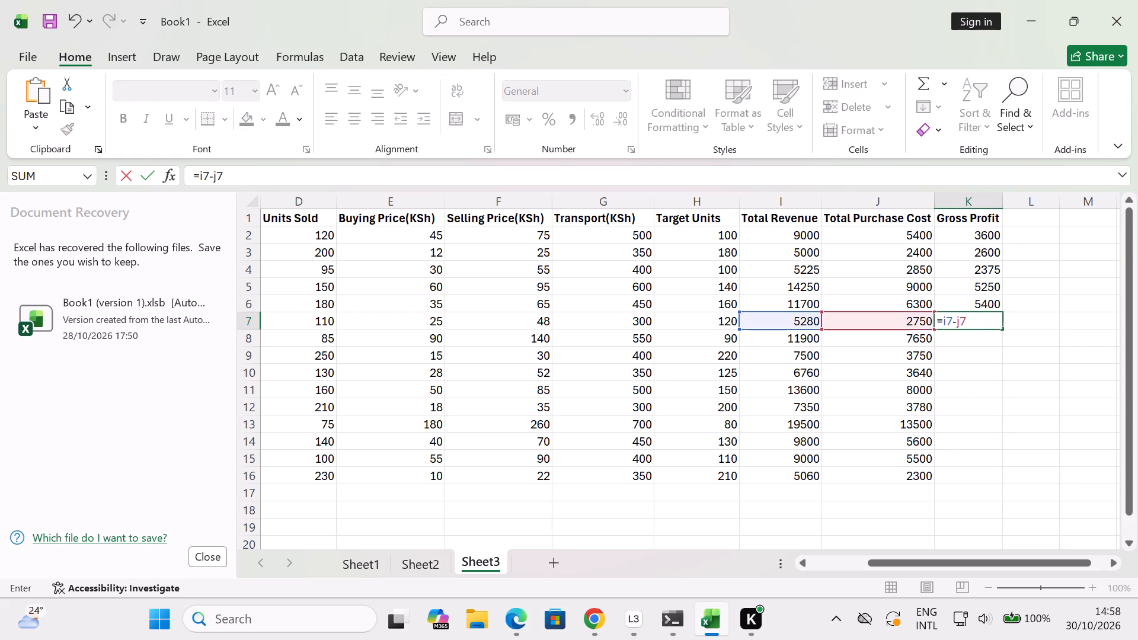
{"action": "key", "text": "Return"}
Calculate row 8's gross profit in K8 with the formula =i8-j8.
{"action": "key", "text": "equal"}
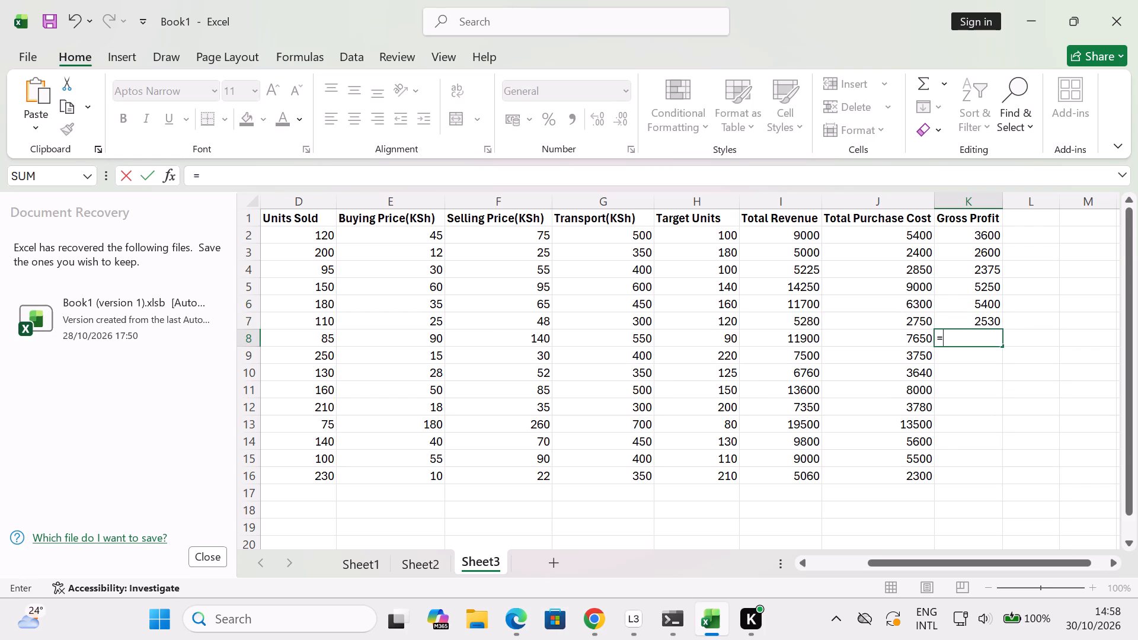
{"action": "key", "text": "i"}
{"action": "key", "text": "8"}
{"action": "key", "text": "minus"}
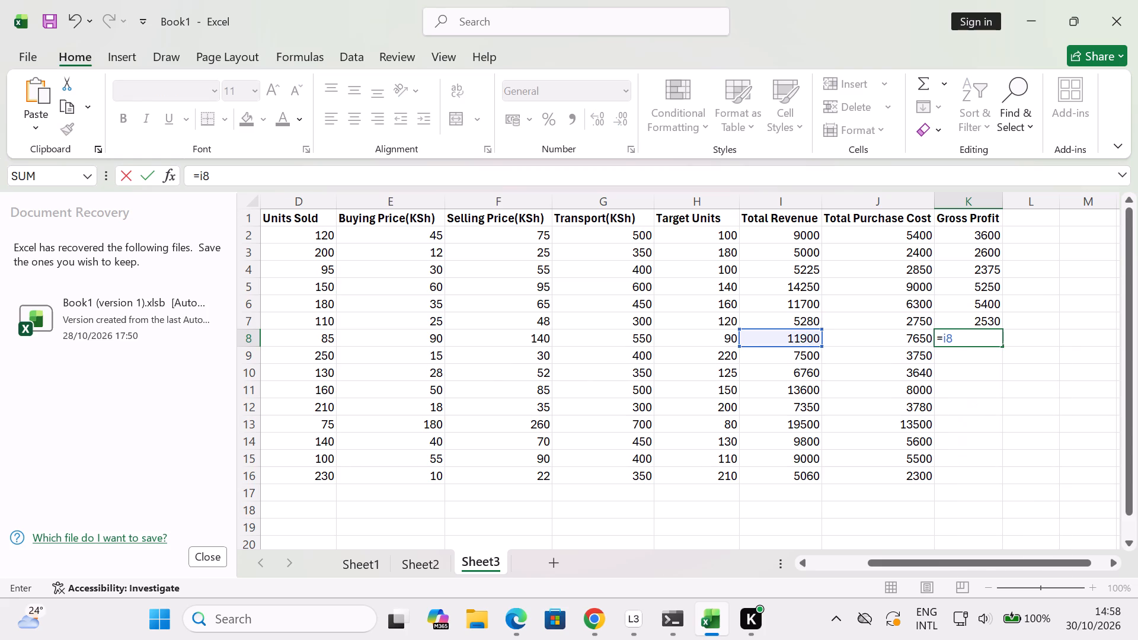
{"action": "type", "text": "j8"}
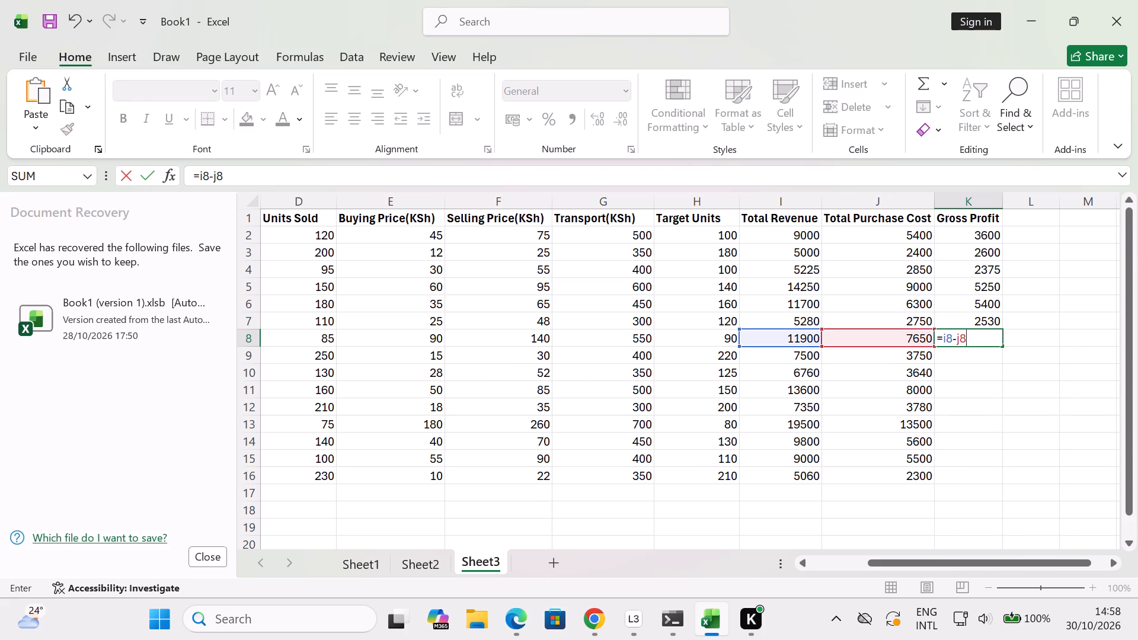
{"action": "key", "text": "Return"}
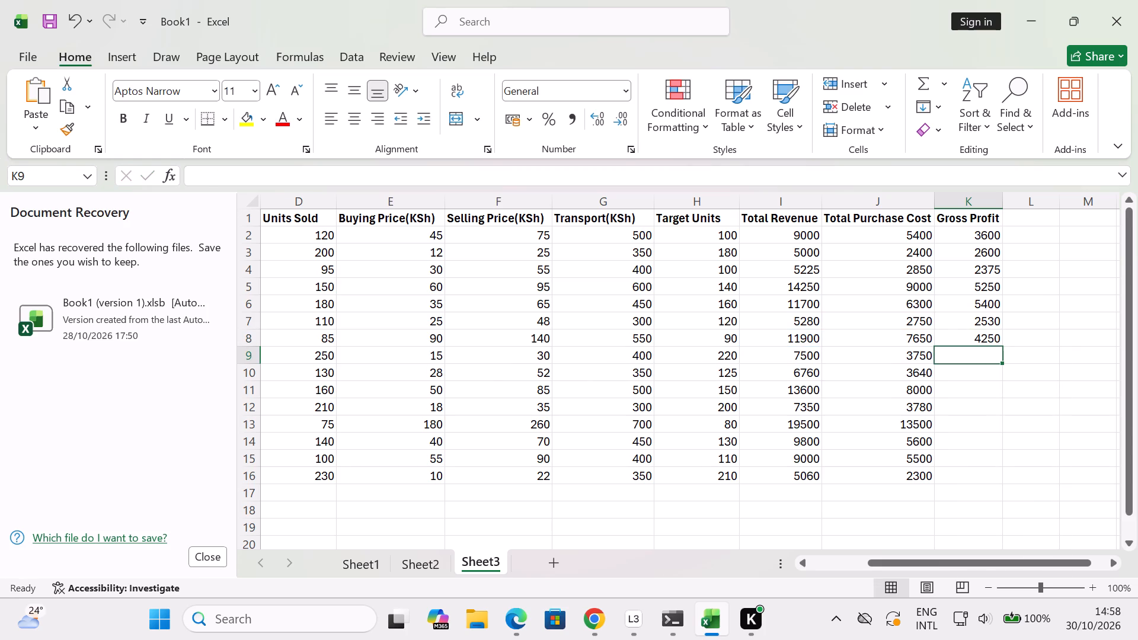
Calculate row 9's gross profit in K9 with the formula =i9-j9.
{"action": "key", "text": "equal"}
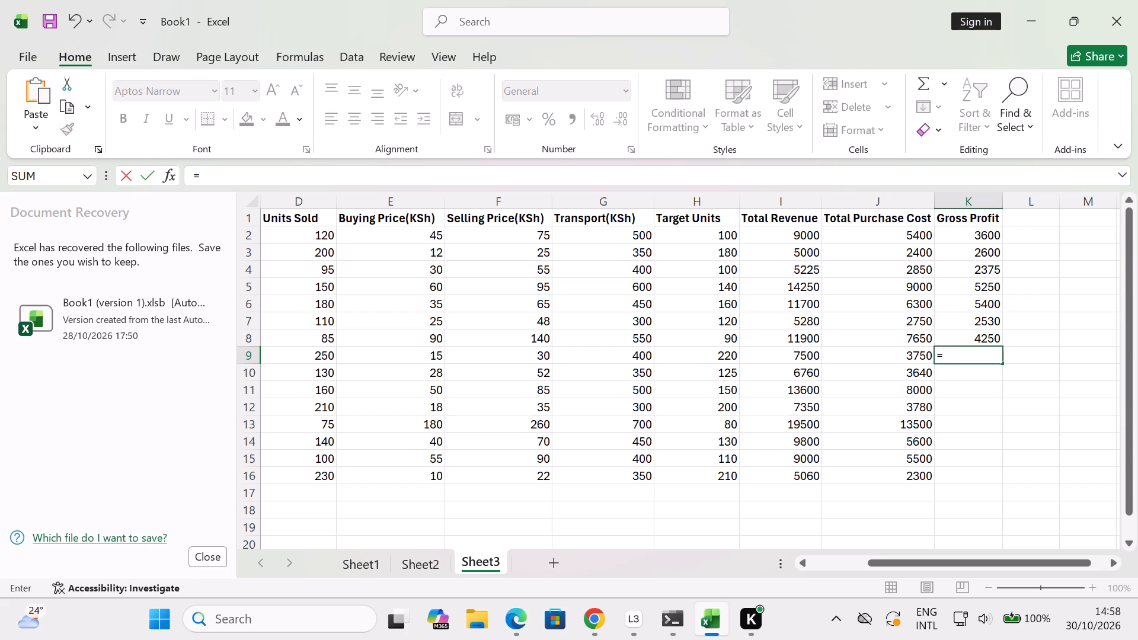
{"action": "type", "text": "i9-"}
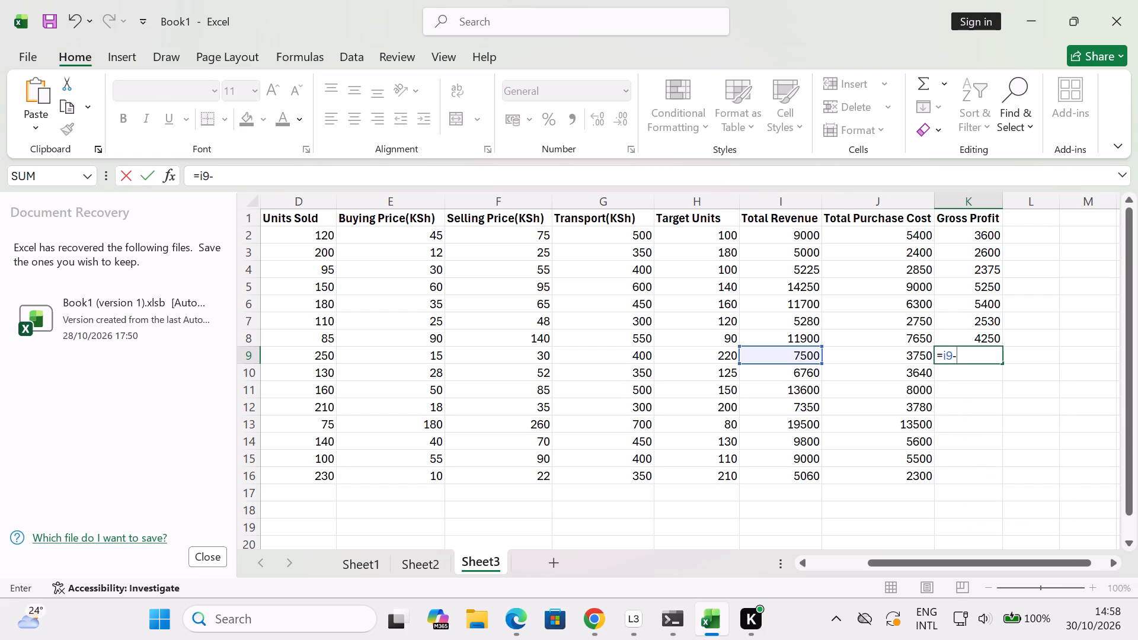
{"action": "type", "text": "j9"}
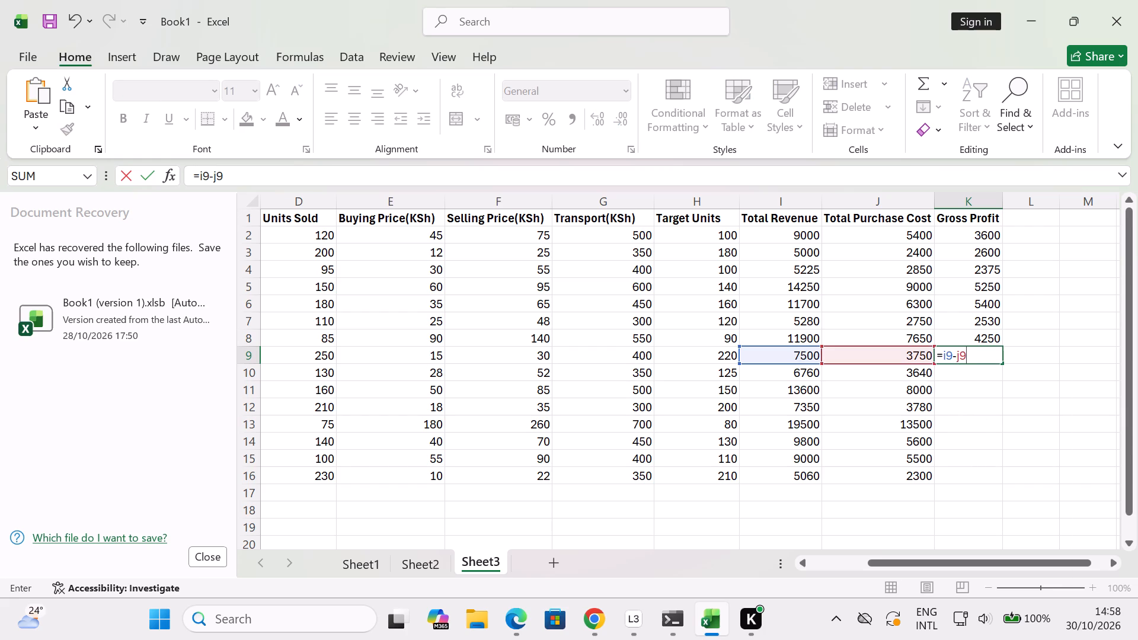
{"action": "key", "text": "Return"}
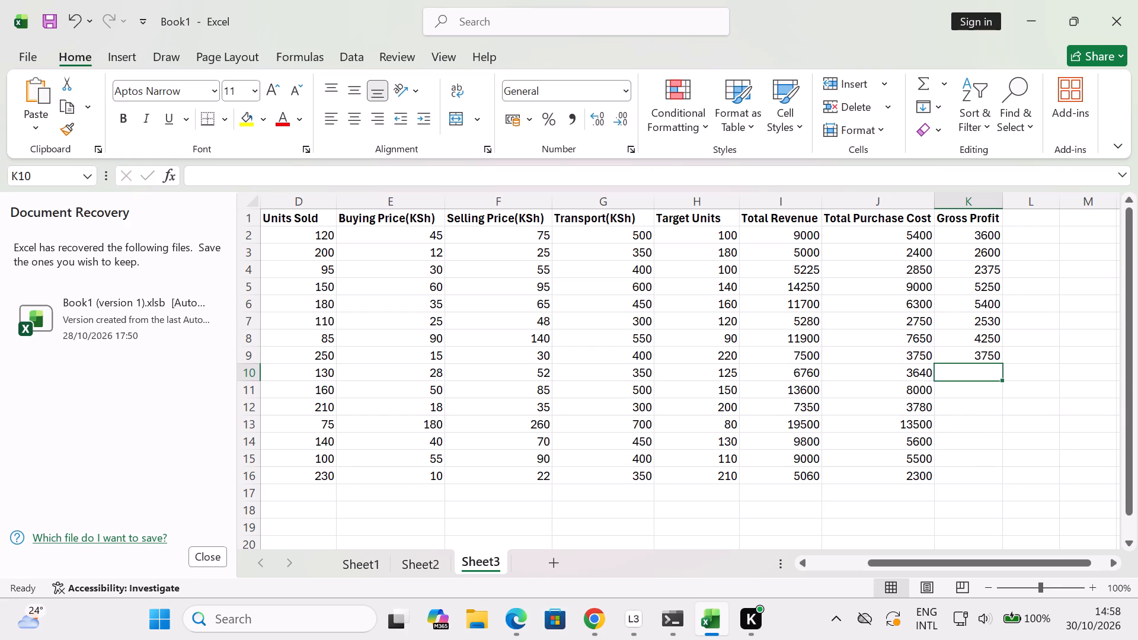
Calculate row 10's gross profit in K10 with the formula =i10-j10.
{"action": "key", "text": "equal"}
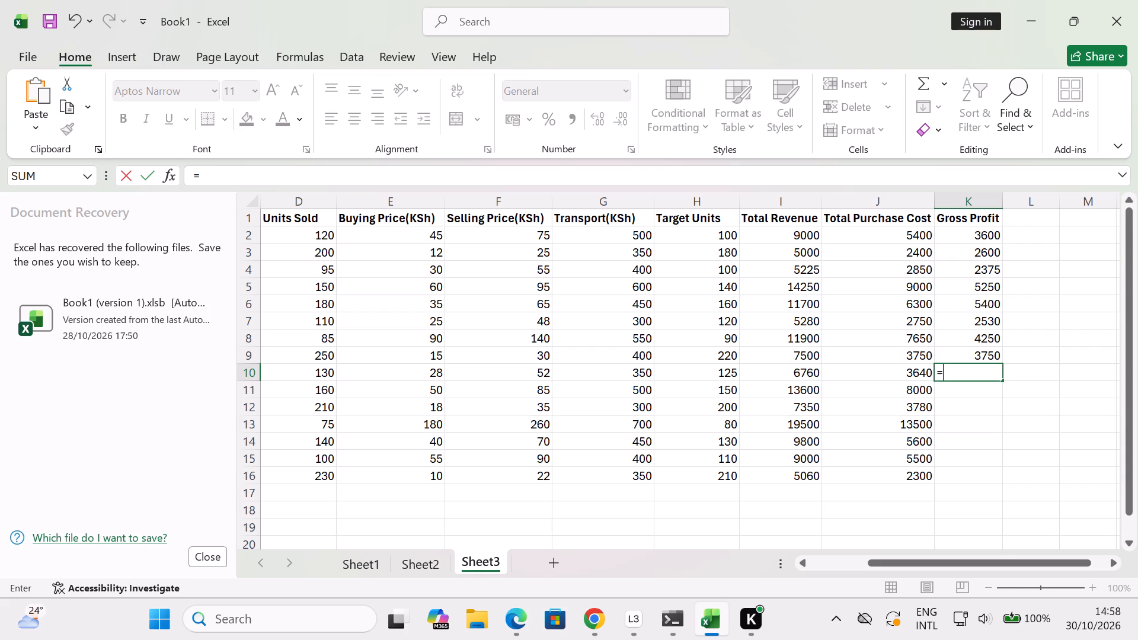
{"action": "key", "text": "i"}
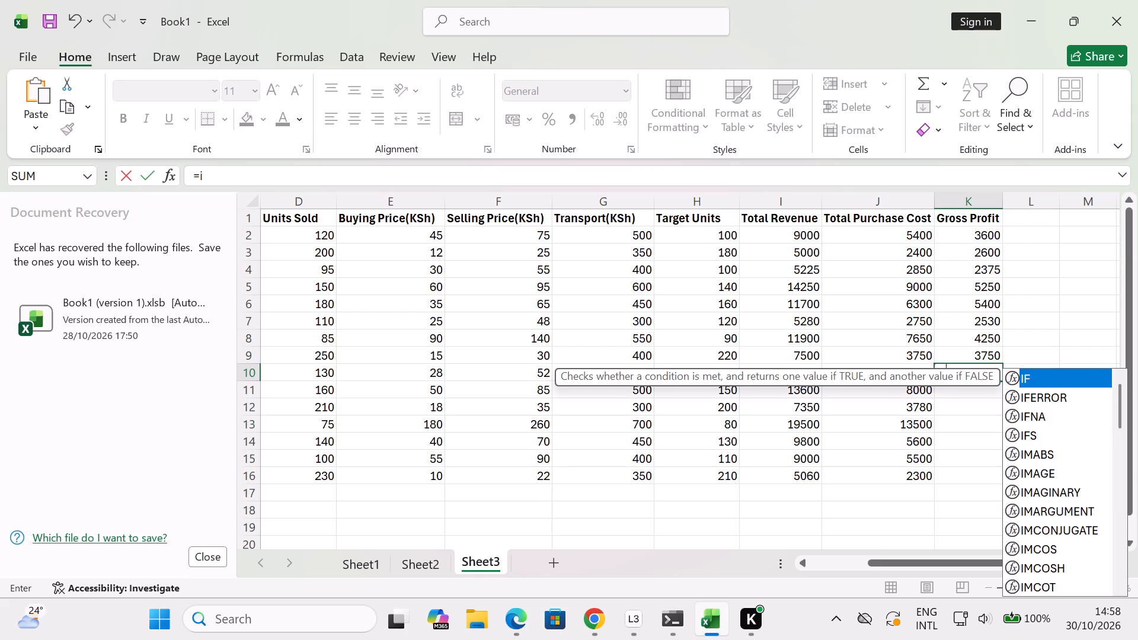
{"action": "key", "text": "1"}
{"action": "type", "text": "0-j1"}
{"action": "key", "text": "0"}
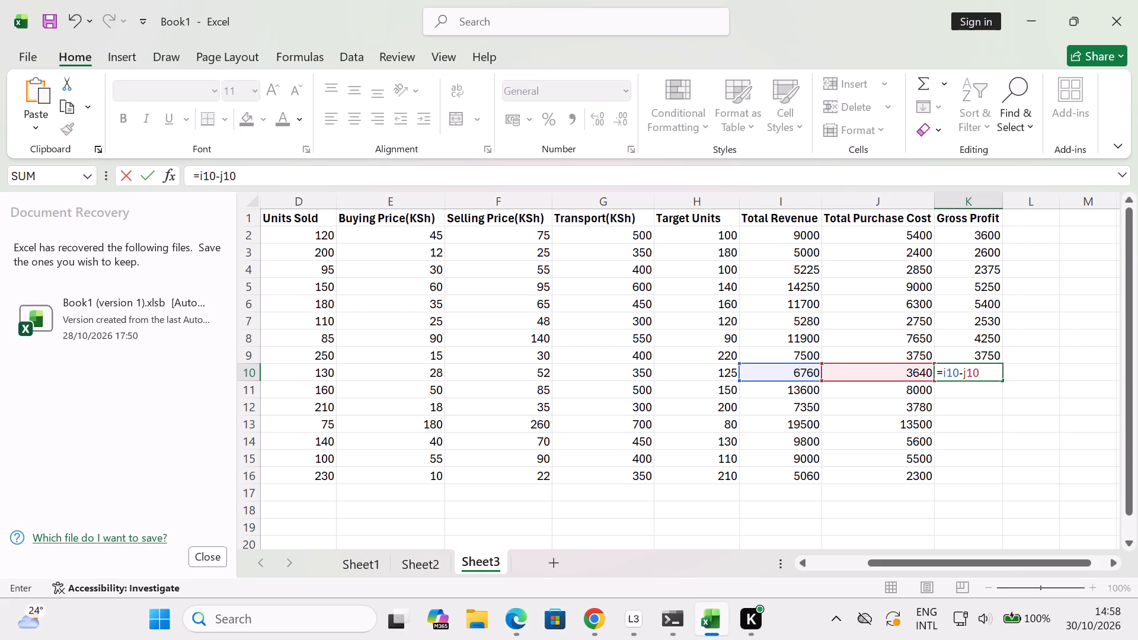
{"action": "key", "text": "Return"}
Calculate row 11's gross profit in K11 with the formula =i11-j11.
{"action": "key", "text": "equal"}
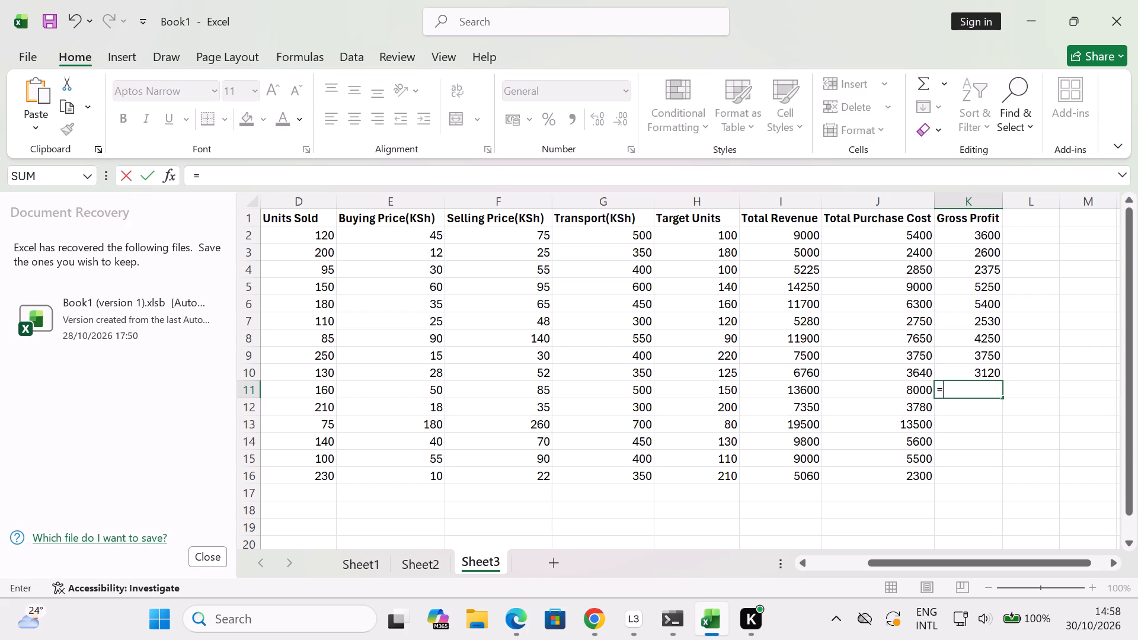
{"action": "type", "text": "i11-"}
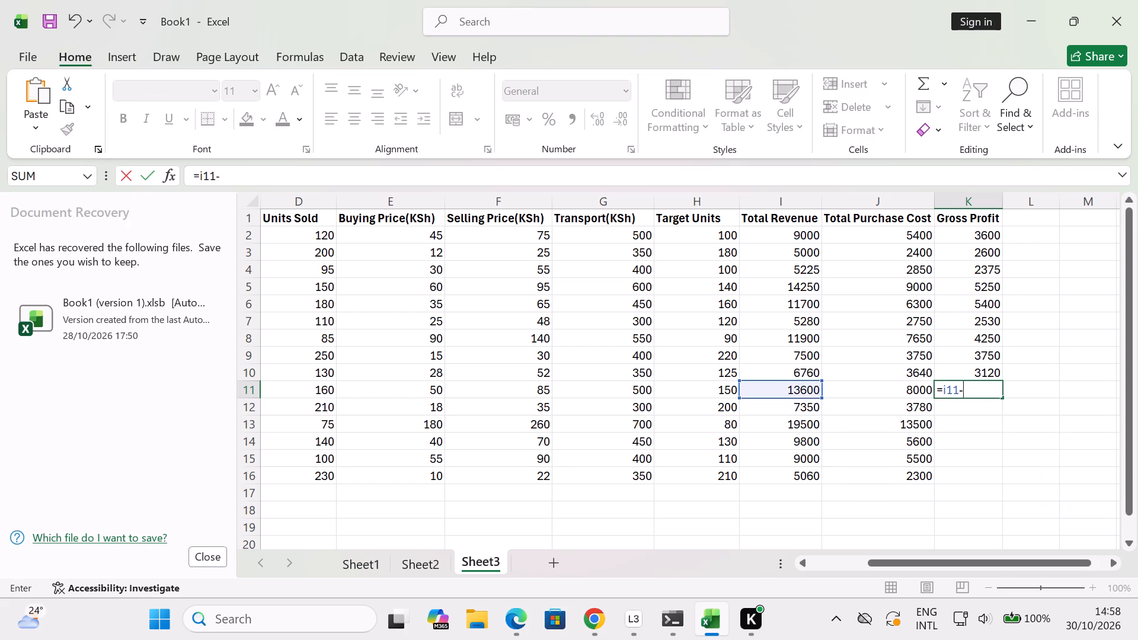
{"action": "type", "text": "j11"}
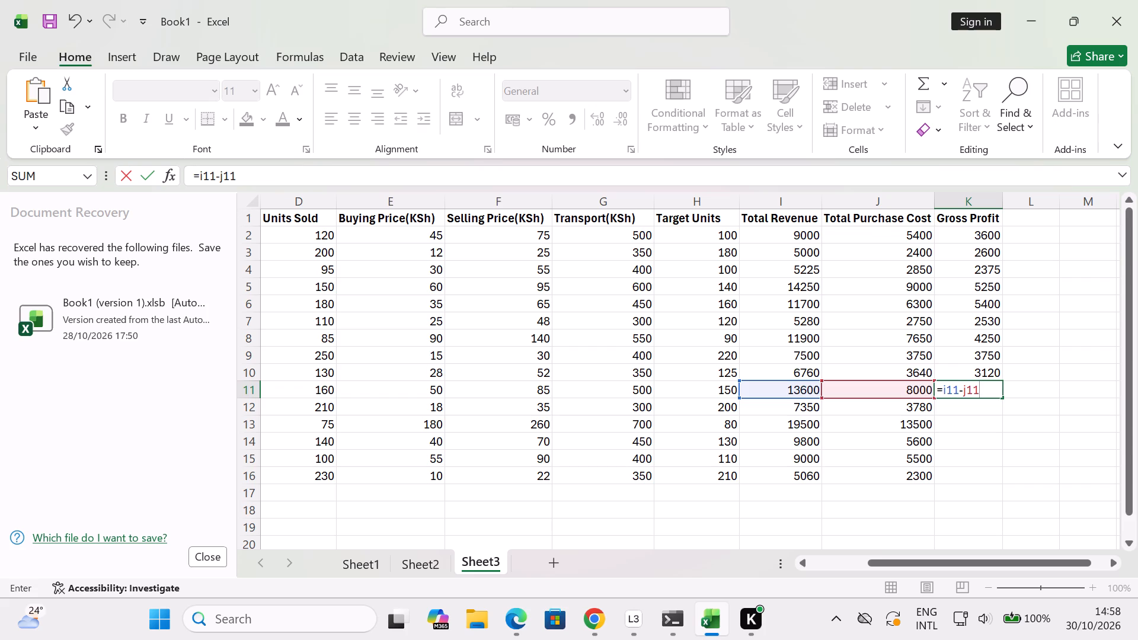
{"action": "key", "text": "Return"}
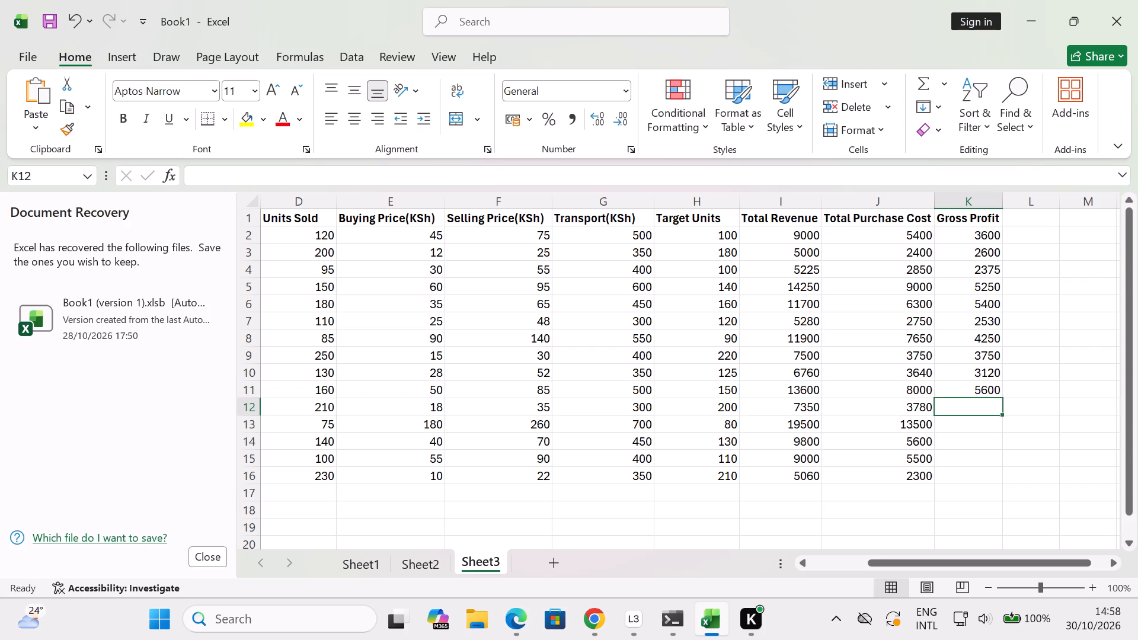
Calculate row 12's gross profit in K12 with the formula =i12-j12.
{"action": "key", "text": "equal"}
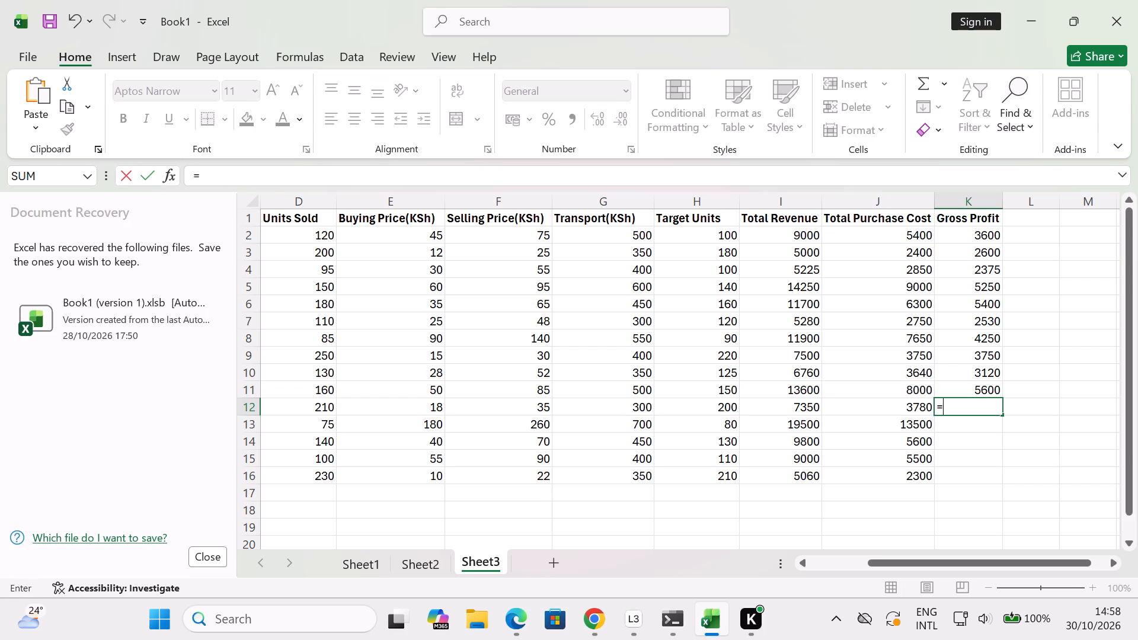
{"action": "type", "text": "i12-"}
{"action": "type", "text": "j12"}
{"action": "key", "text": "Return"}
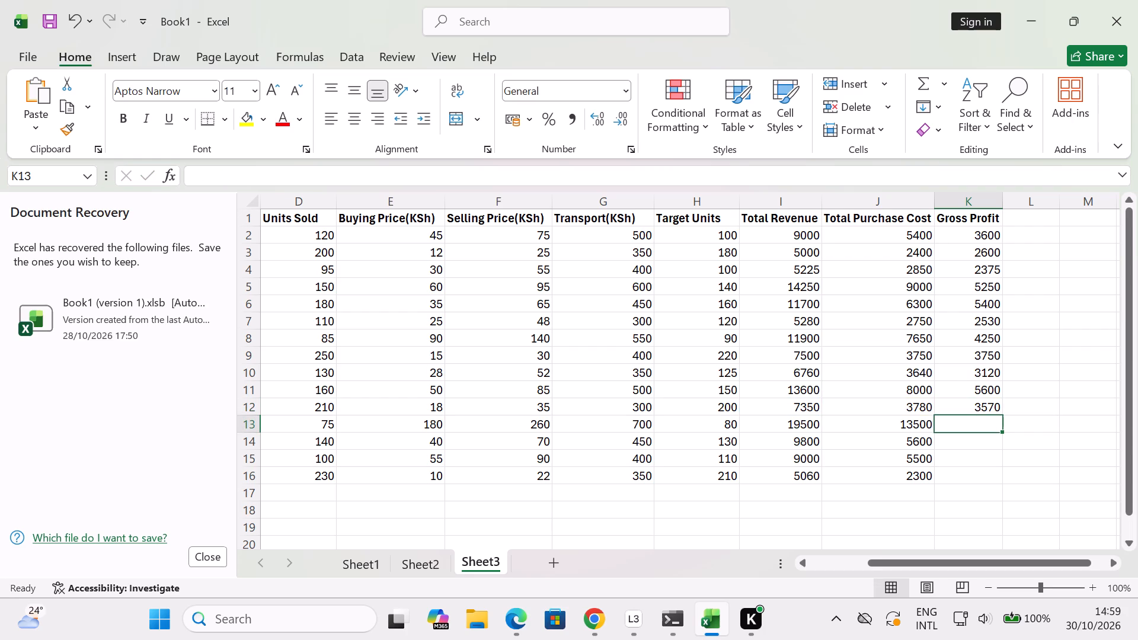
Calculate row 13's gross profit in K13 with the formula =i13-j13.
{"action": "key", "text": "equal"}
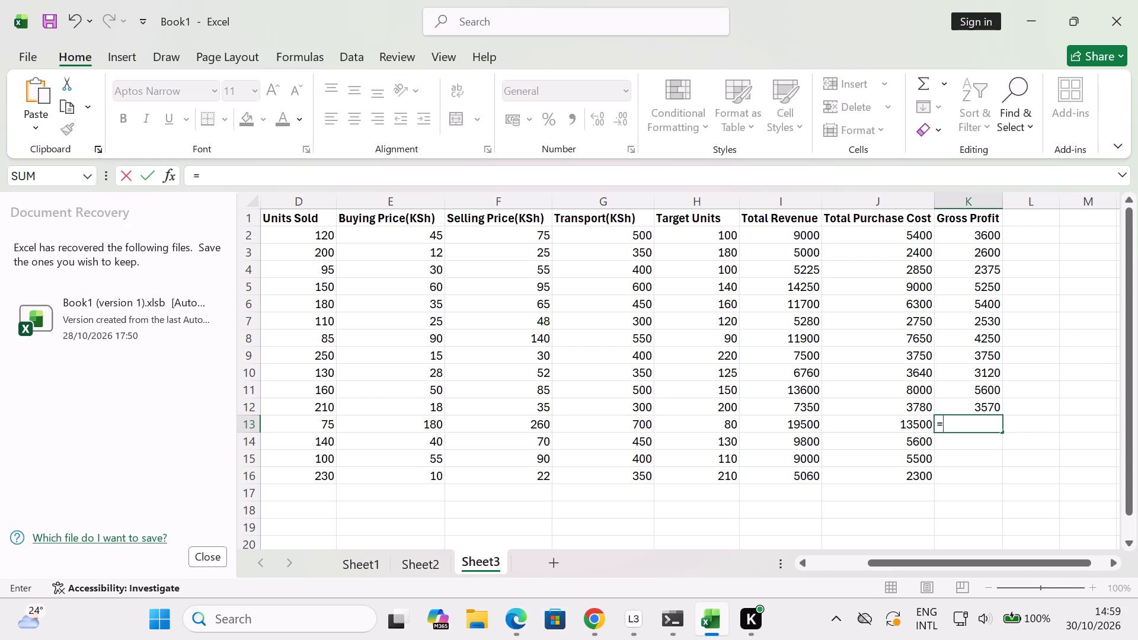
{"action": "key", "text": "i"}
{"action": "type", "text": "13"}
{"action": "key", "text": "minus"}
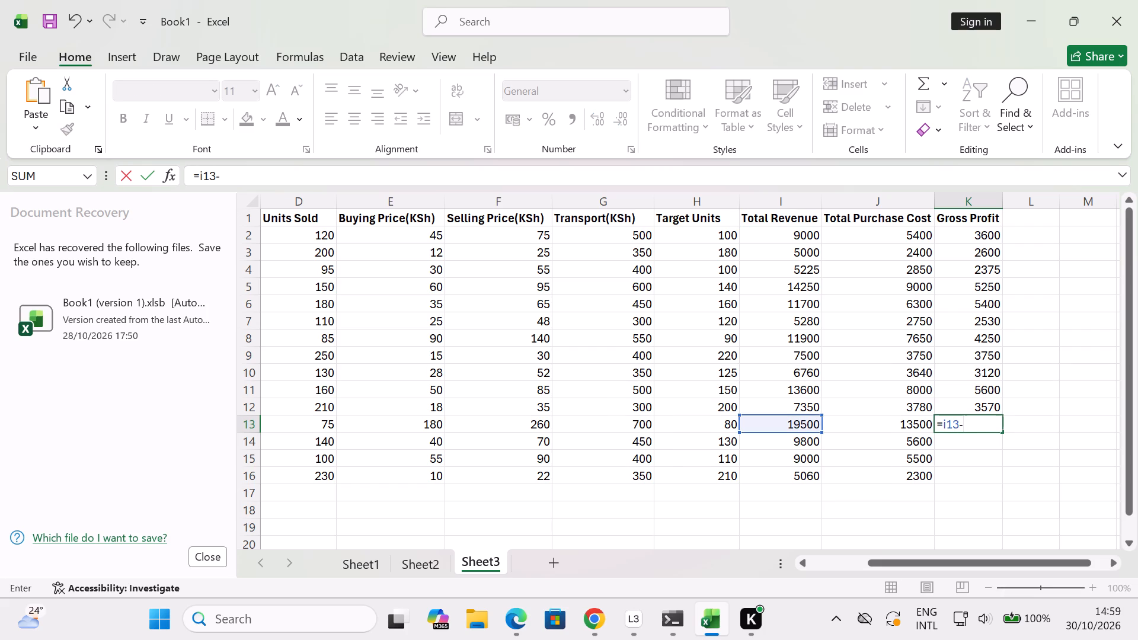
{"action": "key", "text": "j"}
{"action": "type", "text": "13"}
{"action": "key", "text": "Return"}
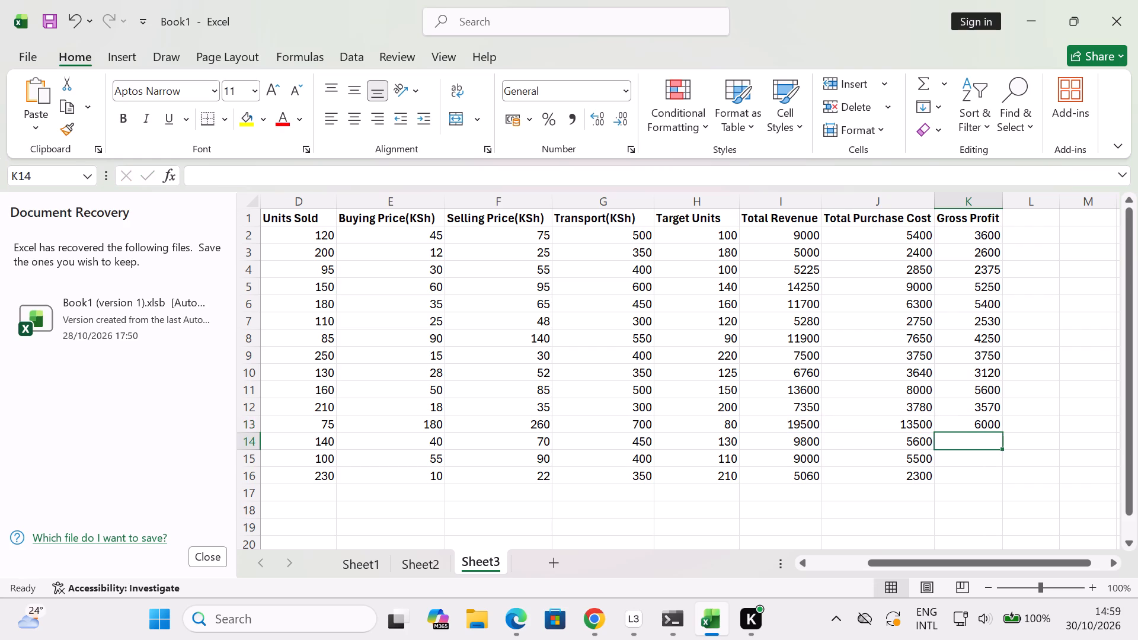
Calculate row 14's gross profit in K14 with the formula =i14-j14.
{"action": "key", "text": "equal"}
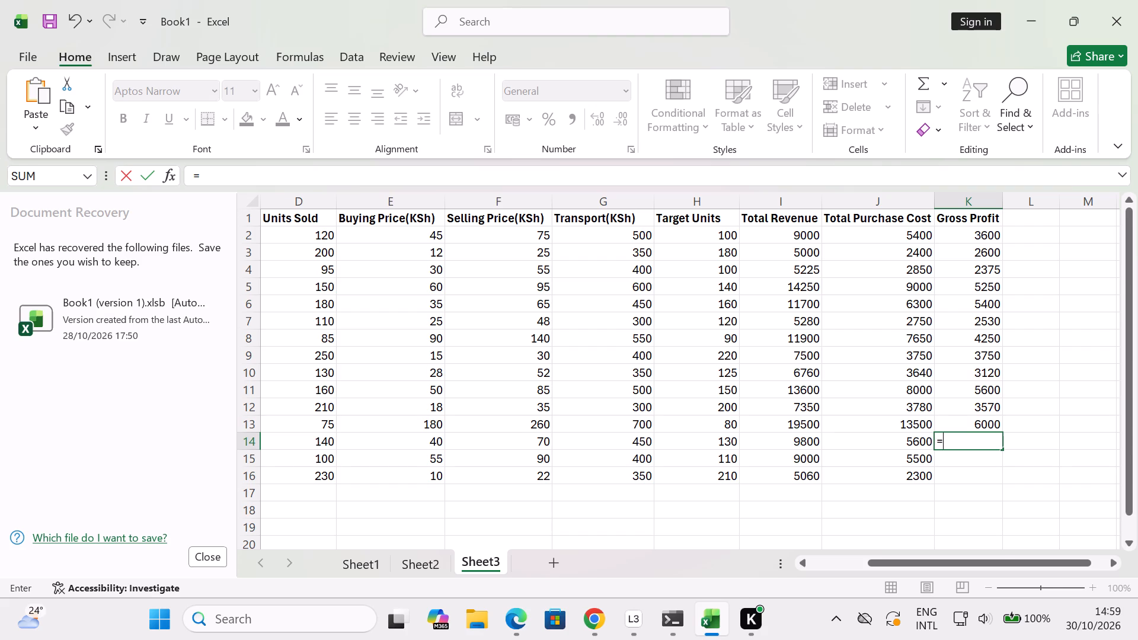
{"action": "key", "text": "i"}
{"action": "key", "text": "1"}
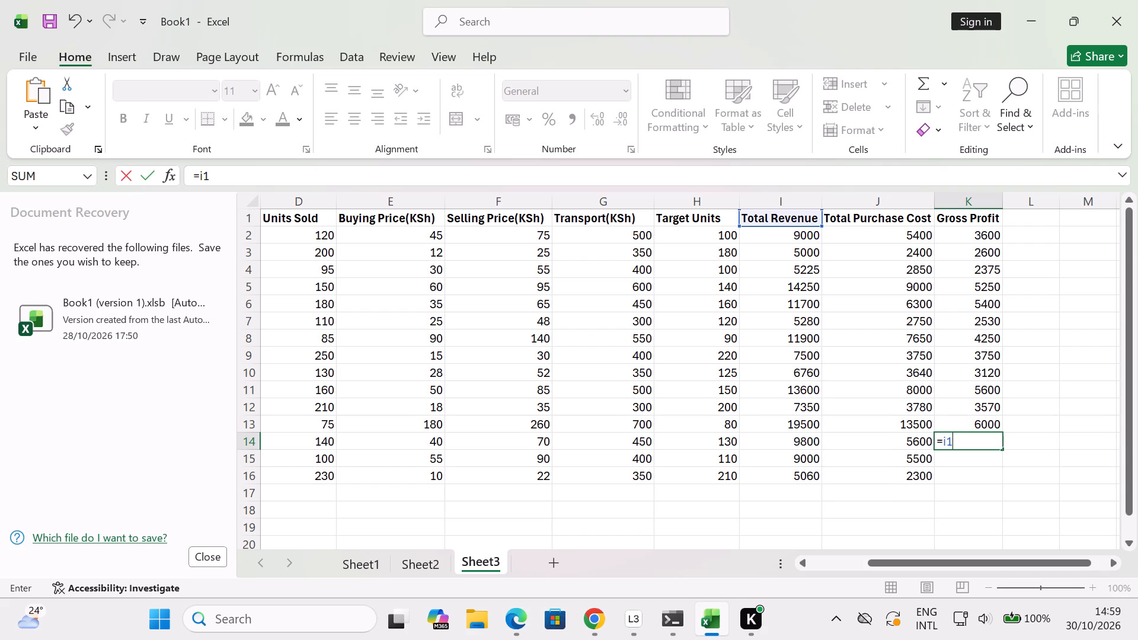
{"action": "key", "text": "4"}
{"action": "key", "text": "minus"}
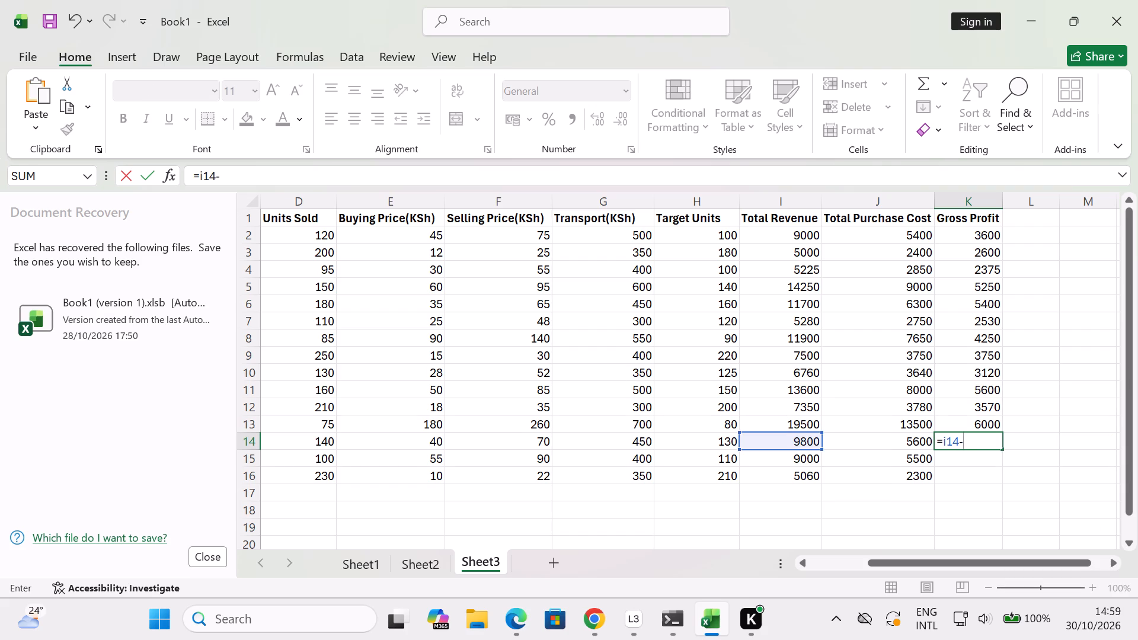
{"action": "type", "text": "j14"}
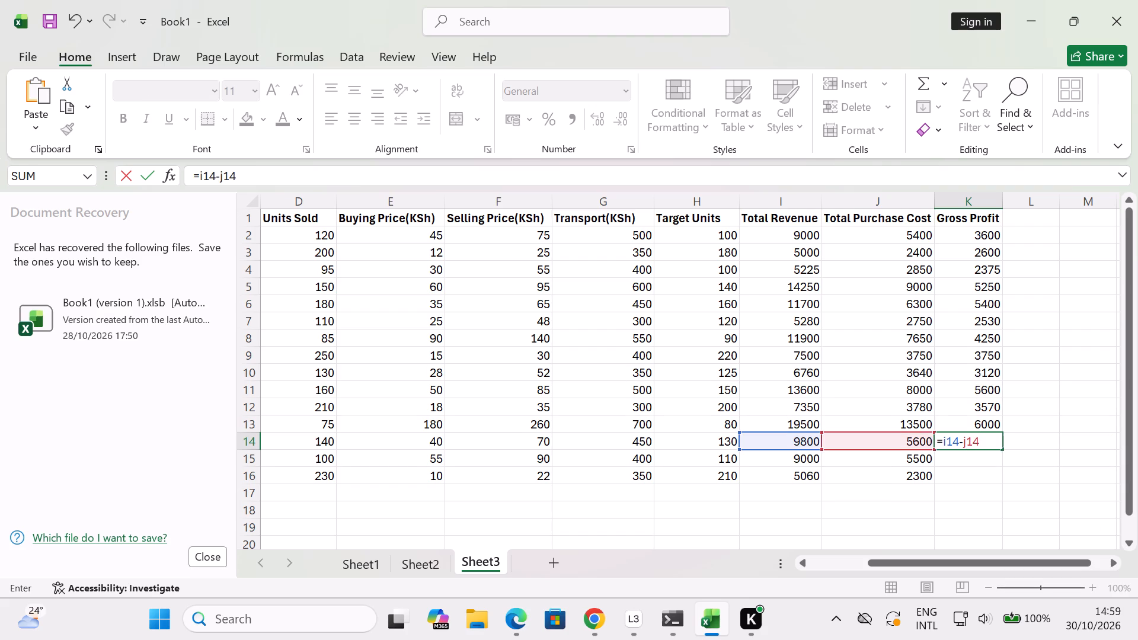
{"action": "key", "text": "Return"}
Calculate row 15's gross profit in K15 with the formula =i15-j15.
{"action": "key", "text": "equal"}
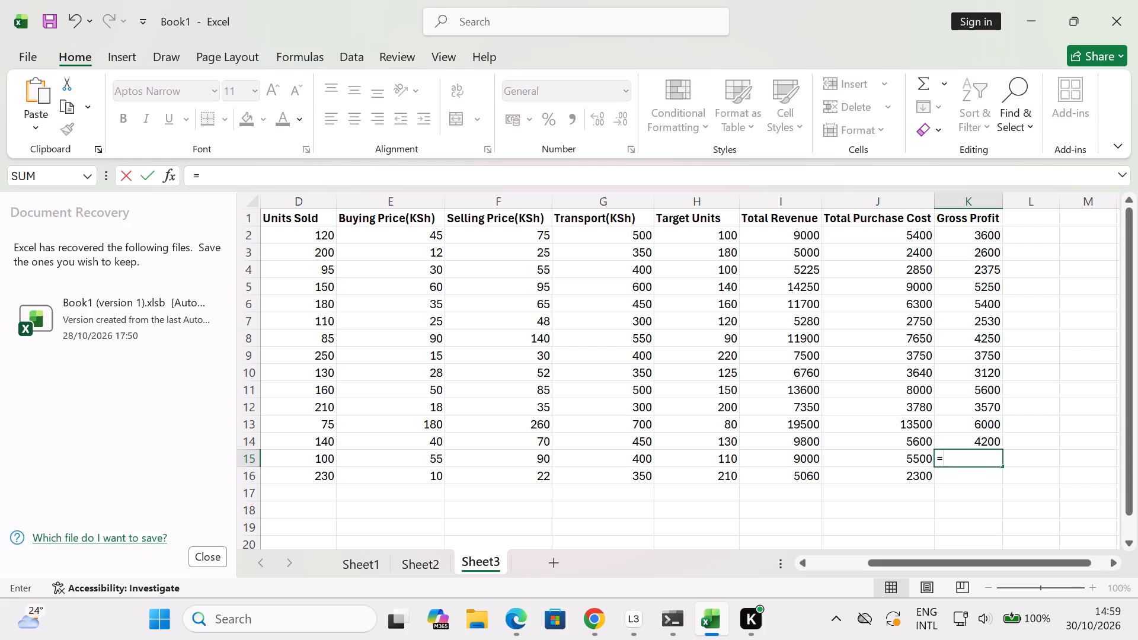
{"action": "type", "text": "i15"}
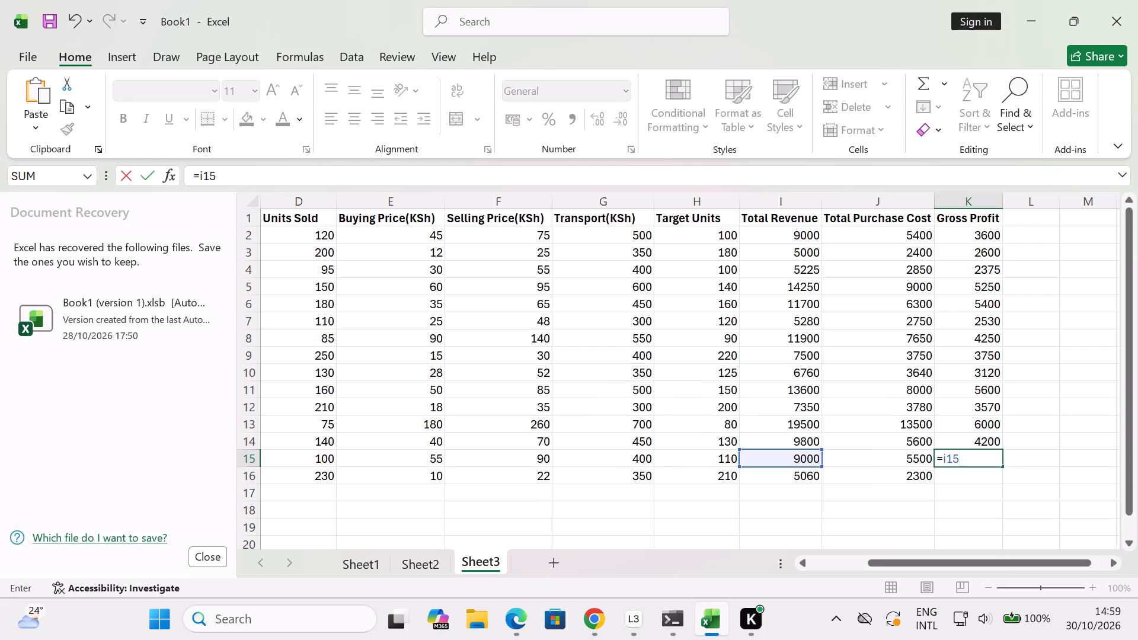
{"action": "key", "text": "minus"}
{"action": "key", "text": "j"}
{"action": "type", "text": "15"}
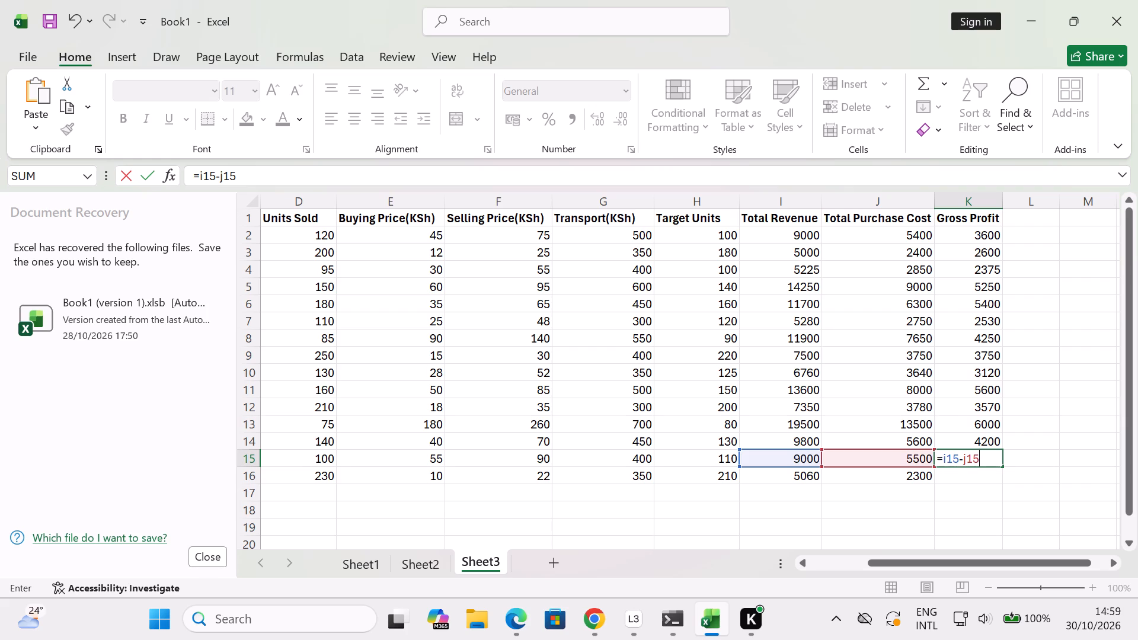
{"action": "key", "text": "Return"}
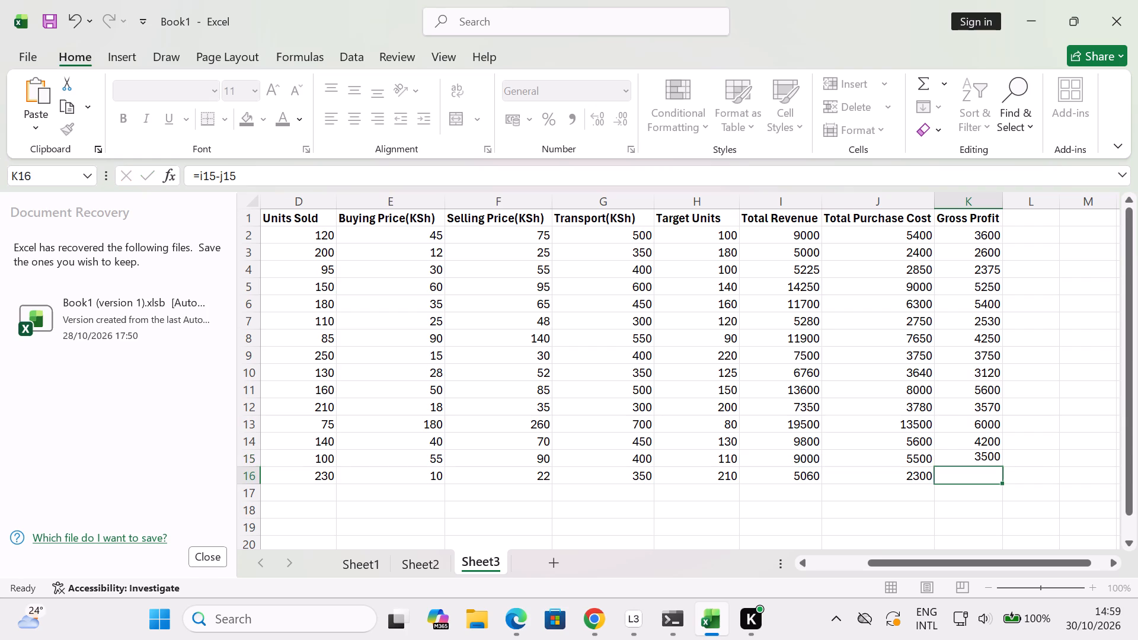
Calculate row 16's gross profit in K16 with the formula =i16-j16.
{"action": "key", "text": "equal"}
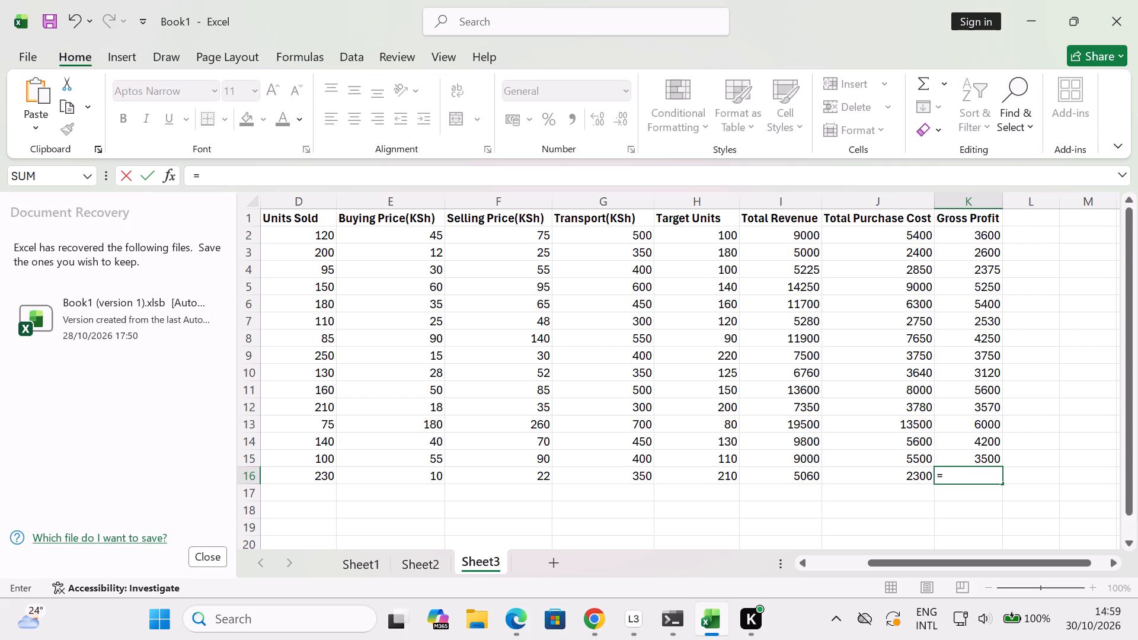
{"action": "type", "text": "i1"}
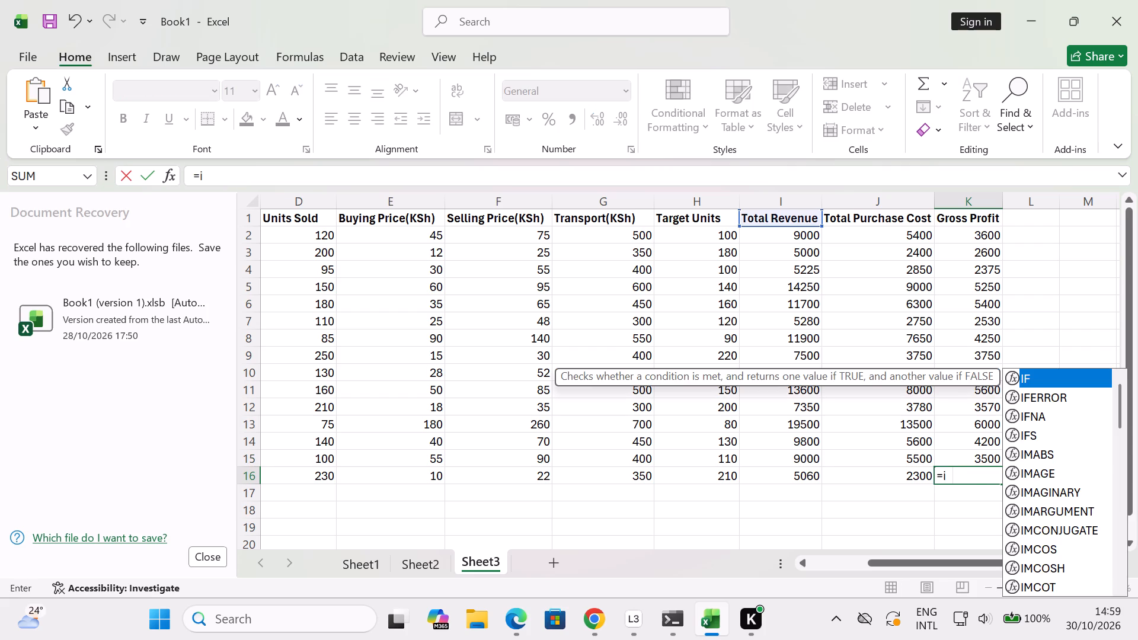
{"action": "key", "text": "6"}
{"action": "key", "text": "minus"}
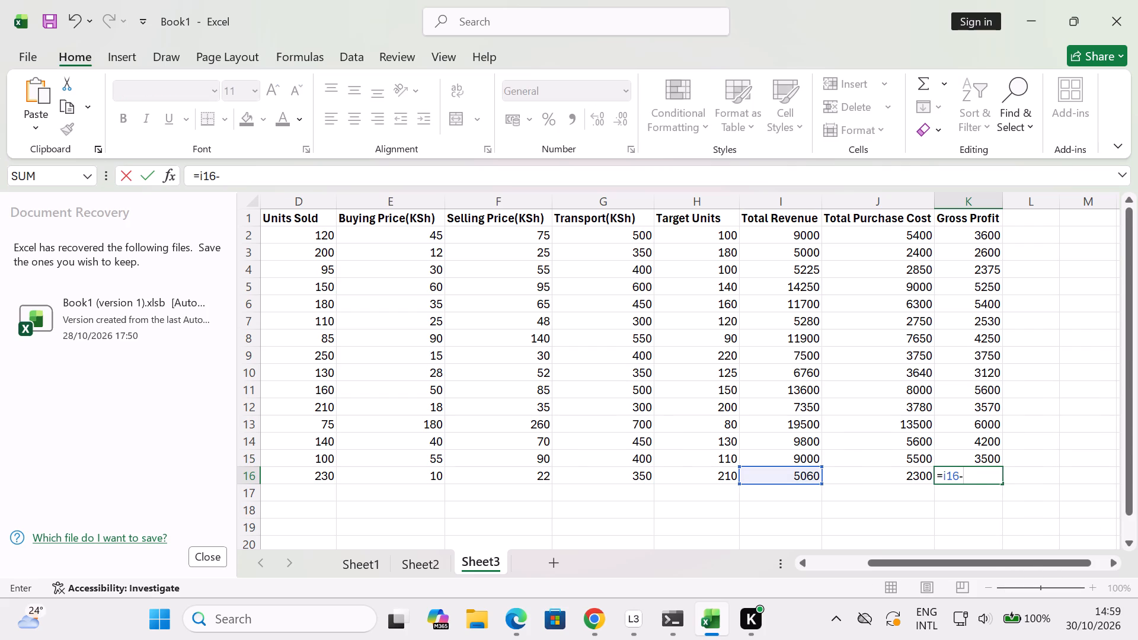
{"action": "key", "text": "j"}
{"action": "key", "text": "1"}
{"action": "key", "text": "6"}
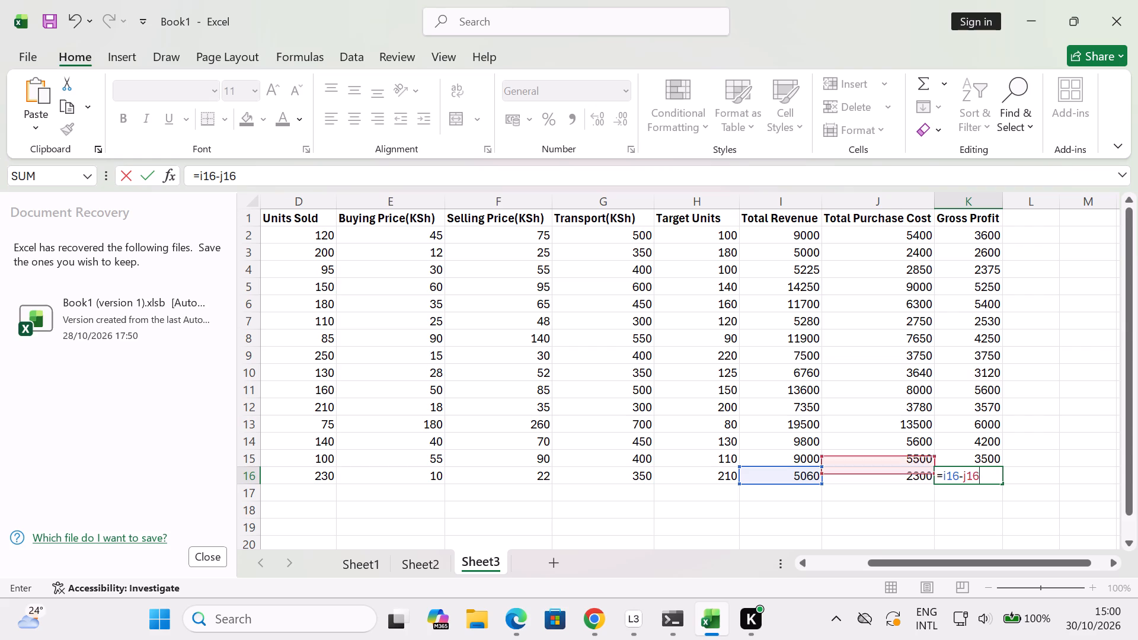
{"action": "key", "text": "Return"}
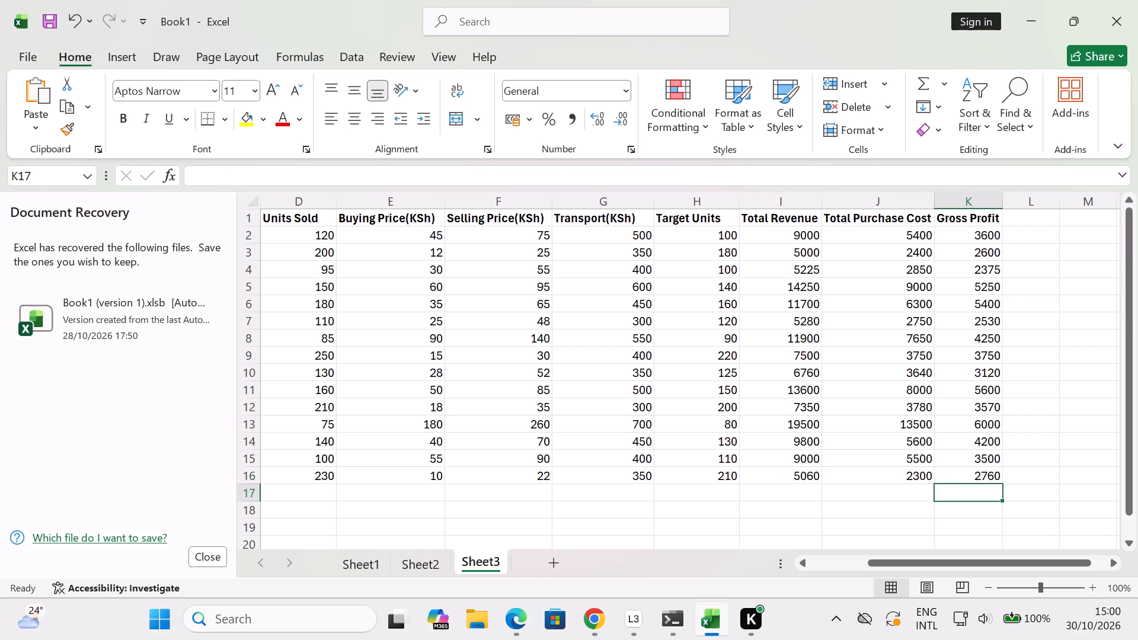
Add the column header Net Profit in L1 and widen column L slightly to give it room.
{"action": "left_click_drag", "start_coordinate": [1055, 200], "coordinate": [1066, 201]}
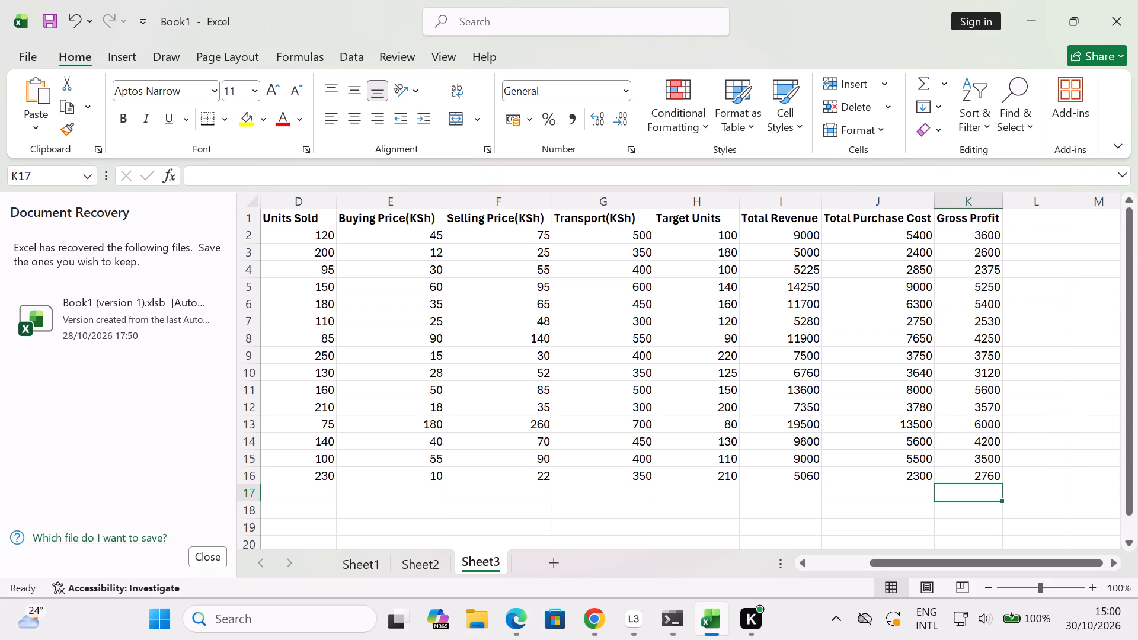
{"action": "left_click", "coordinate": [1043, 221]}
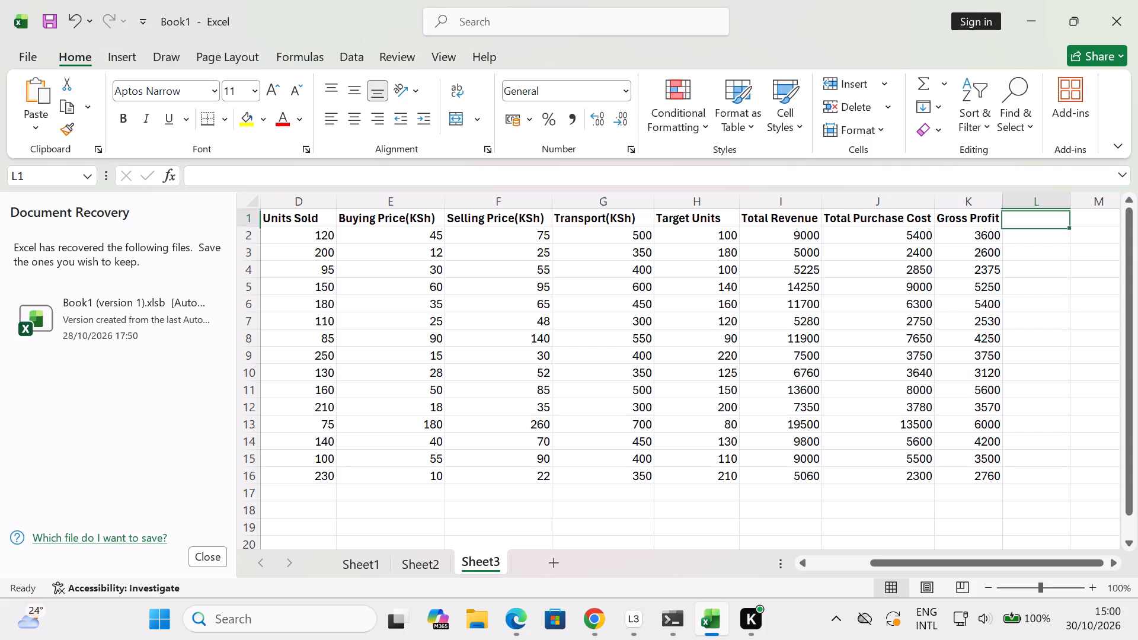
{"action": "type", "text": "Net"}
{"action": "key", "text": "space"}
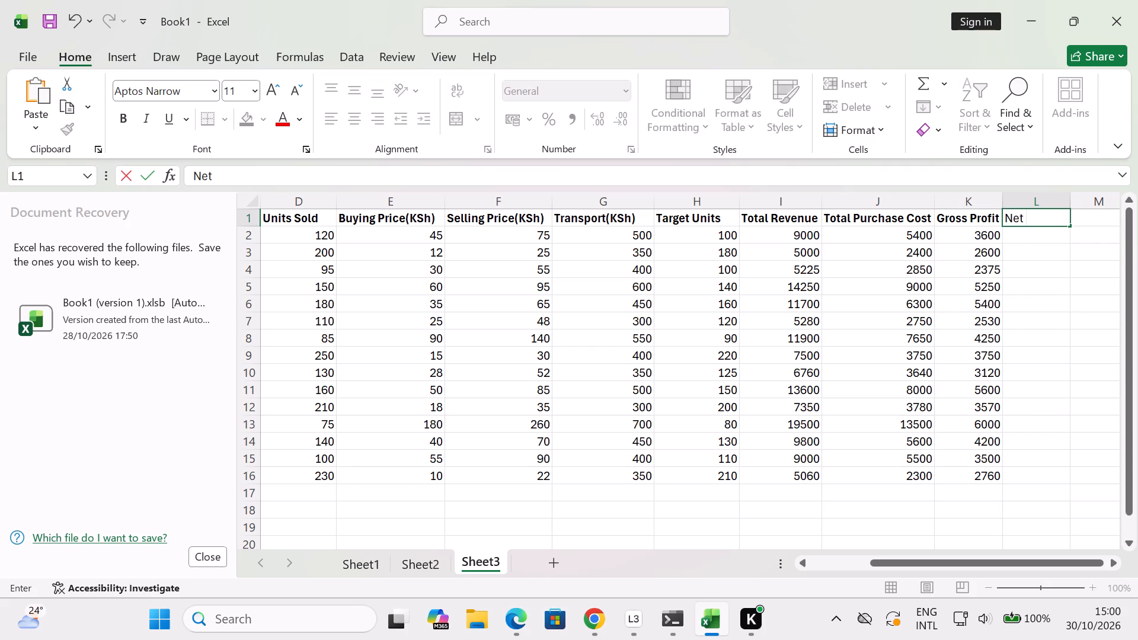
{"action": "type", "text": "Pro"}
{"action": "type", "text": "fit"}
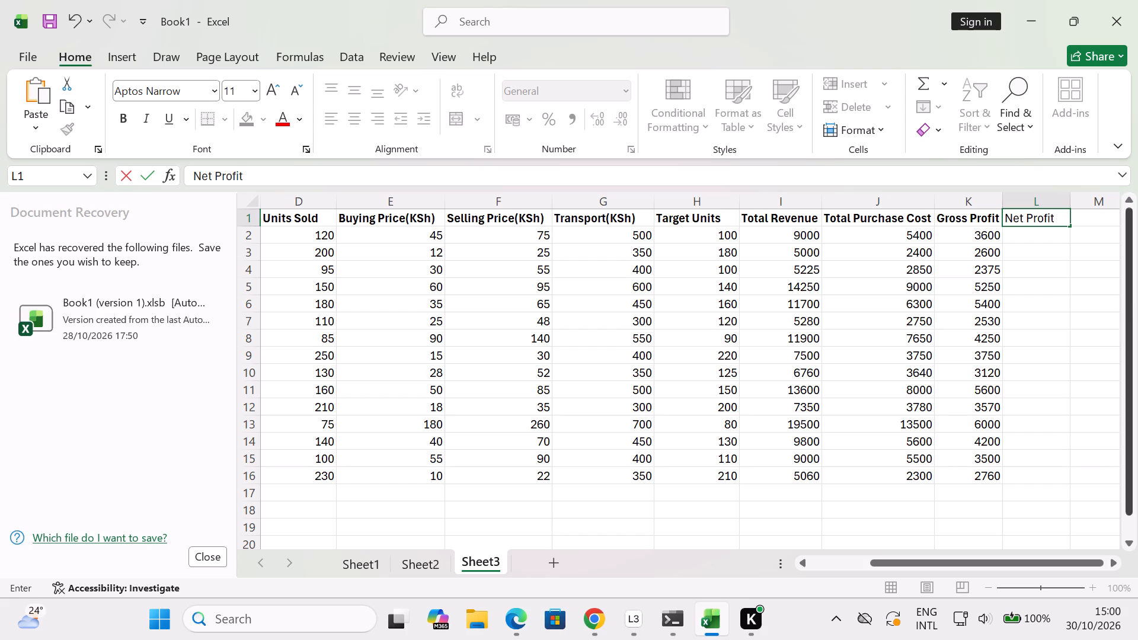
{"action": "left_click", "coordinate": [1048, 234]}
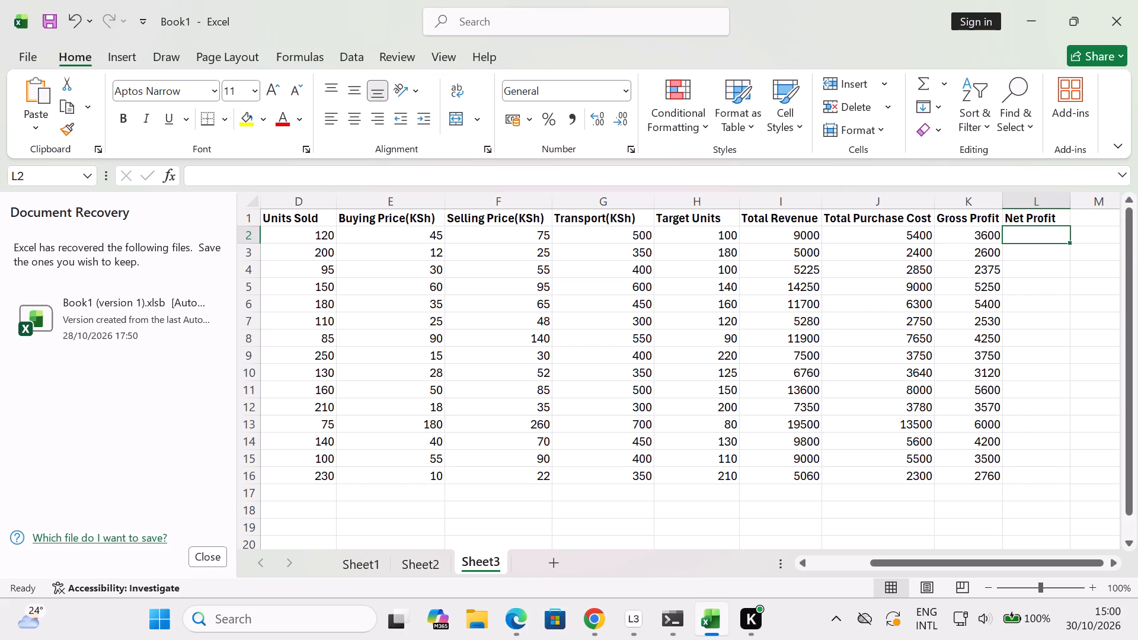
{"action": "left_click_drag", "start_coordinate": [1071, 204], "coordinate": [1077, 205]}
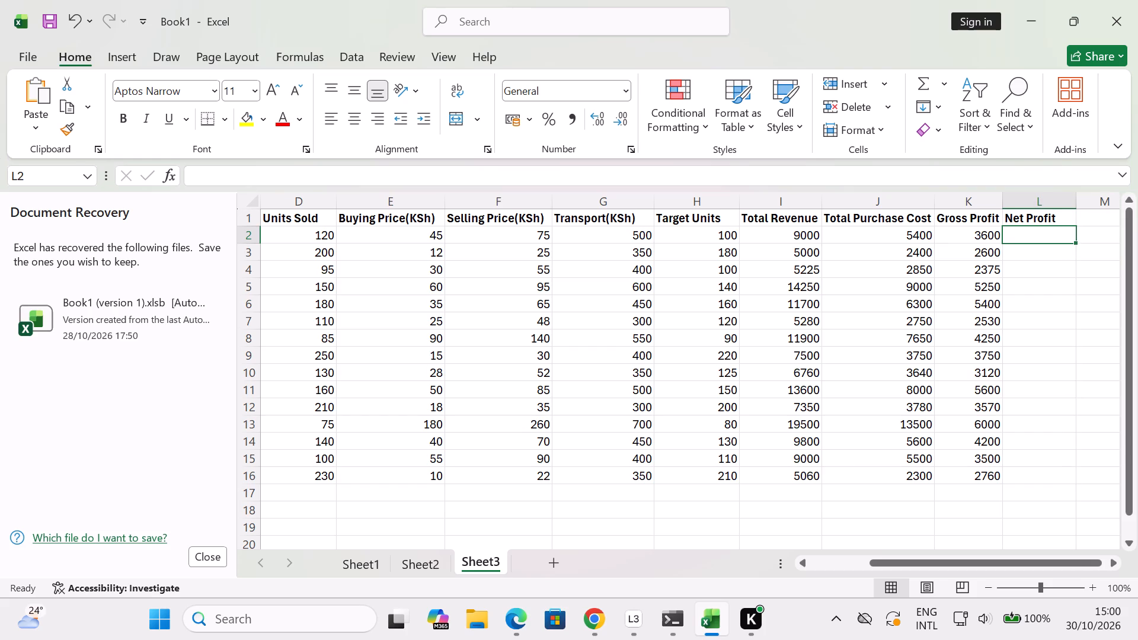
Calculate row 2's net profit in L2 with the formula =k2-g2.
{"action": "type", "text": "=k2"}
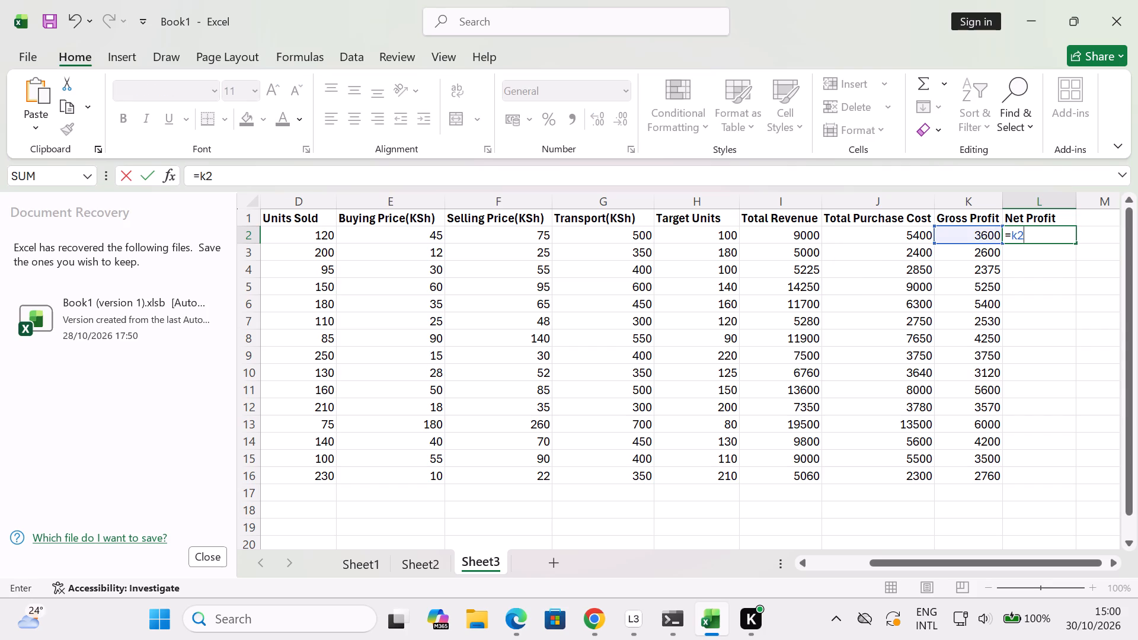
{"action": "key", "text": "minus"}
{"action": "type", "text": "g2"}
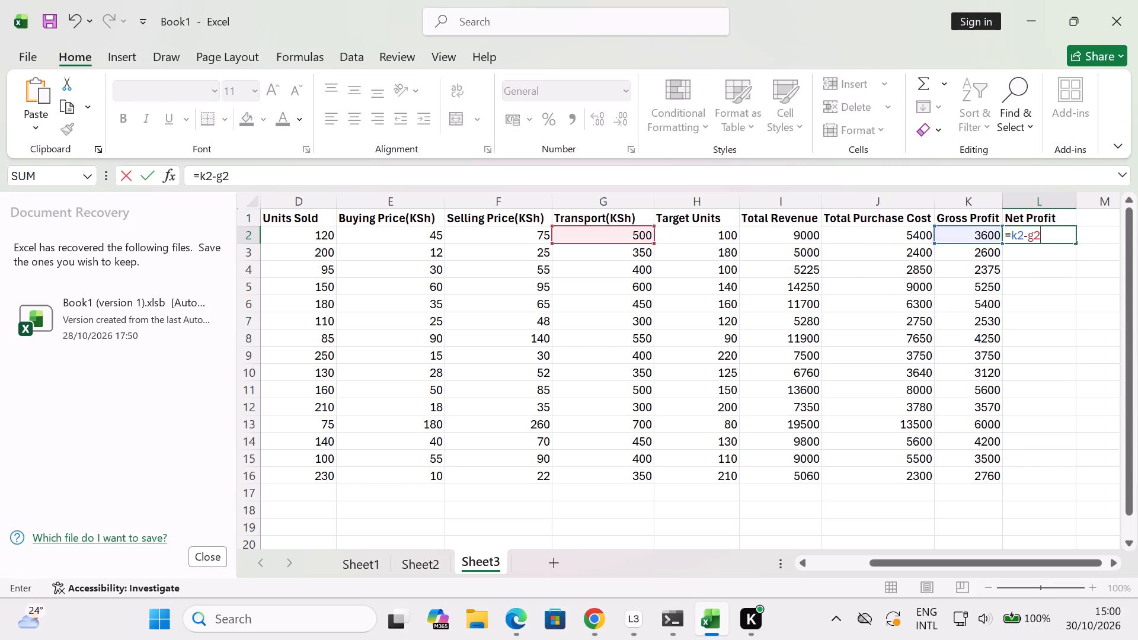
{"action": "key", "text": "Return"}
Calculate row 3's net profit in L3 with the formula =k3-g3.
{"action": "key", "text": "equal"}
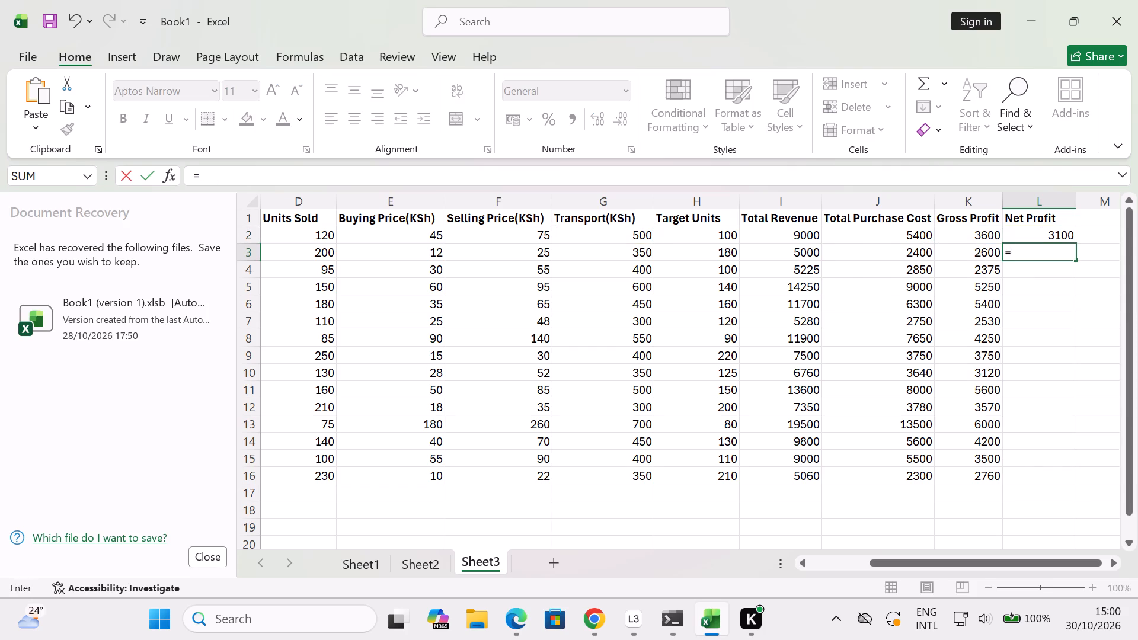
{"action": "type", "text": "k3-g3"}
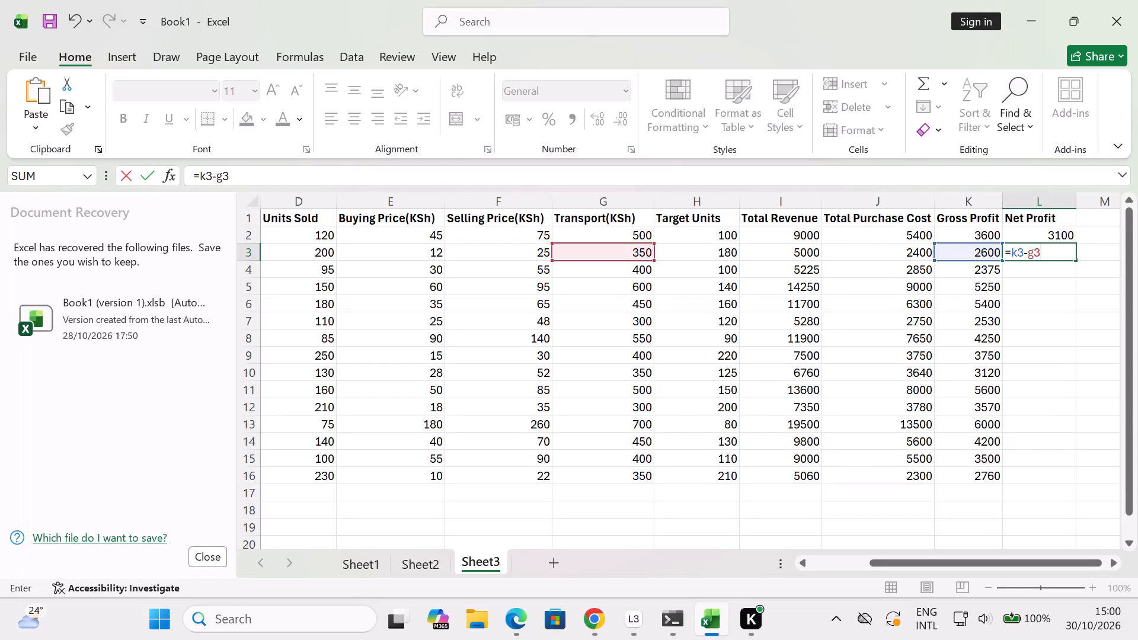
{"action": "key", "text": "Return"}
Calculate row 4's net profit in L4 with the formula =k4-g4.
{"action": "key", "text": "equal"}
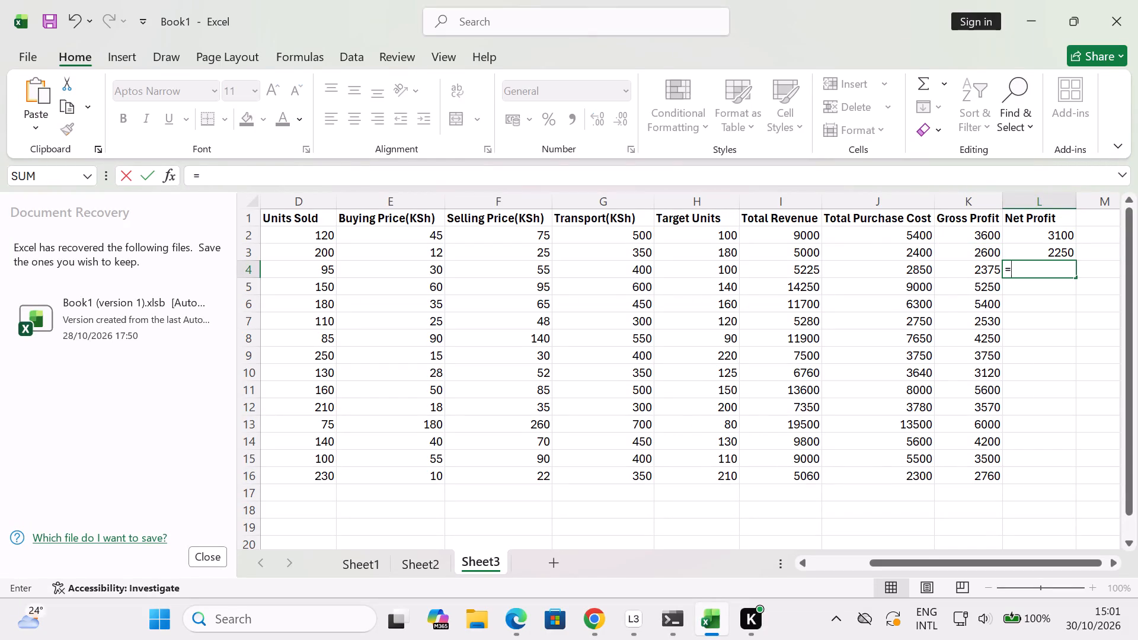
{"action": "type", "text": "k4"}
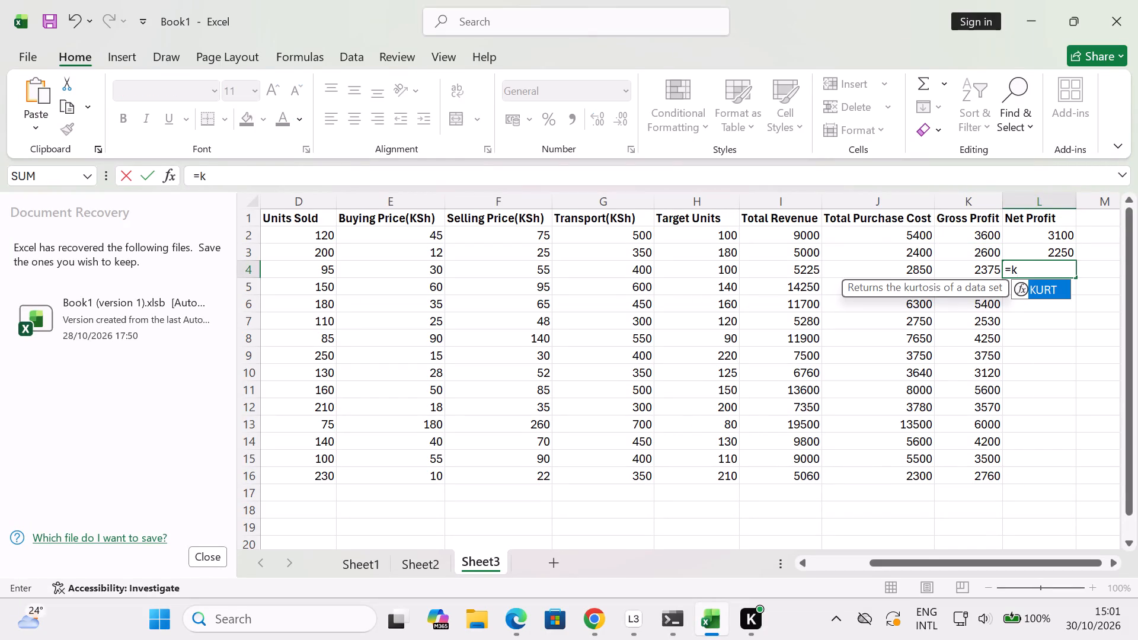
{"action": "type", "text": "-g4"}
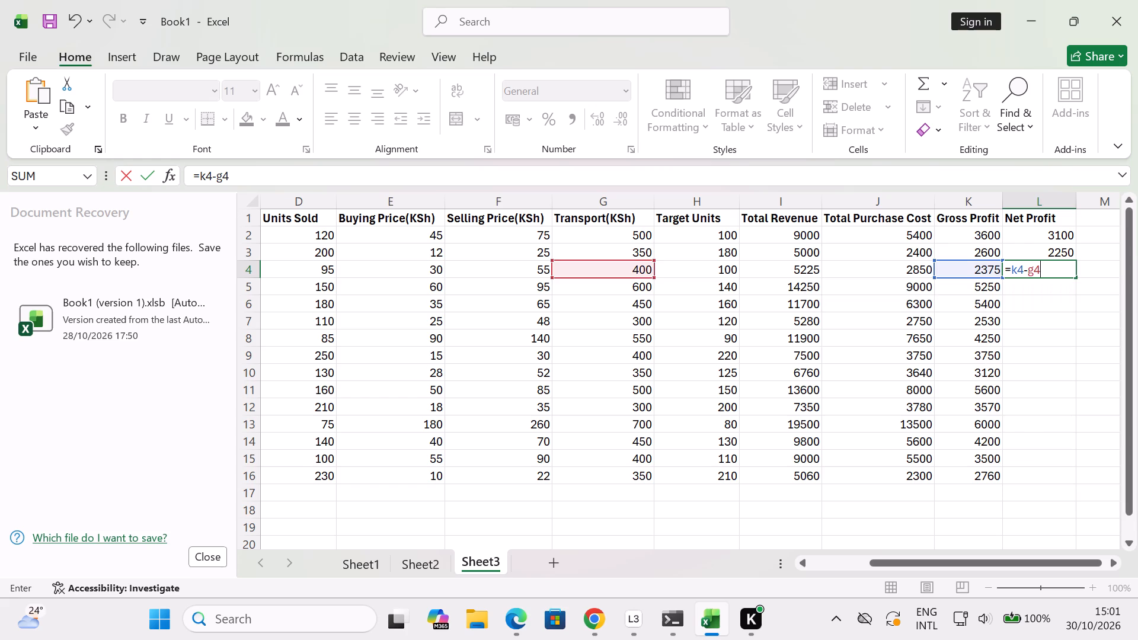
{"action": "key", "text": "Return"}
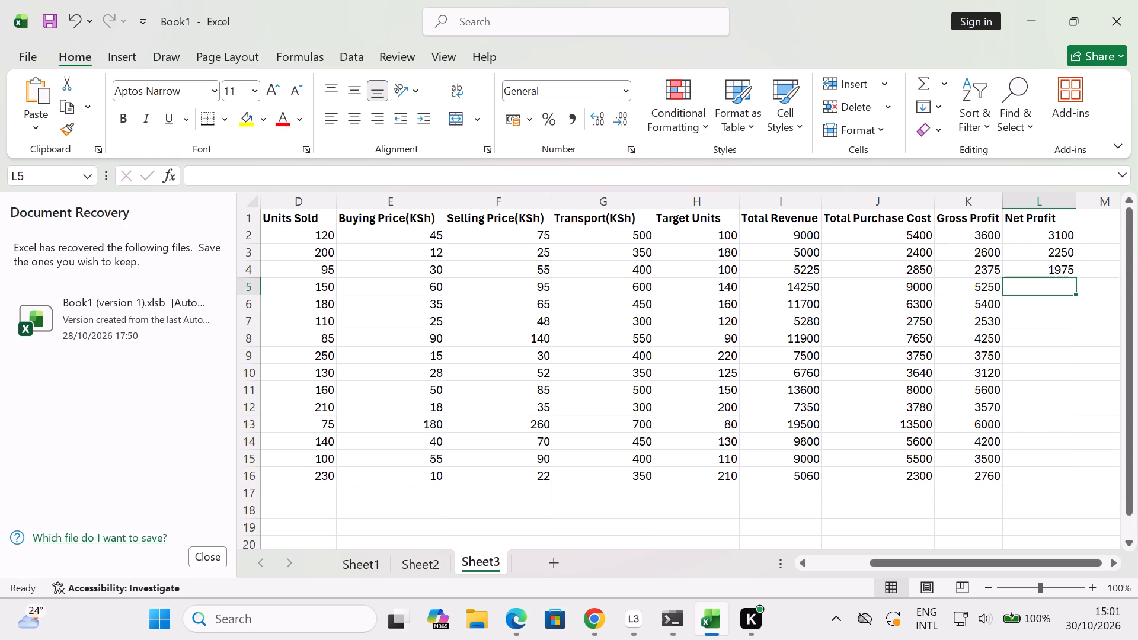
Calculate row 5's net profit in L5 with the formula =k5-g5.
{"action": "key", "text": "equal"}
{"action": "type", "text": "k5"}
{"action": "key", "text": "minus"}
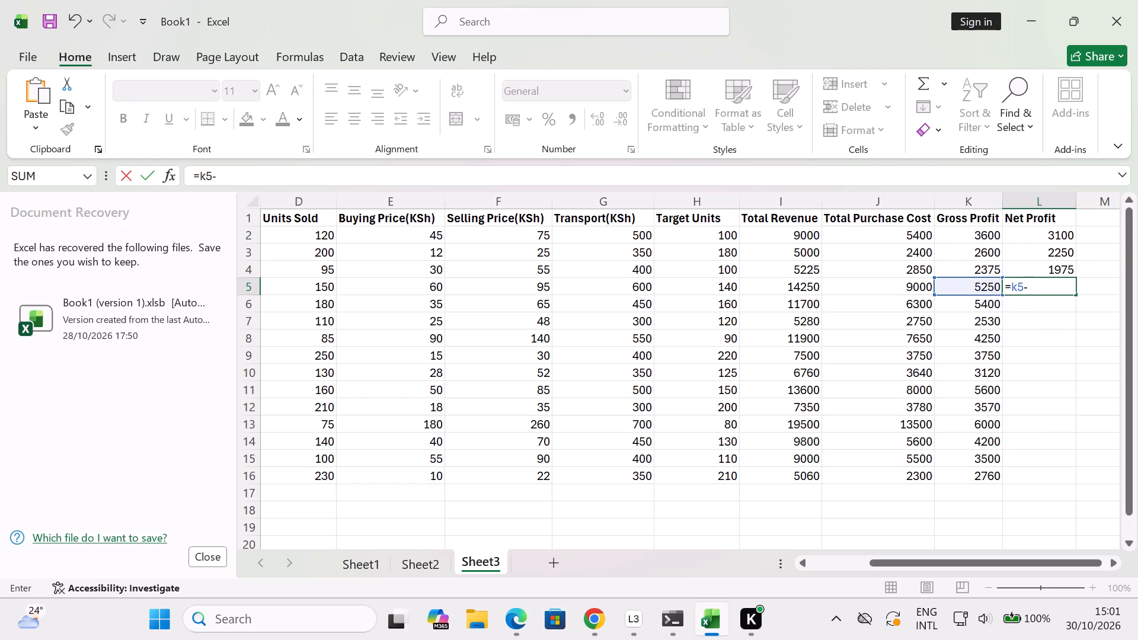
{"action": "type", "text": "g5"}
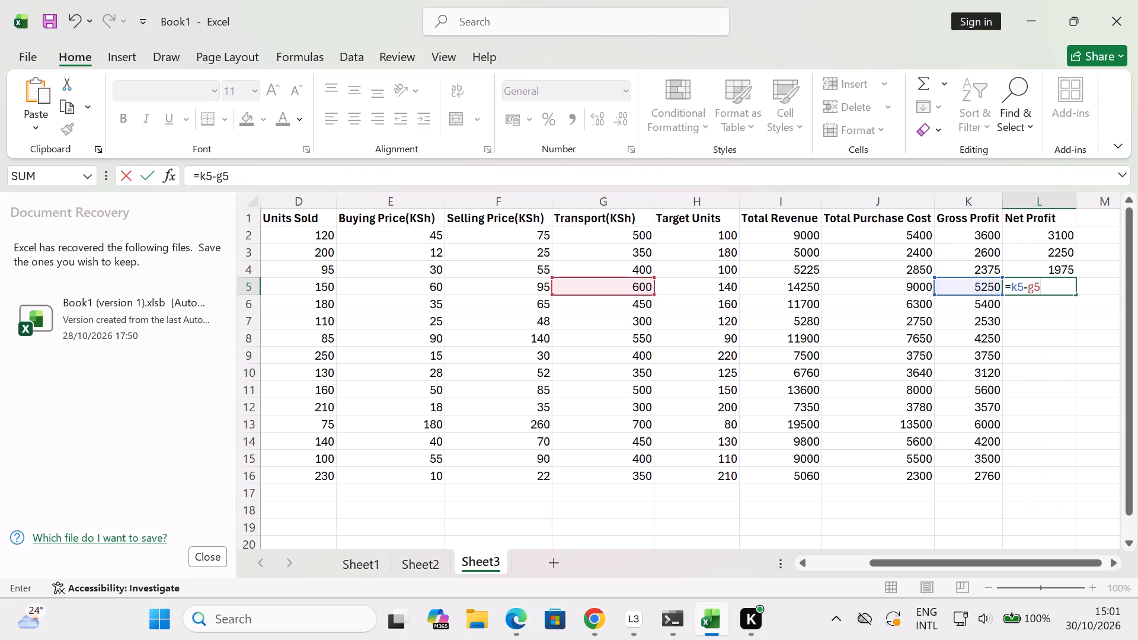
{"action": "key", "text": "Return"}
Calculate row 6's net profit in L6 with the formula =k6-g6.
{"action": "key", "text": "equal"}
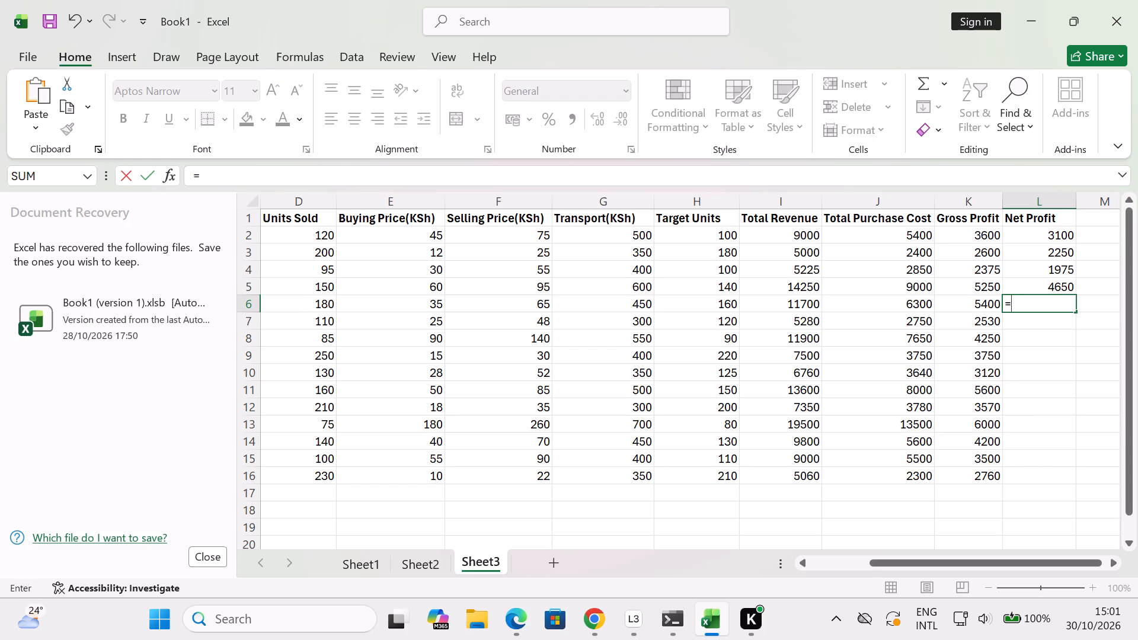
{"action": "type", "text": "k6"}
{"action": "type", "text": "-g6"}
{"action": "key", "text": "Return"}
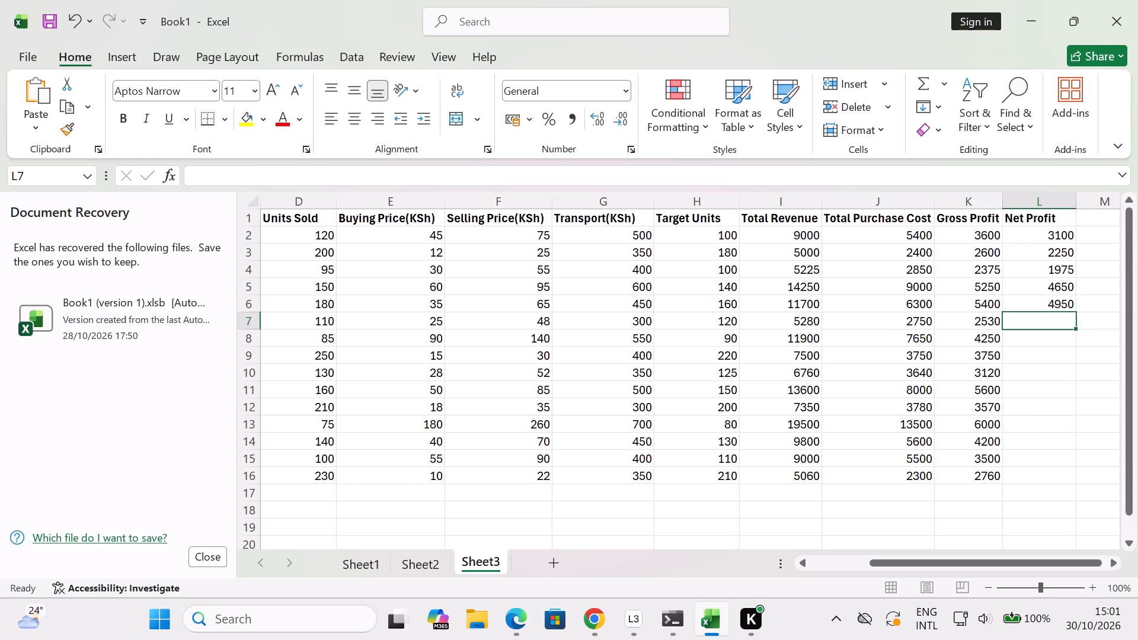
Calculate row 7's net profit in L7 with the formula =k7-g7.
{"action": "key", "text": "equal"}
{"action": "key", "text": "k"}
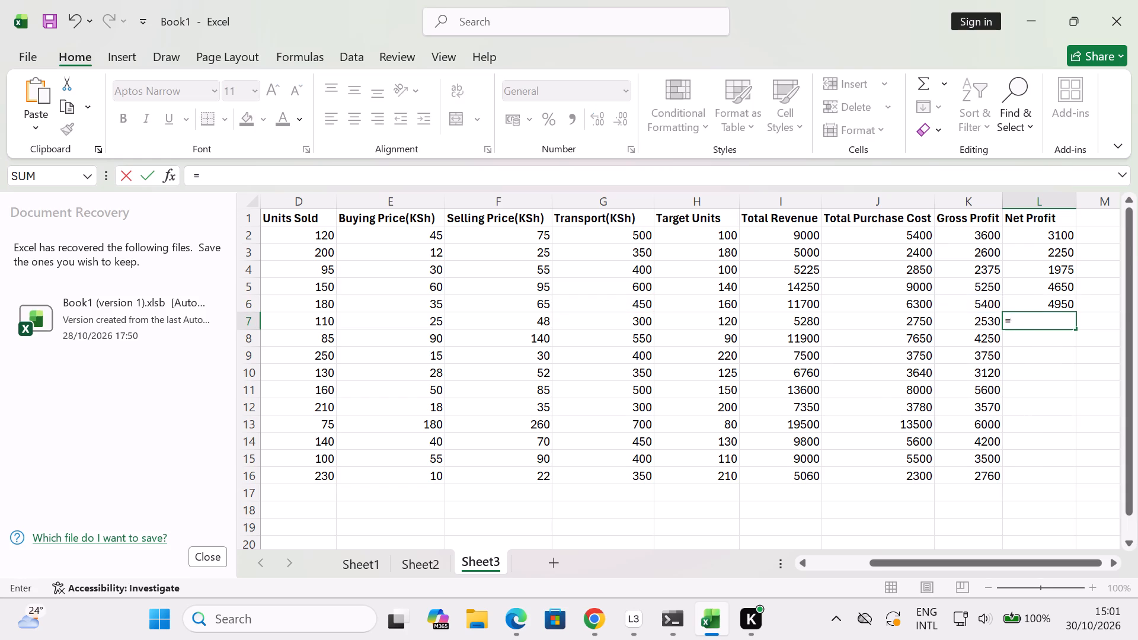
{"action": "key", "text": "7"}
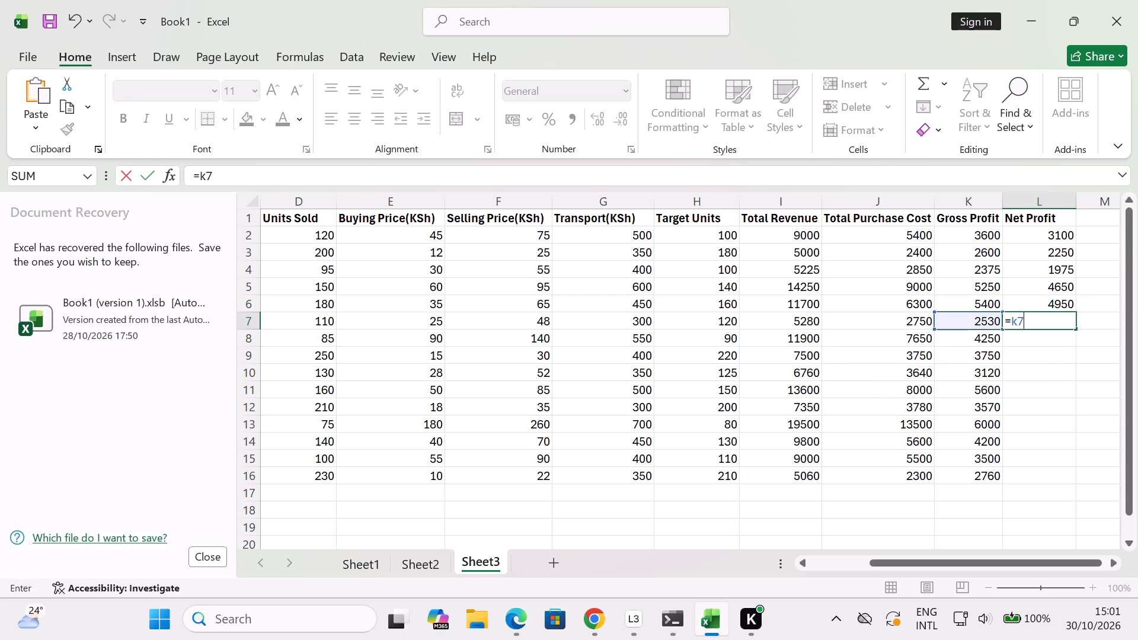
{"action": "key", "text": "minus"}
{"action": "type", "text": "g7"}
{"action": "key", "text": "Return"}
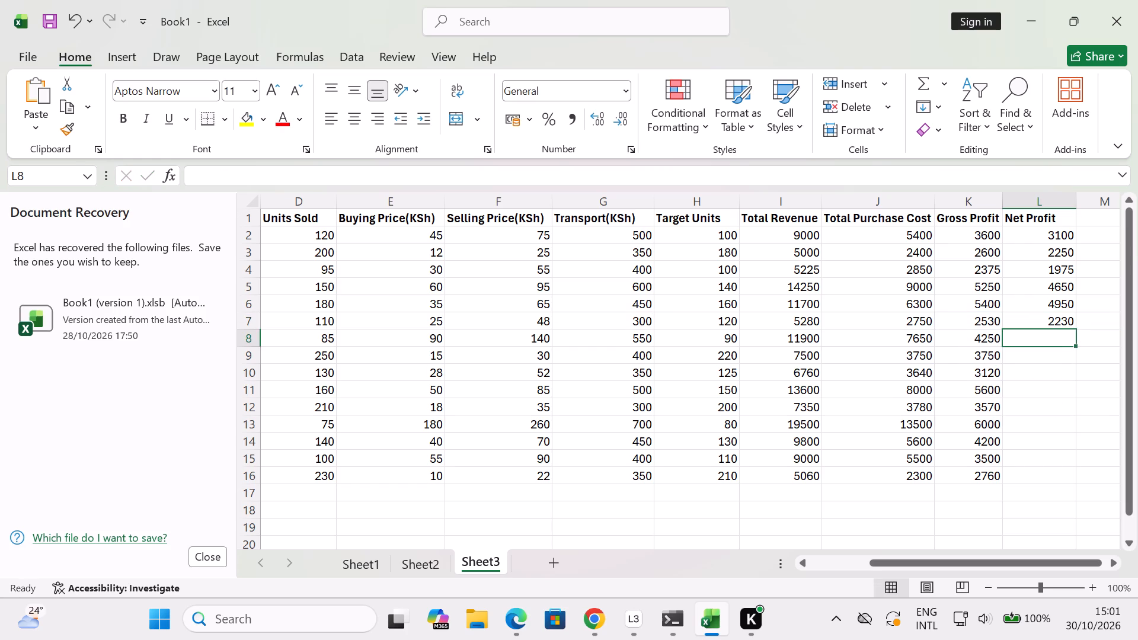
Begin row 8's net profit formula in L8 with =k8-, subtracting from that row's gross profit.
{"action": "key", "text": "equal"}
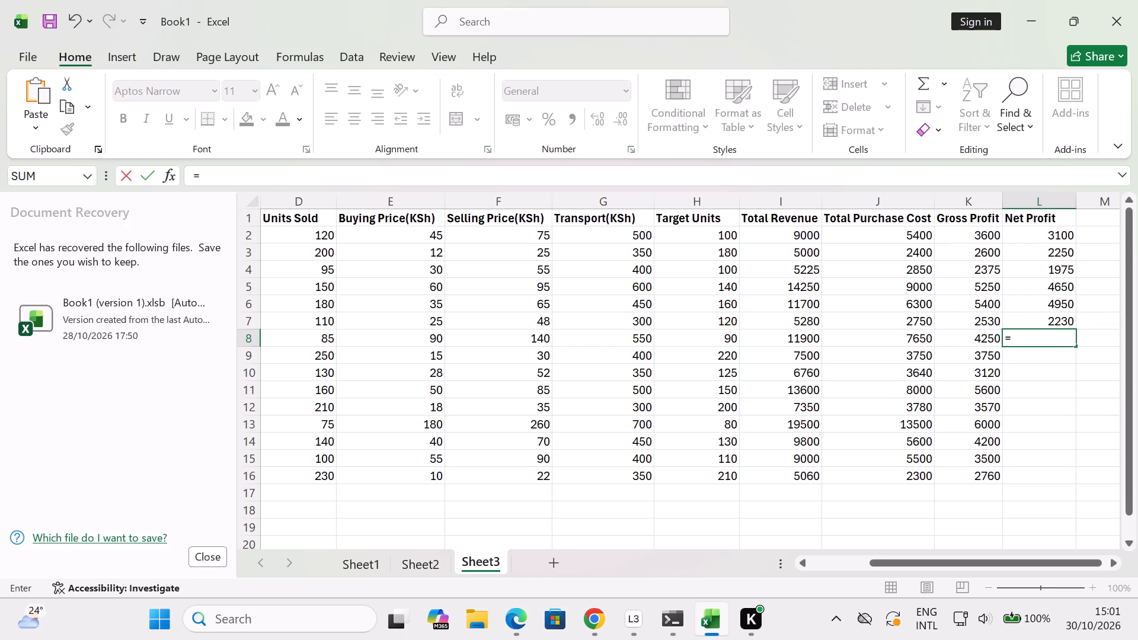
{"action": "key", "text": "k"}
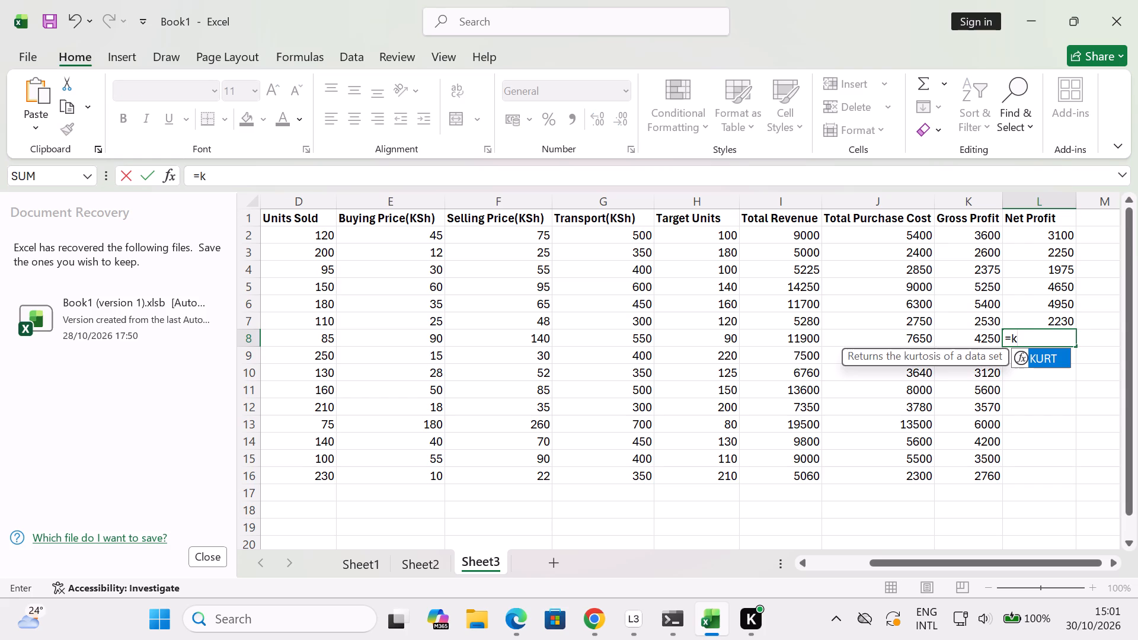
{"action": "key", "text": "8"}
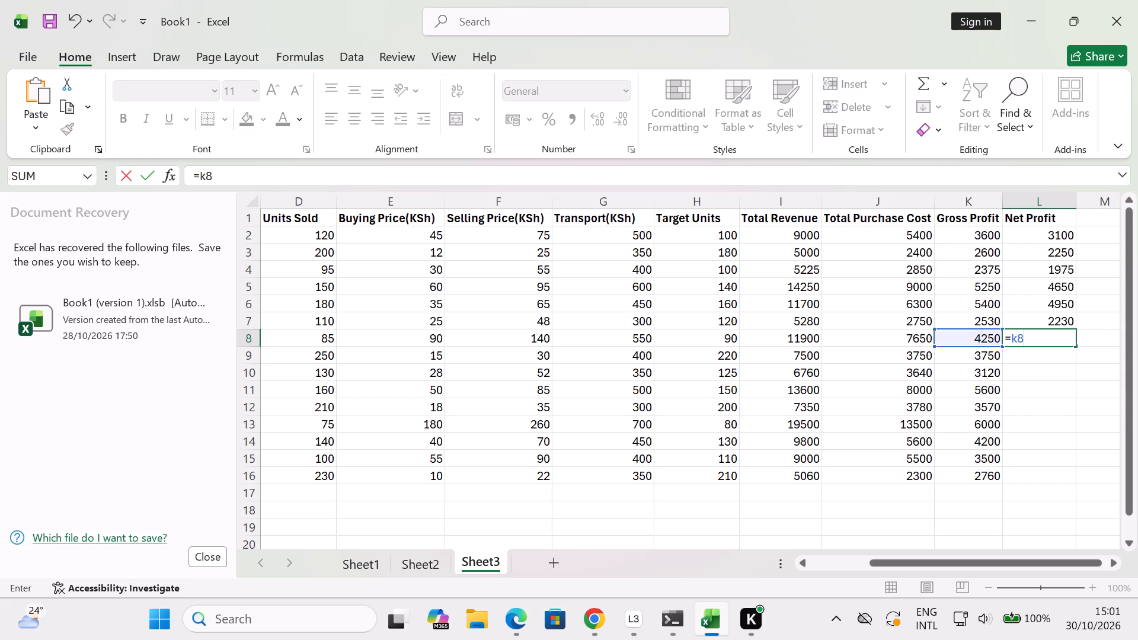
{"action": "key", "text": "minus"}
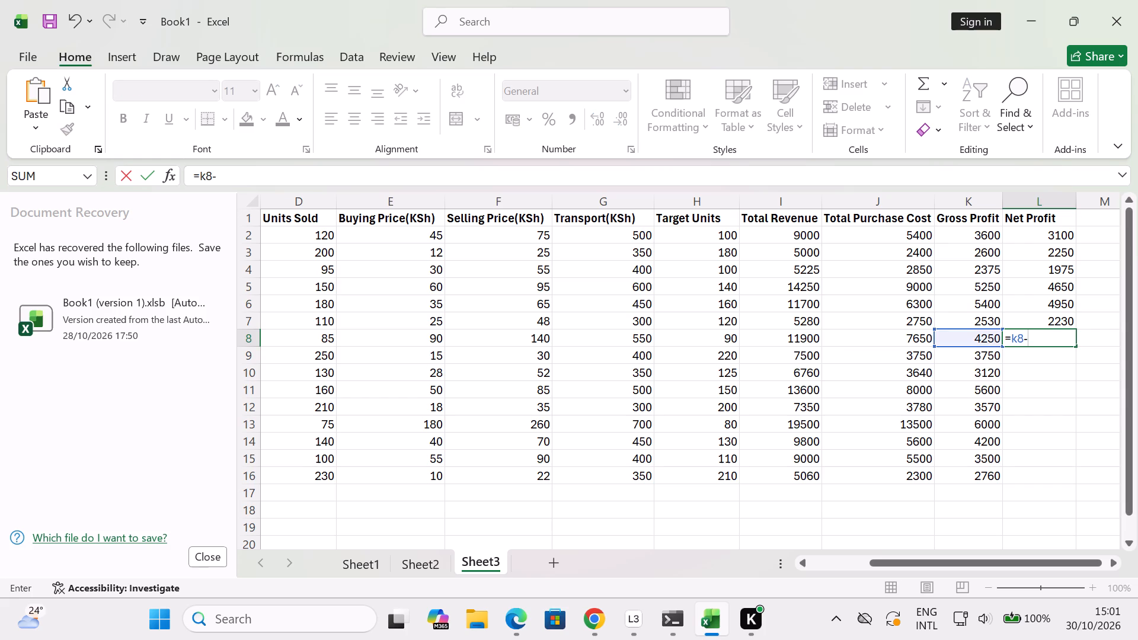
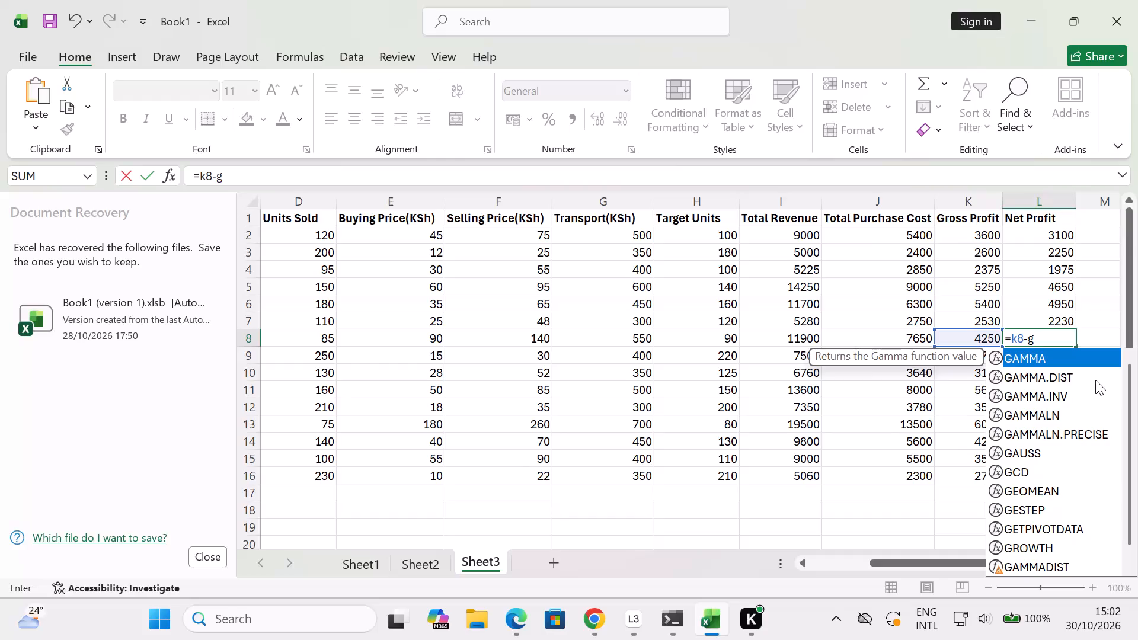
Complete row 8's net profit formula in L8, subtracting the row's transport cost from its gross profit.
{"action": "key", "text": "Return"}
Calculate row 9's net profit in L9 with the formula =k9-g9.
{"action": "key", "text": "equal"}
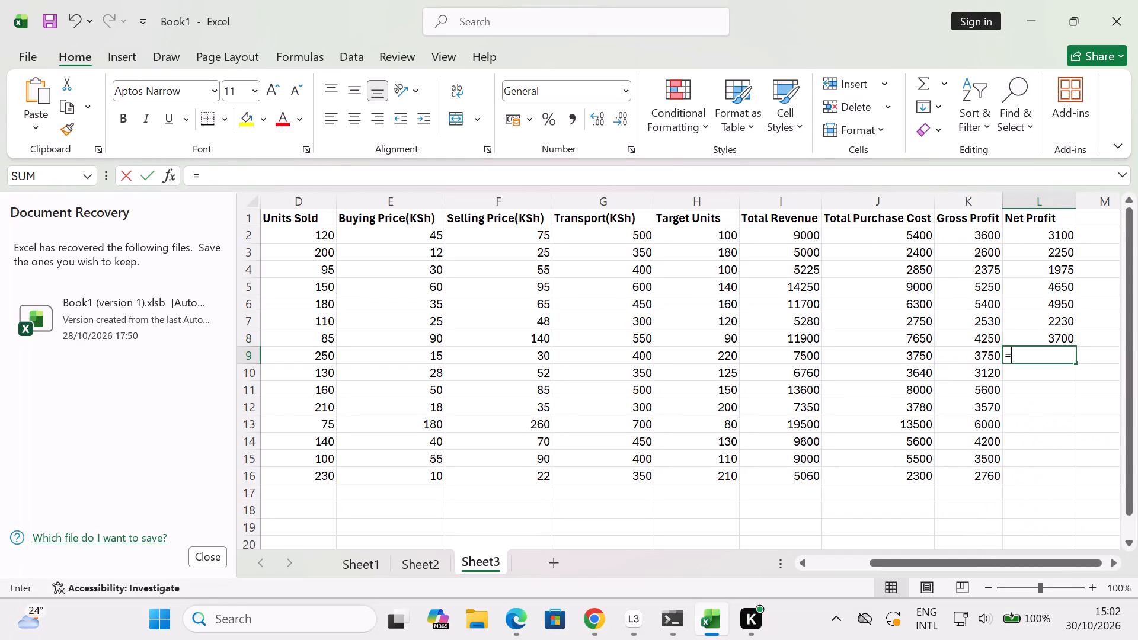
{"action": "type", "text": "k9"}
{"action": "key", "text": "minus"}
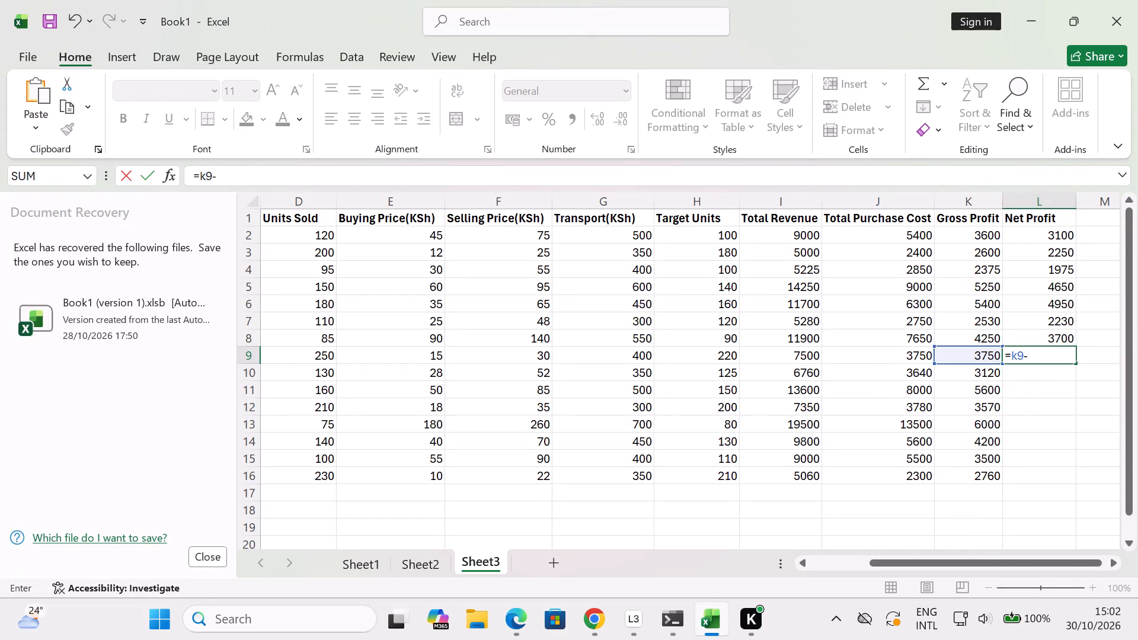
{"action": "key", "text": "g"}
{"action": "key", "text": "9"}
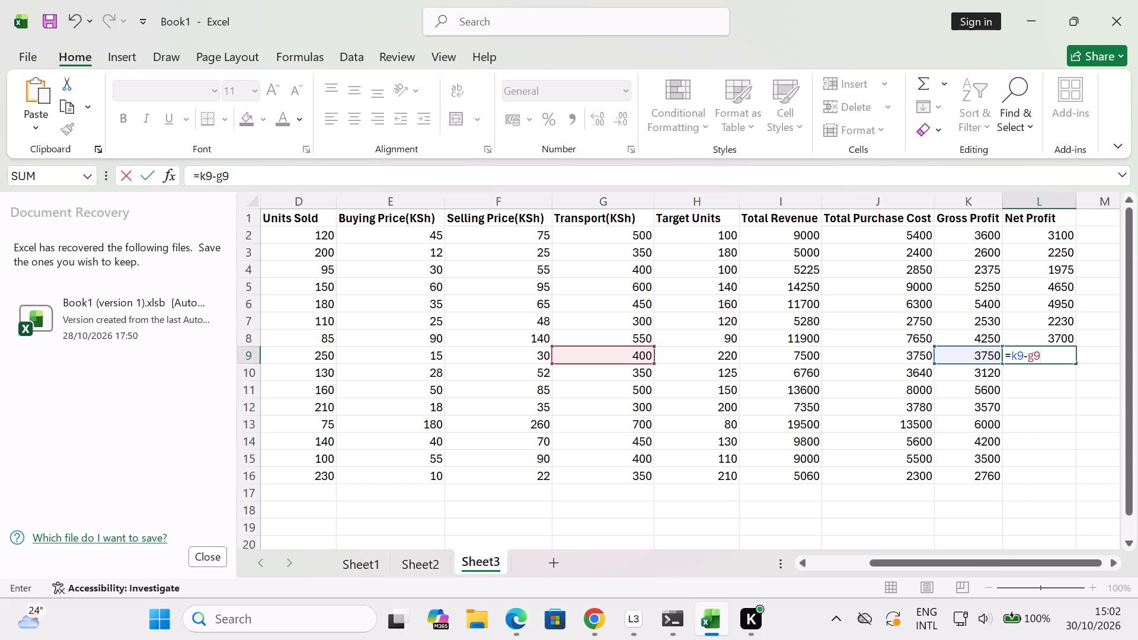
{"action": "key", "text": "Return"}
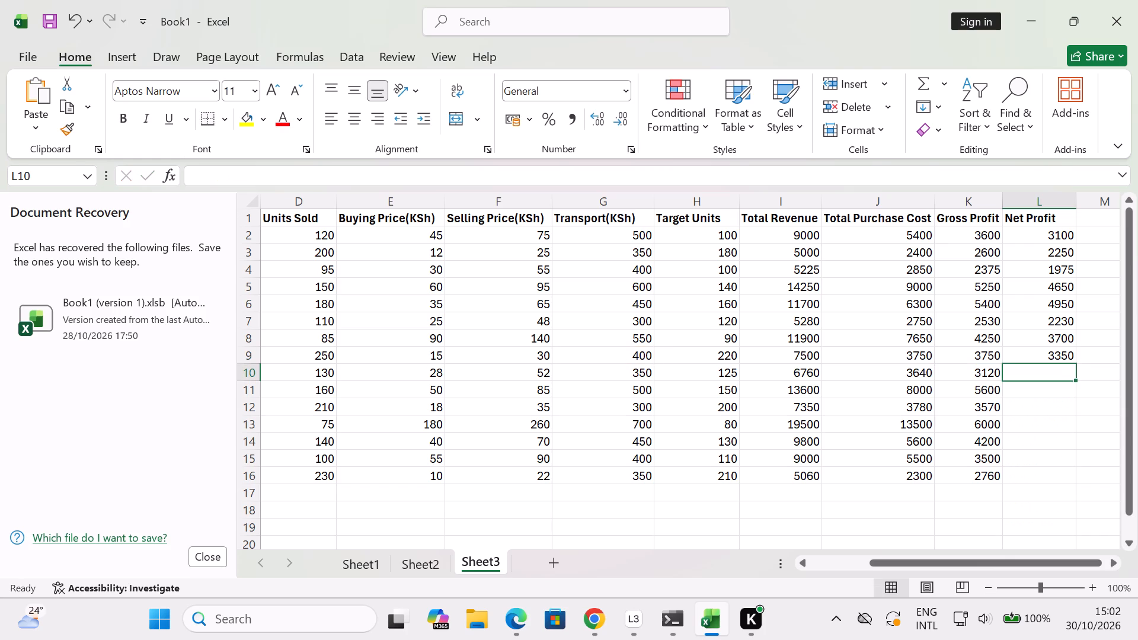
Calculate row 10's net profit in L10 with the formula =k10-g10.
{"action": "key", "text": "equal"}
{"action": "type", "text": "k1"}
{"action": "type", "text": "0-"}
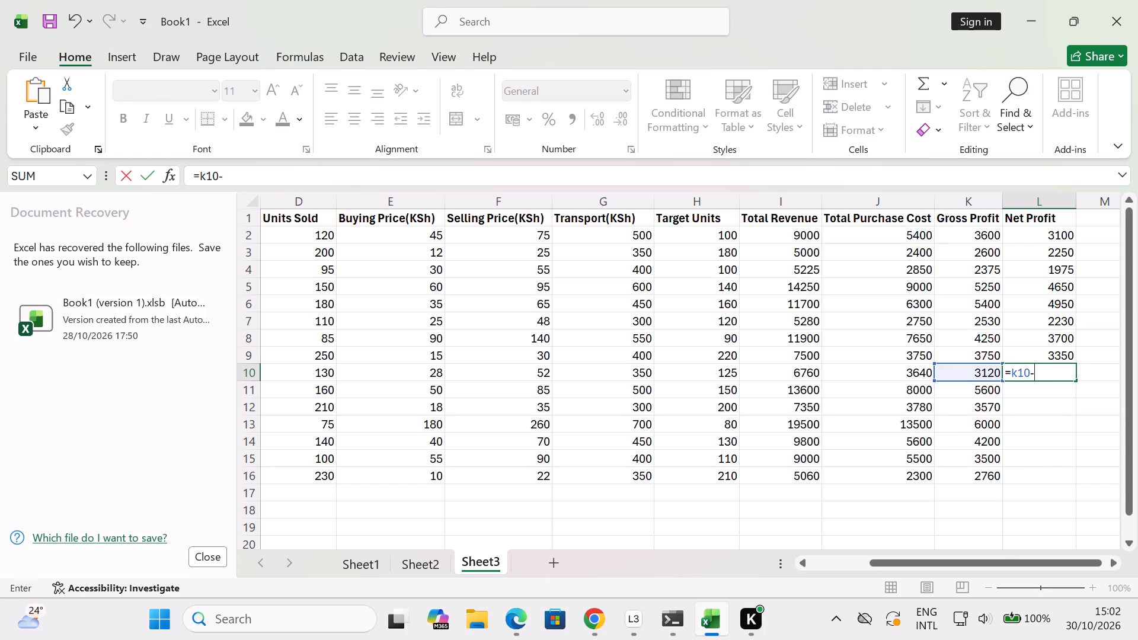
{"action": "type", "text": "g1"}
{"action": "key", "text": "0"}
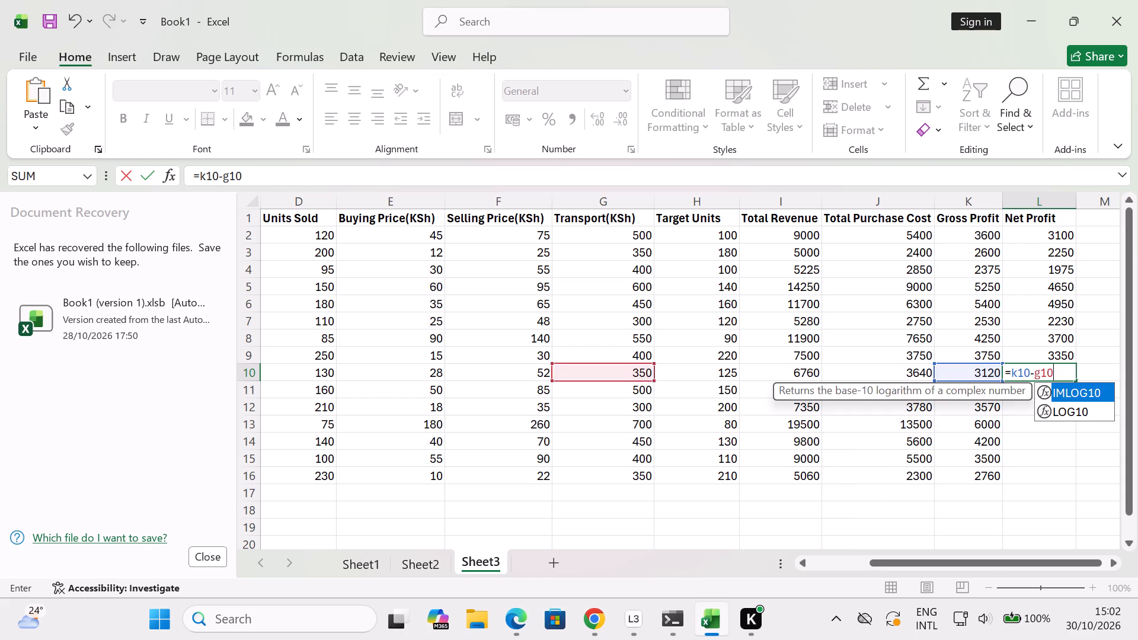
{"action": "key", "text": "Return"}
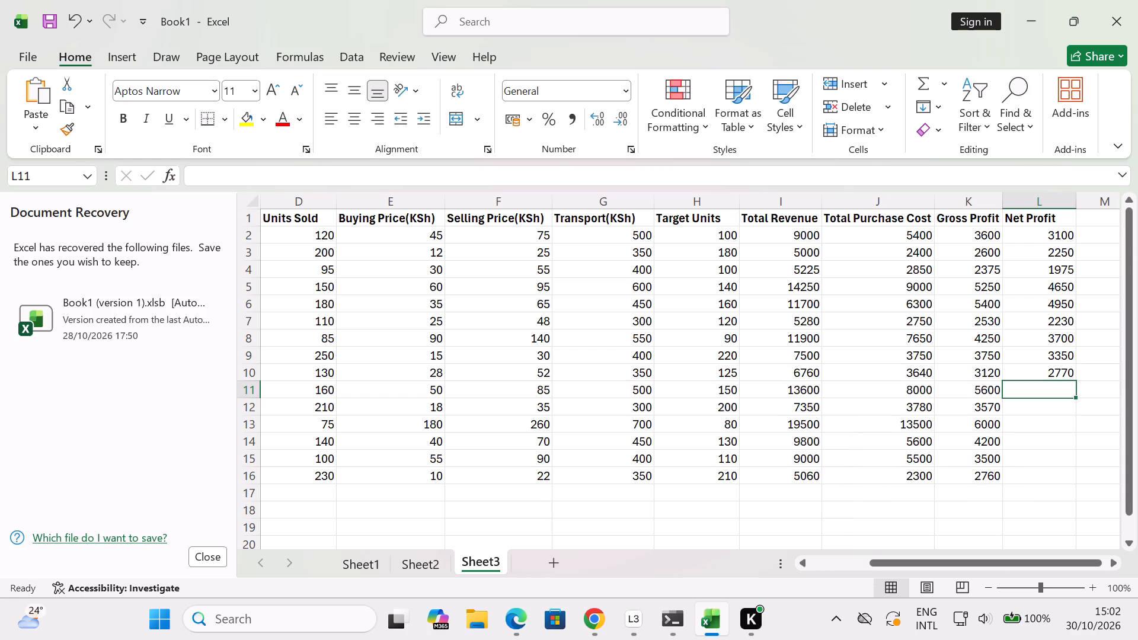
Calculate row 11's net profit in L11 with the formula =k11-g11.
{"action": "key", "text": "equal"}
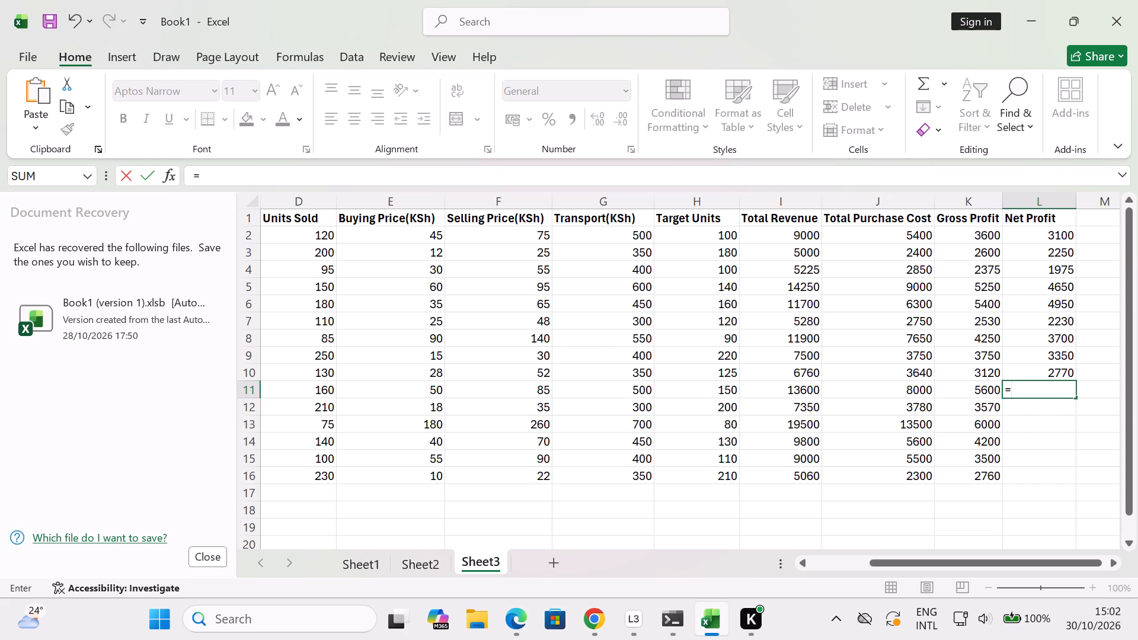
{"action": "type", "text": "k11-"}
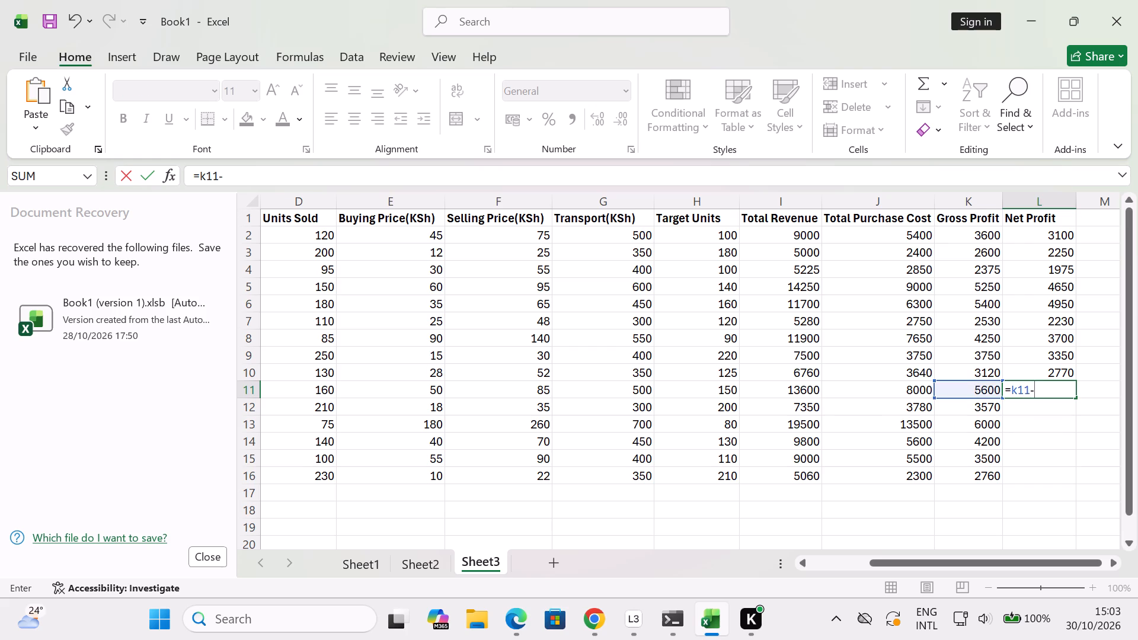
{"action": "type", "text": "g11"}
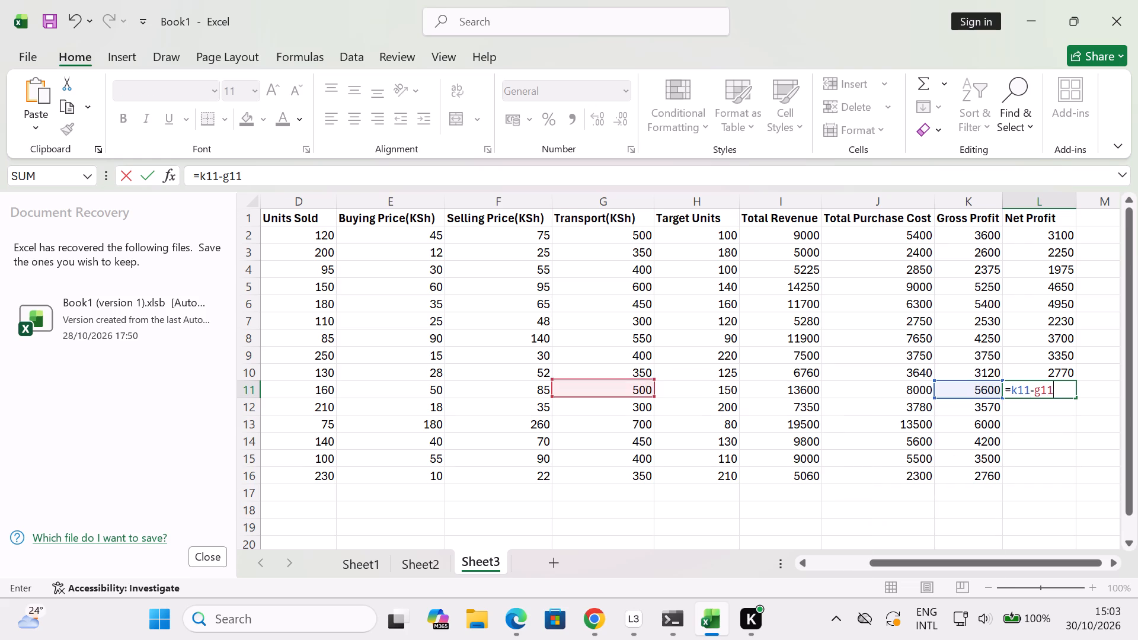
{"action": "key", "text": "Return"}
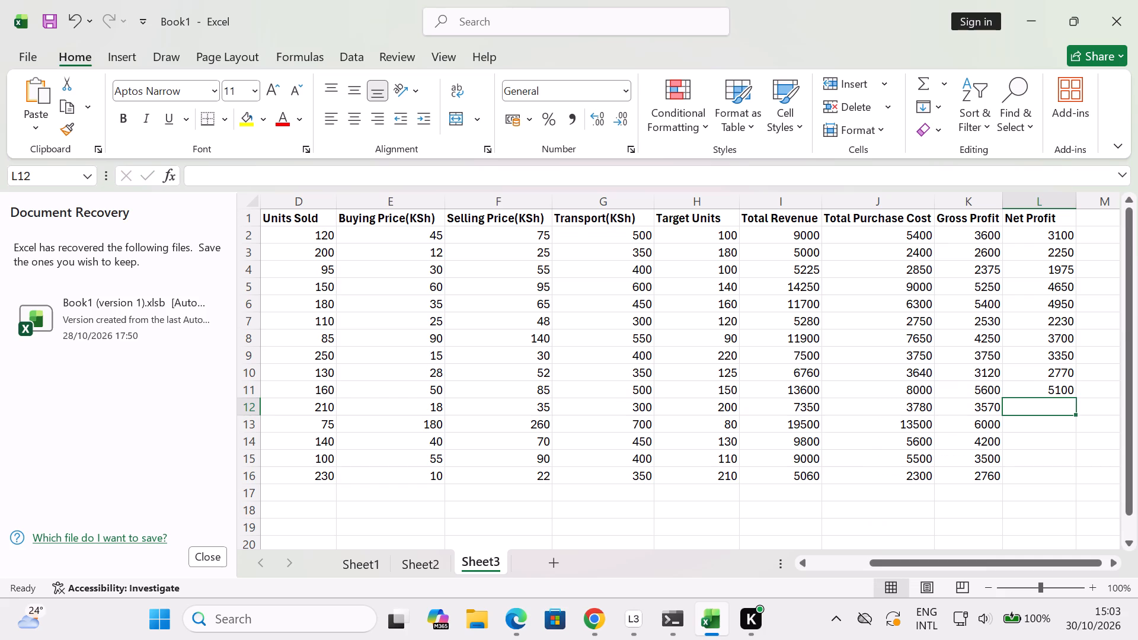
Calculate row 12's net profit in L12 with the formula =k12-g12.
{"action": "key", "text": "equal"}
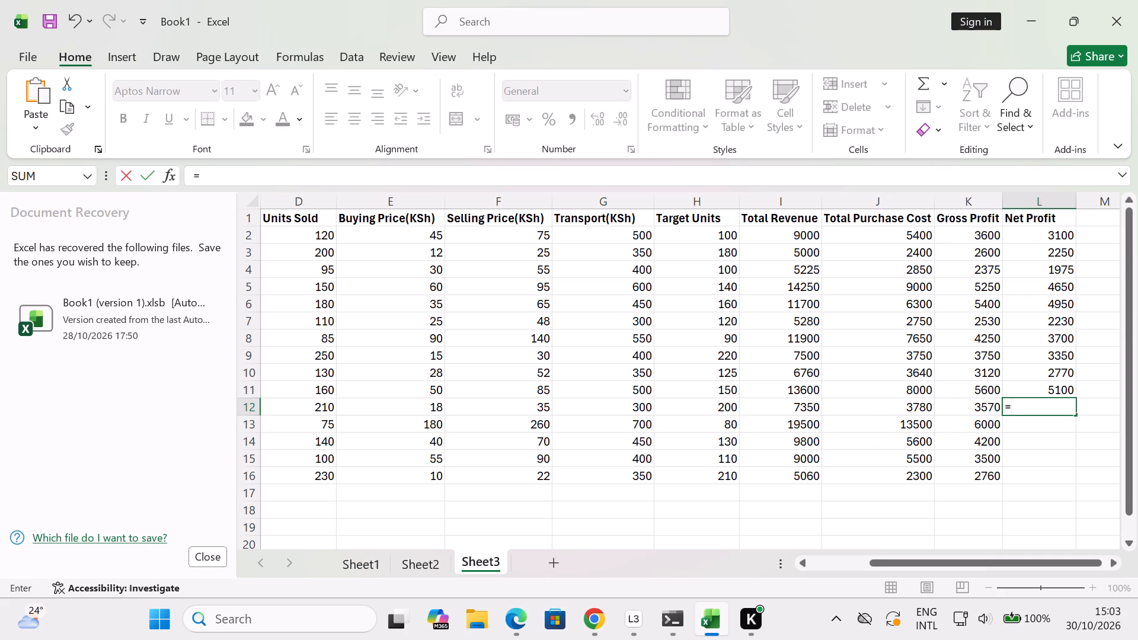
{"action": "key", "text": "k"}
{"action": "type", "text": "12"}
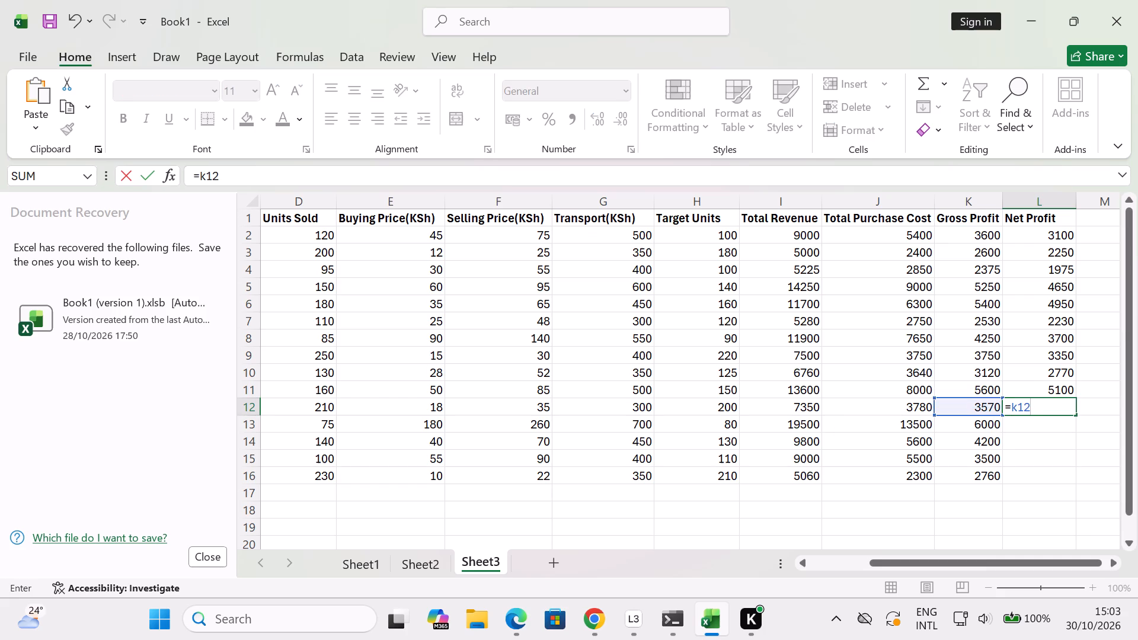
{"action": "key", "text": "minus"}
{"action": "key", "text": "g"}
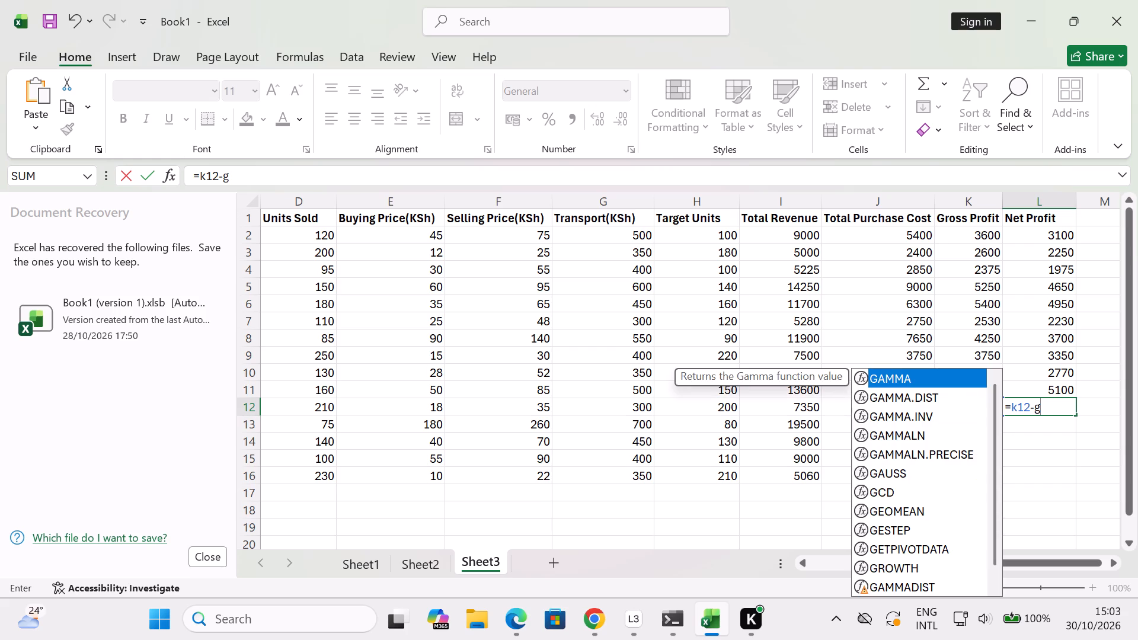
{"action": "type", "text": "12"}
{"action": "key", "text": "Return"}
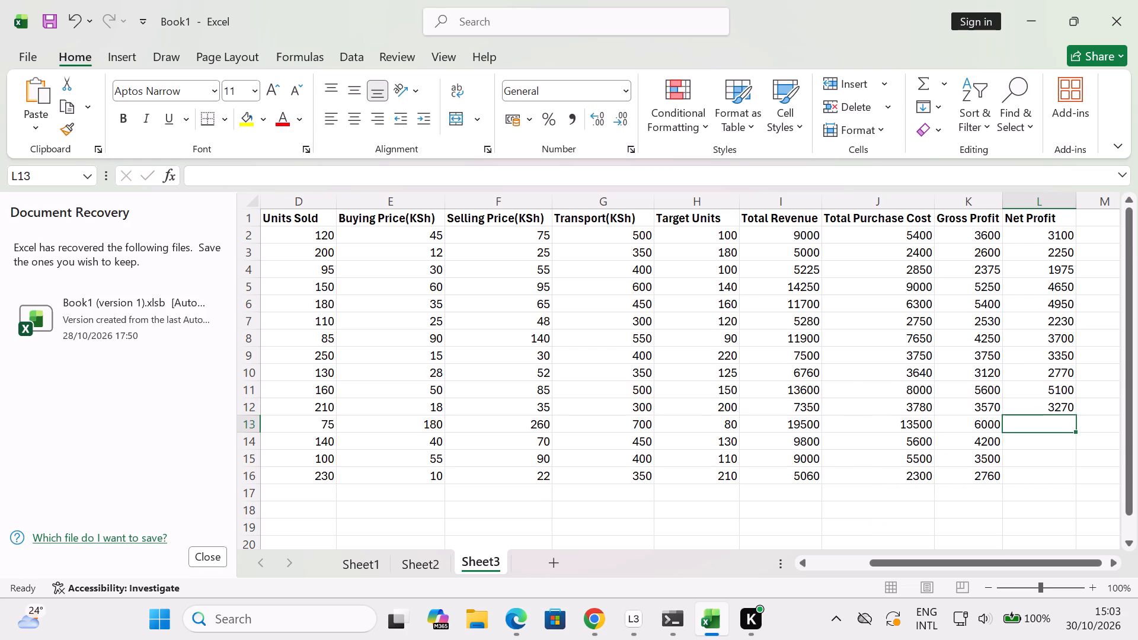
Calculate row 13's net profit in L13 with the formula =k13-g13.
{"action": "key", "text": "equal"}
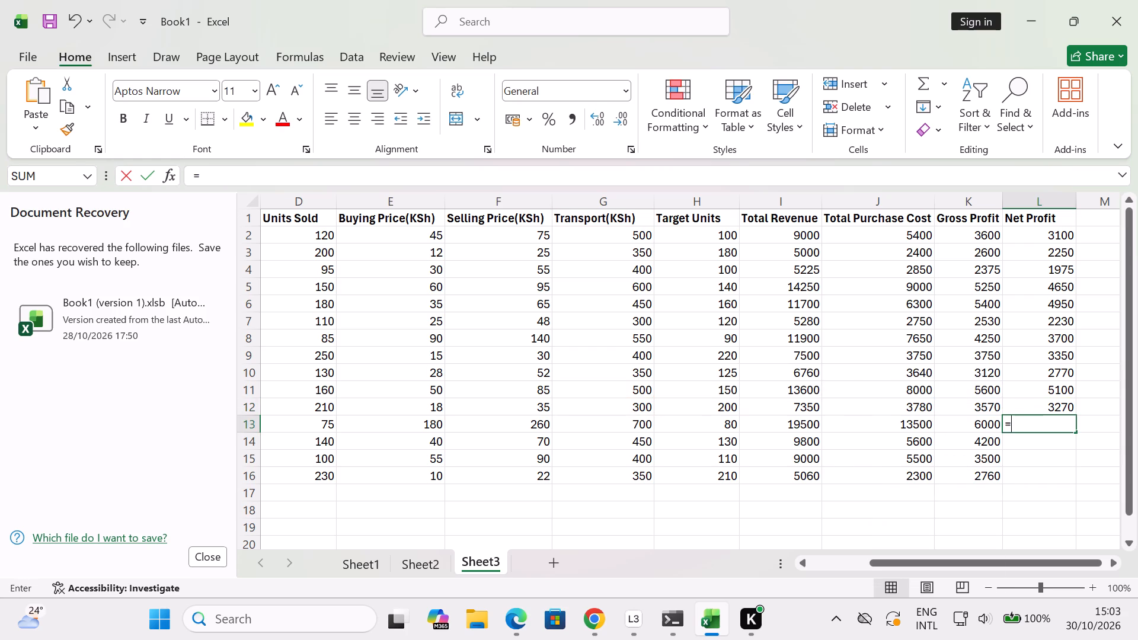
{"action": "key", "text": "k"}
{"action": "type", "text": "13"}
{"action": "key", "text": "minus"}
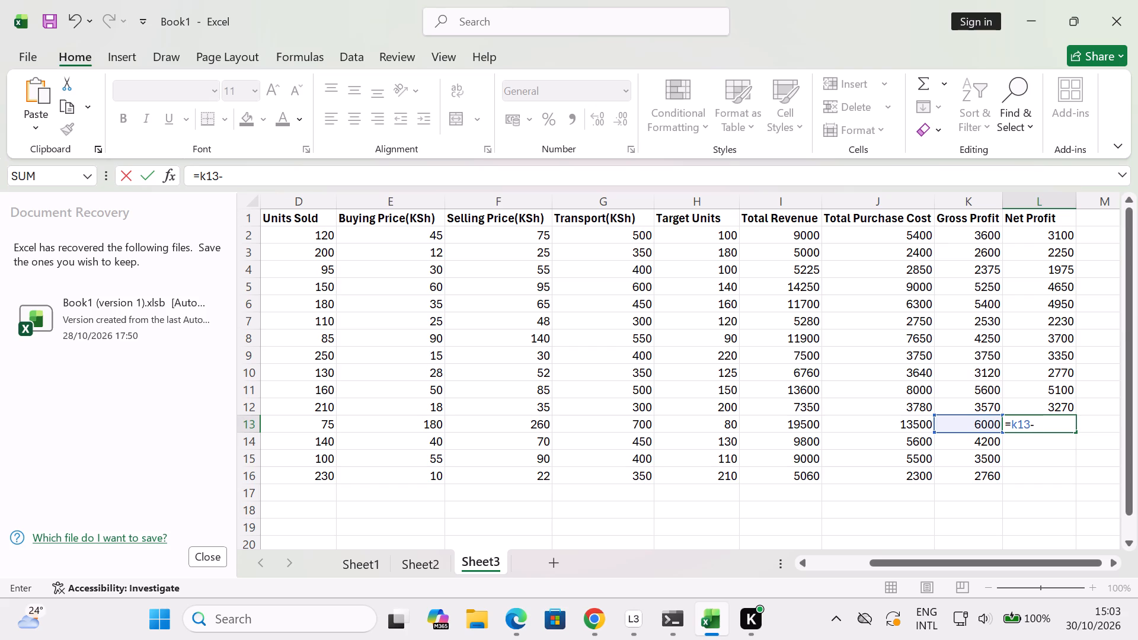
{"action": "type", "text": "g13"}
{"action": "key", "text": "Return"}
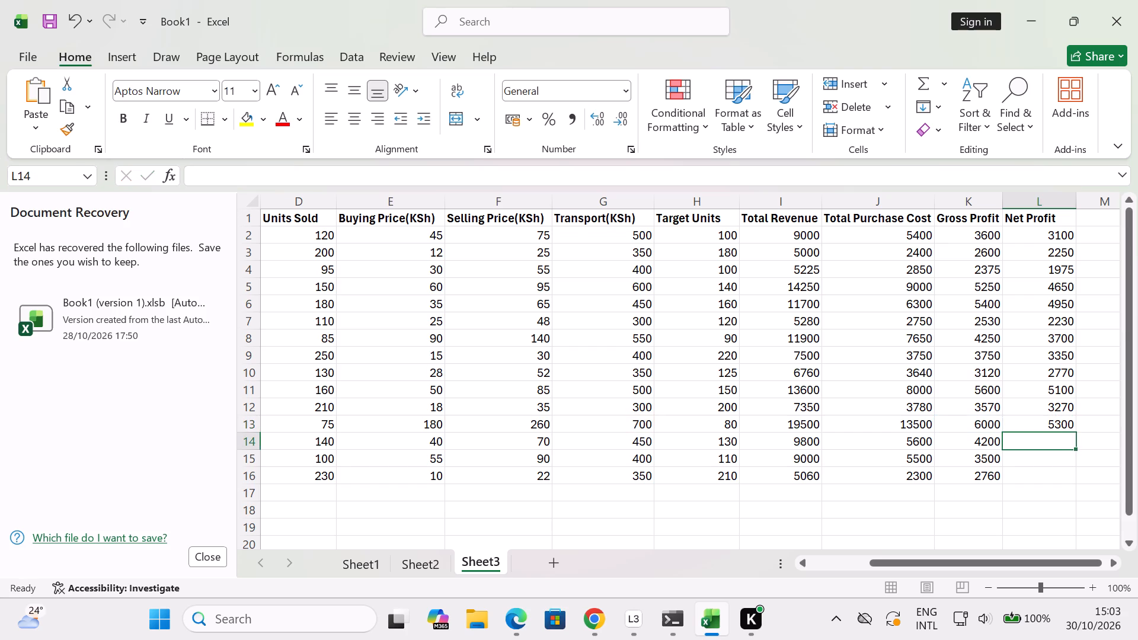
Calculate row 14's net profit in L14 with the formula =k14-g14.
{"action": "key", "text": "equal"}
{"action": "type", "text": "k14"}
{"action": "key", "text": "minus"}
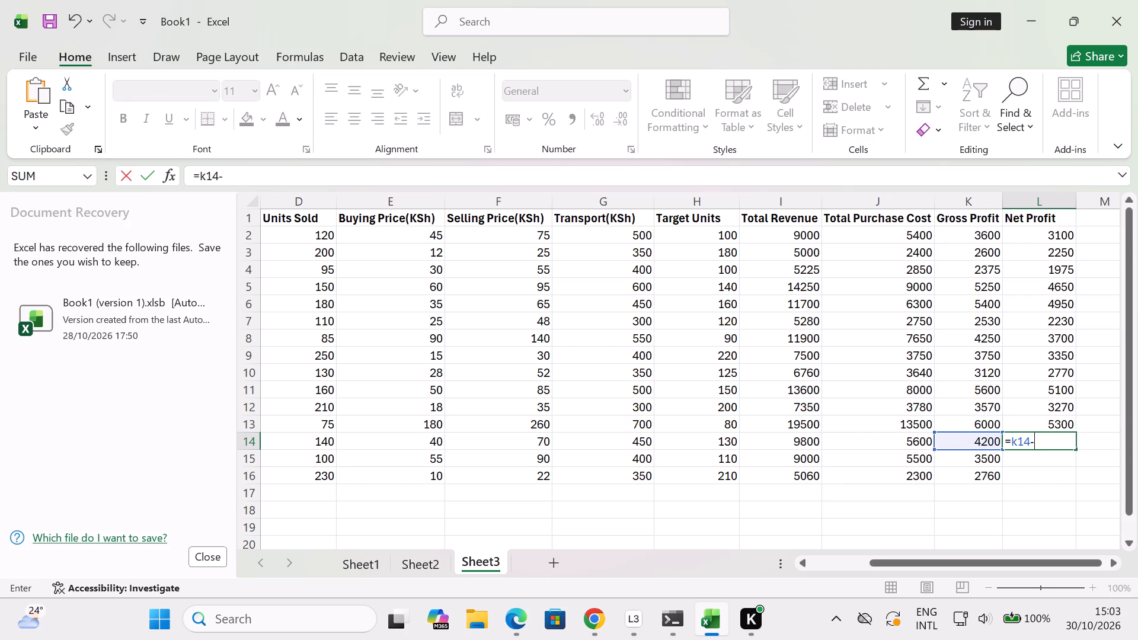
{"action": "type", "text": "g14"}
{"action": "key", "text": "Return"}
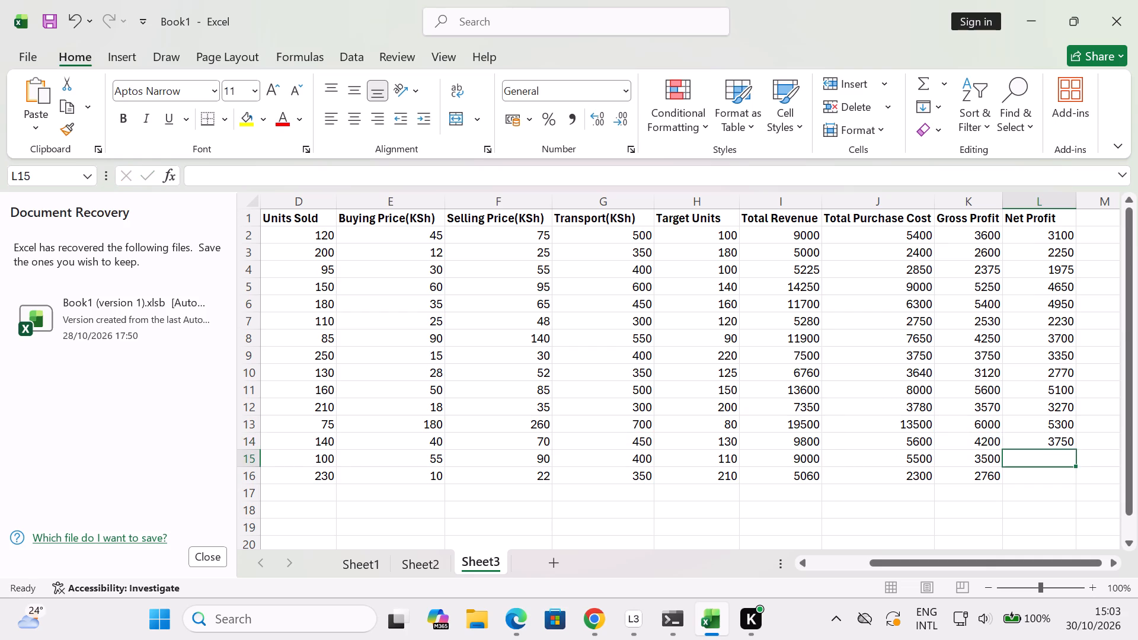
Calculate row 15's net profit in L15 with the formula =k15-g15.
{"action": "key", "text": "equal"}
{"action": "key", "text": "k"}
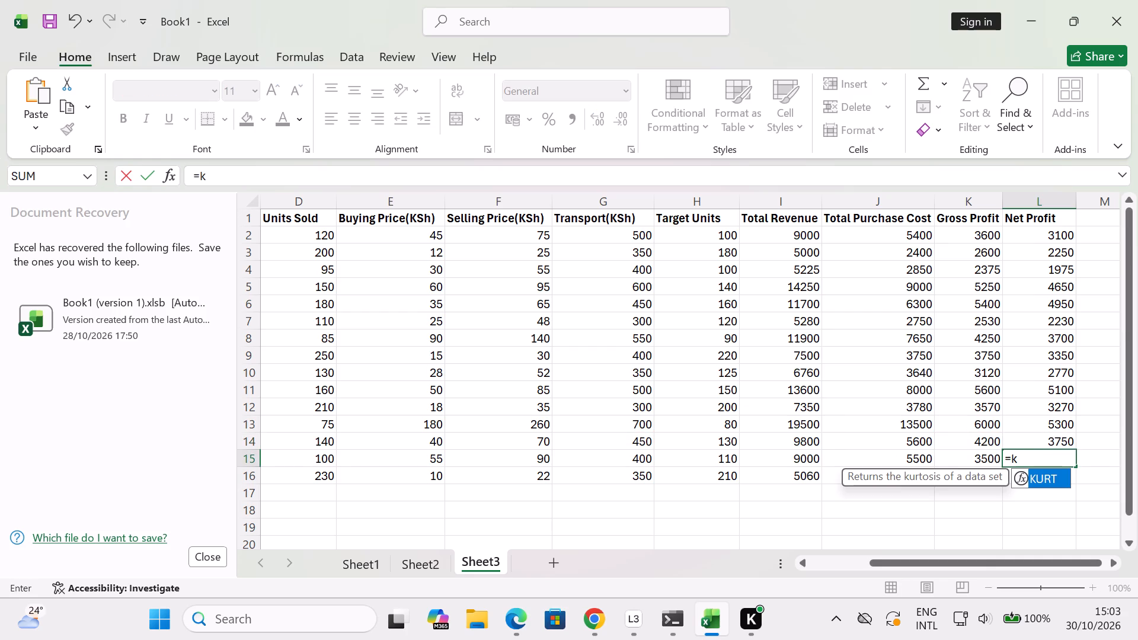
{"action": "type", "text": "15"}
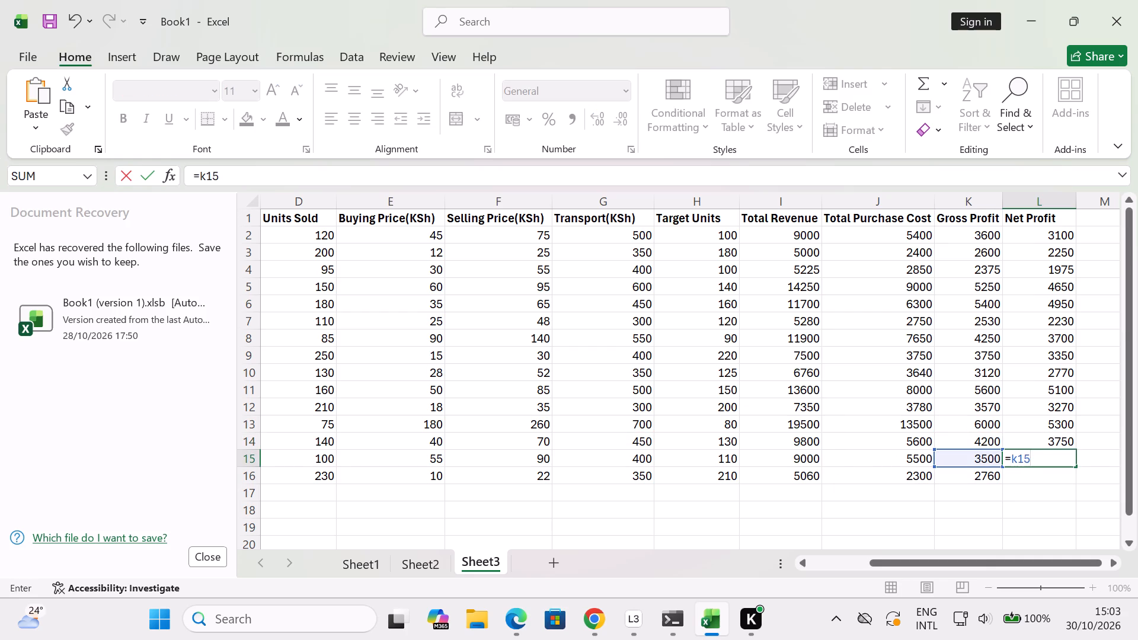
{"action": "key", "text": "minus"}
{"action": "type", "text": "g15"}
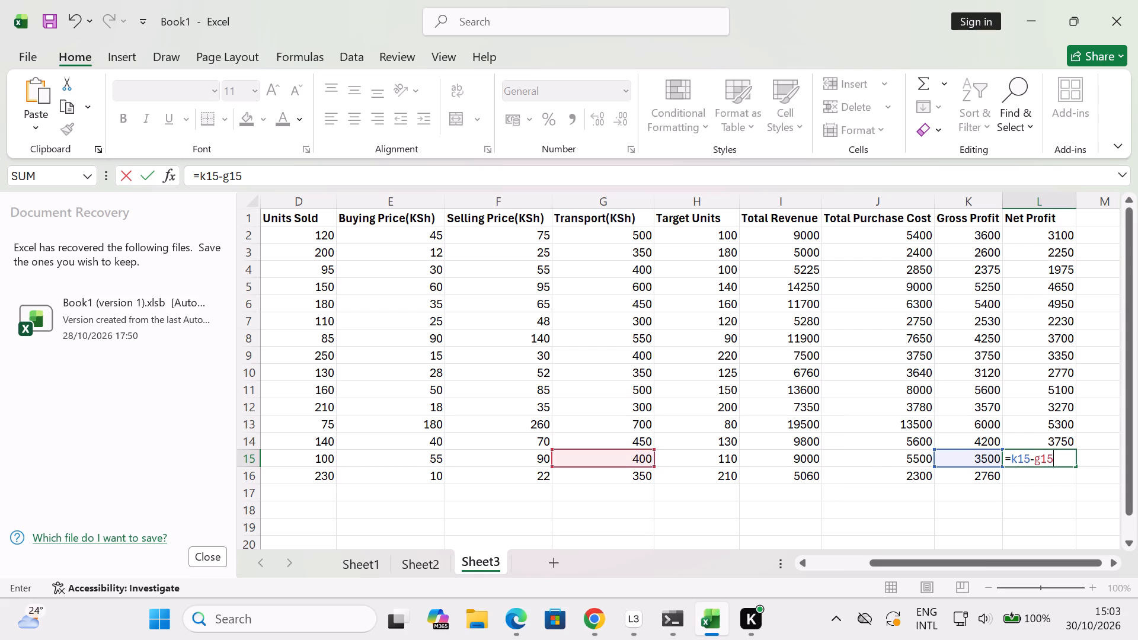
{"action": "key", "text": "Return"}
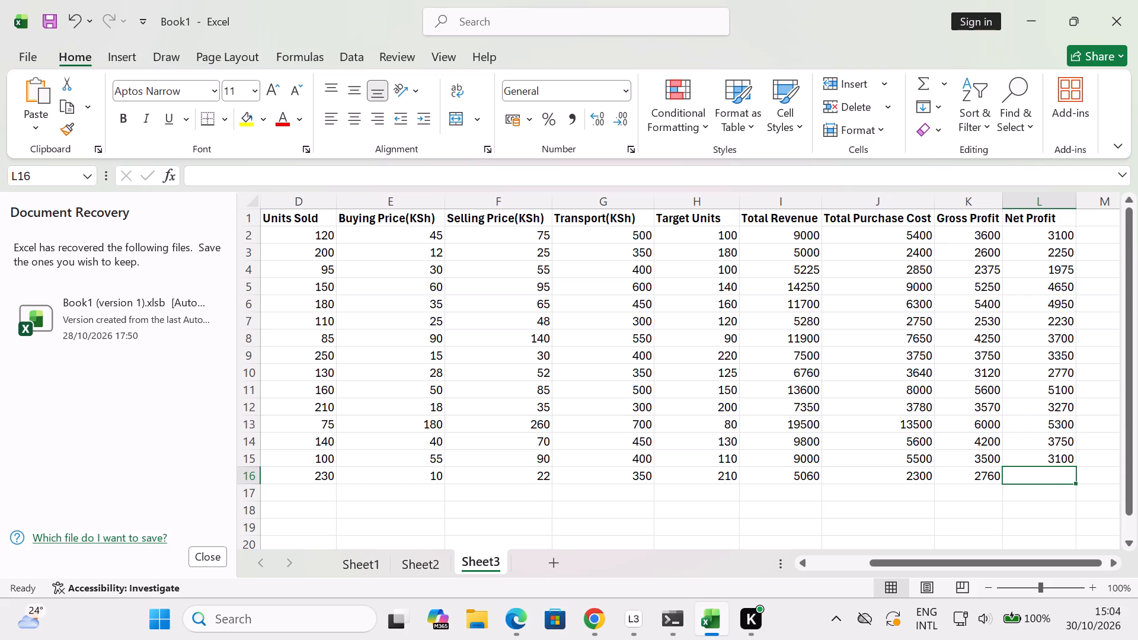
Calculate row 16's net profit in L16 with the formula =k16-g16.
{"action": "key", "text": "equal"}
{"action": "key", "text": "k"}
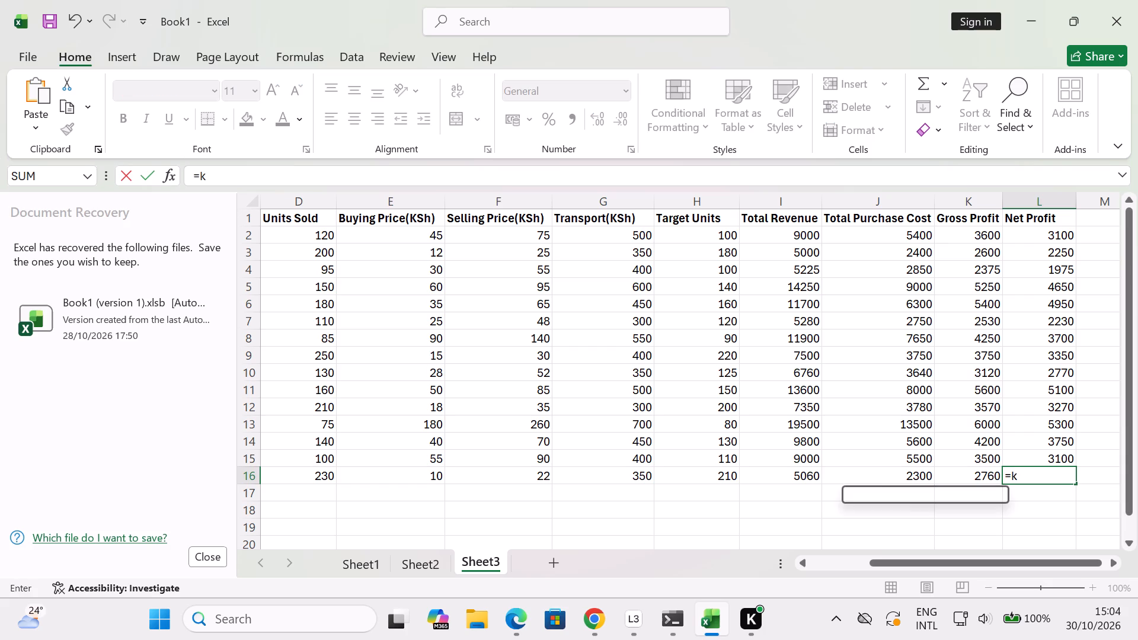
{"action": "key", "text": "1"}
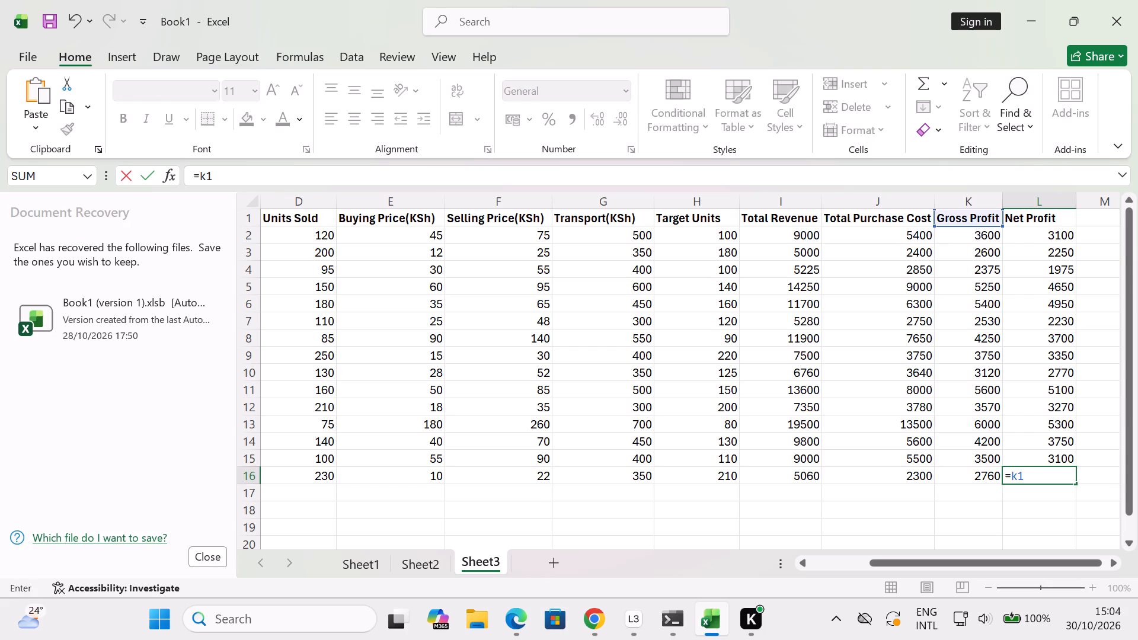
{"action": "key", "text": "6"}
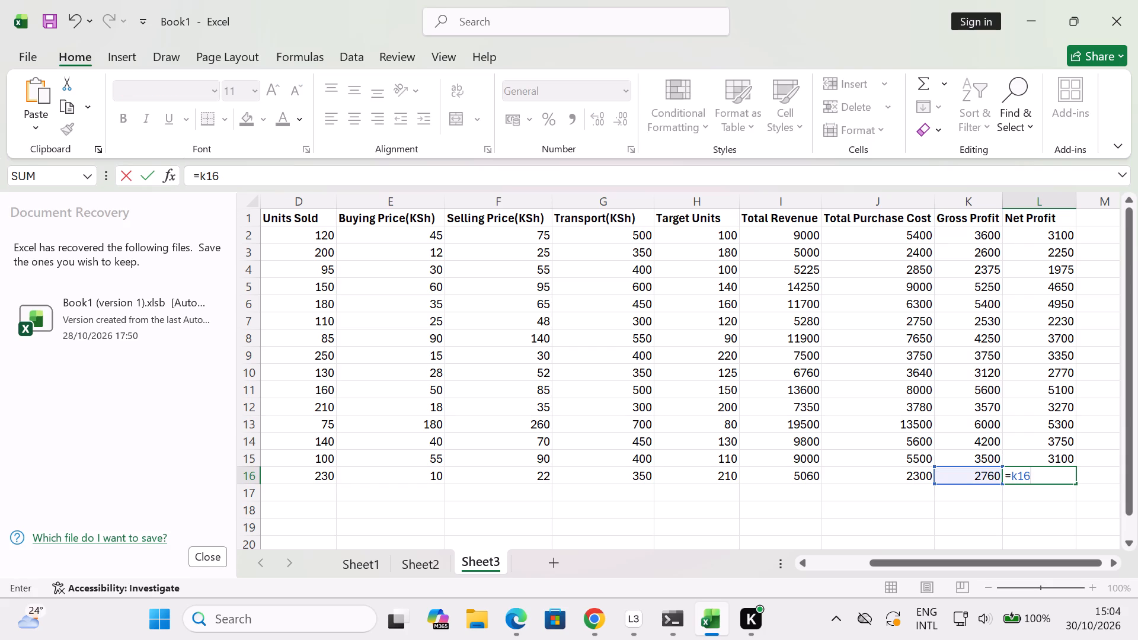
{"action": "key", "text": "minus"}
{"action": "type", "text": "g1"}
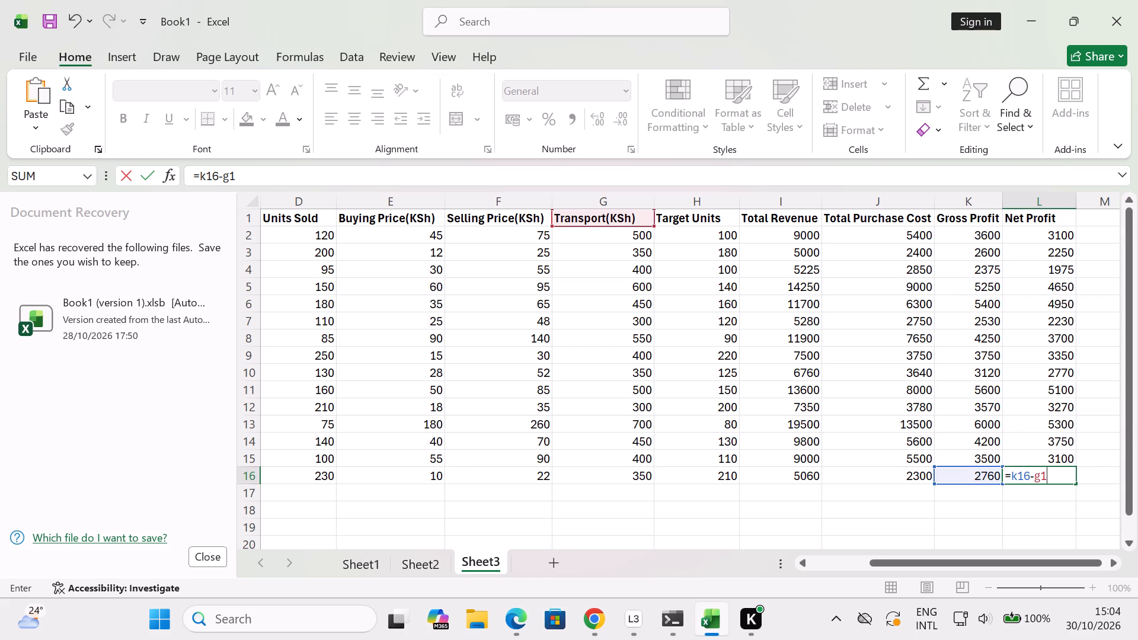
{"action": "key", "text": "6"}
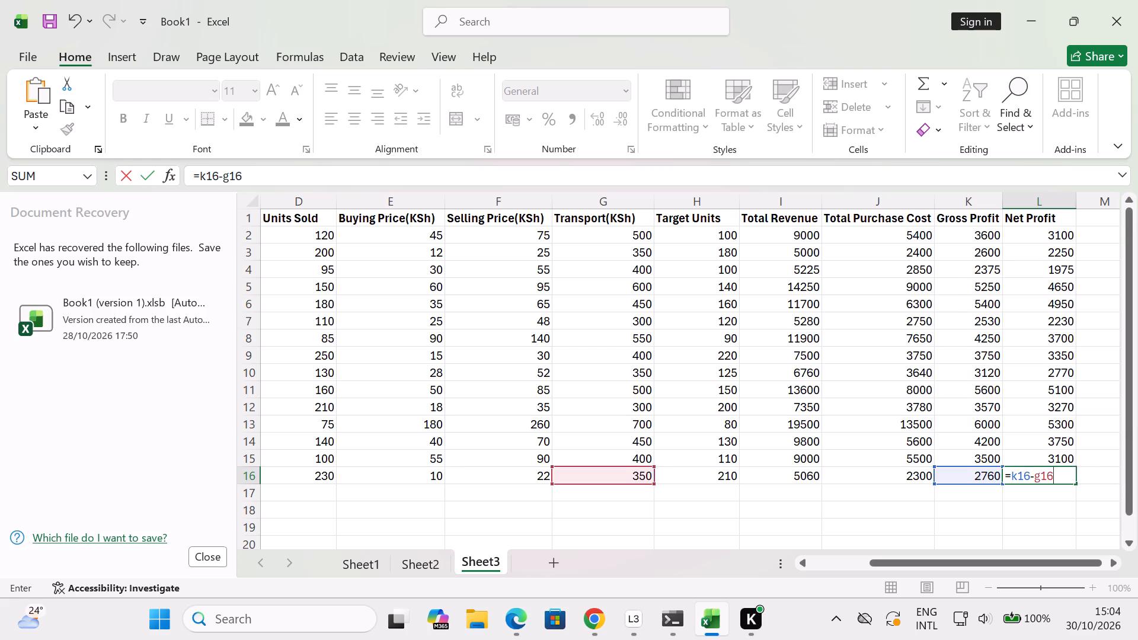
{"action": "key", "text": "Return"}
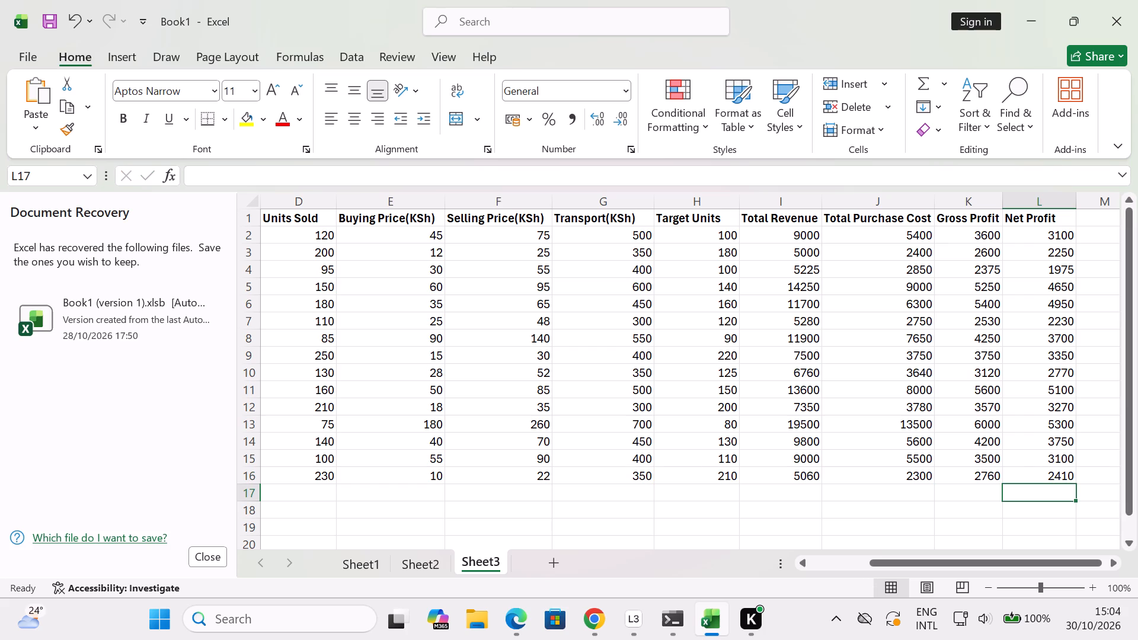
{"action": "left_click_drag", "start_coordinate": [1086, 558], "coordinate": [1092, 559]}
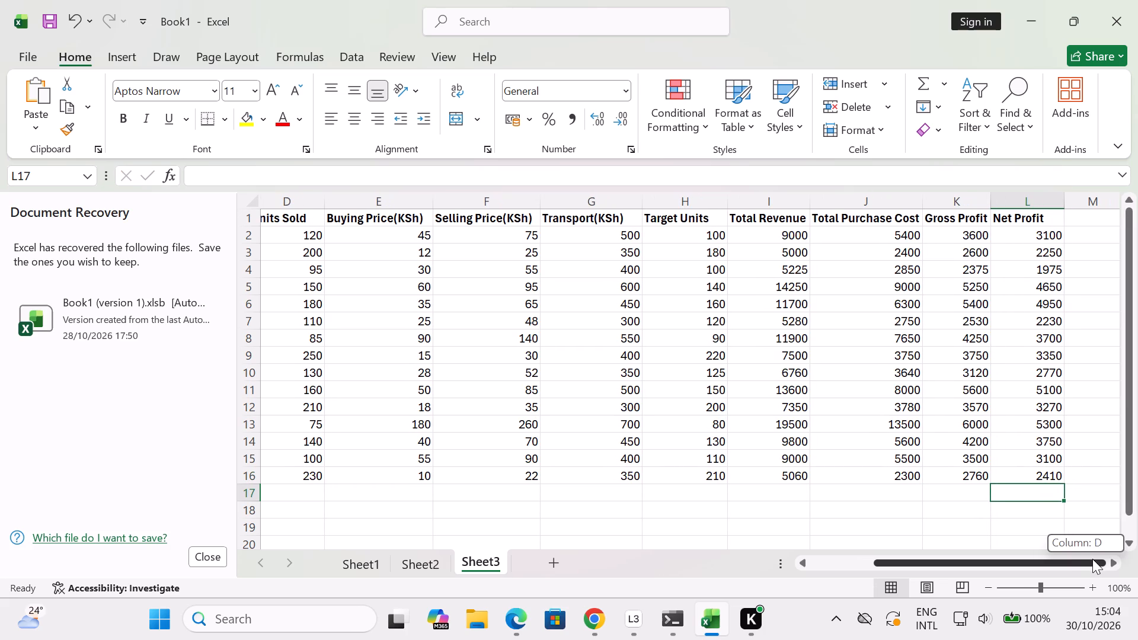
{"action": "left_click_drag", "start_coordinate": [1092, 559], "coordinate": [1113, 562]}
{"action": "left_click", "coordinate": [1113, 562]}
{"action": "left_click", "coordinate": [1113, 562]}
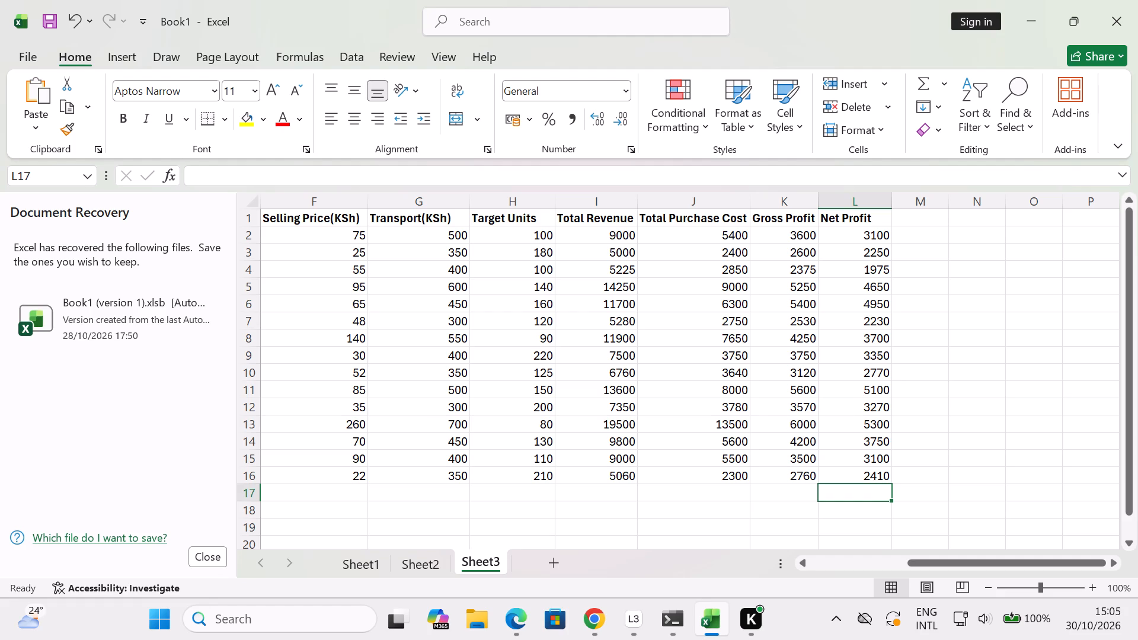
Switch to Loggy3, stop the running recording session and minimize its window.
{"action": "left_click", "coordinate": [638, 612]}
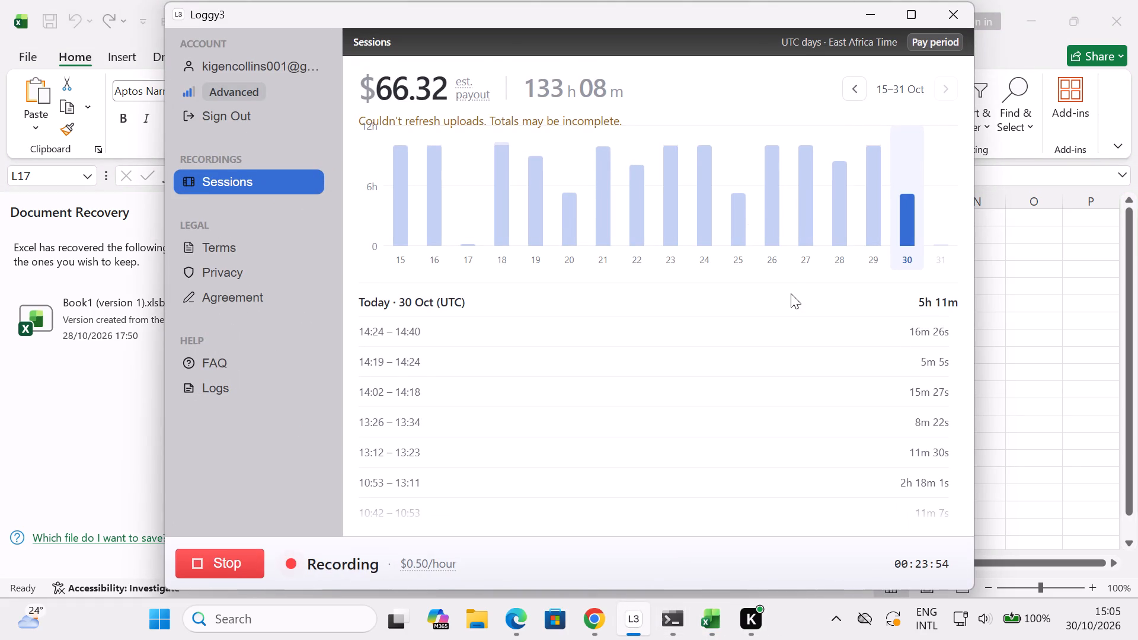
{"action": "left_click", "coordinate": [874, 9]}
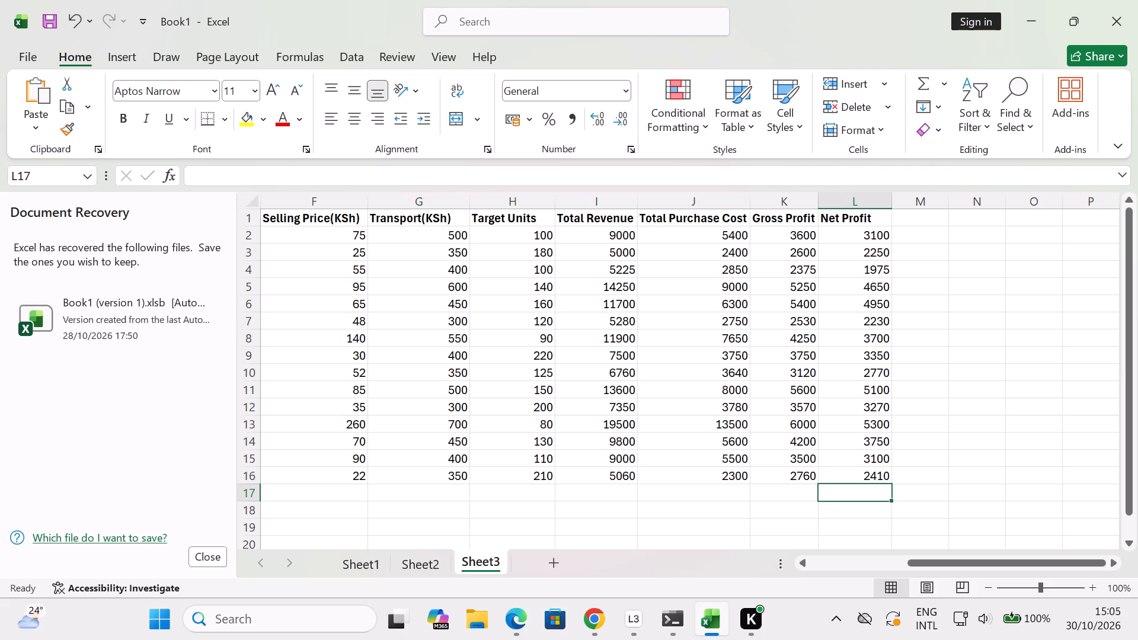
{"action": "left_click", "coordinate": [628, 620]}
{"action": "left_click", "coordinate": [224, 568]}
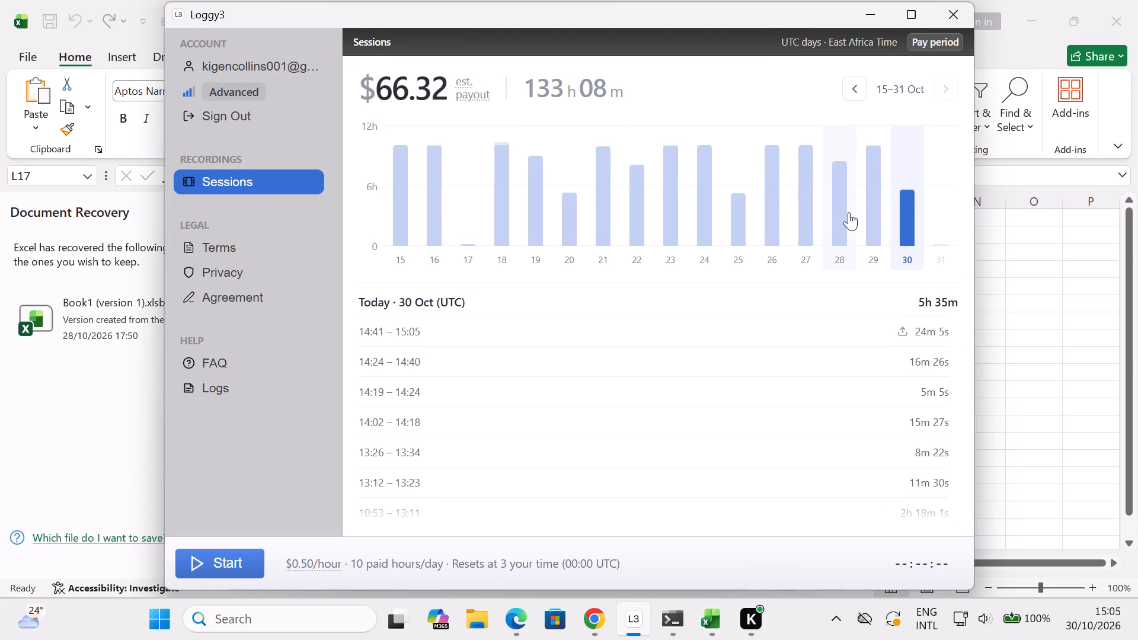
{"action": "left_click", "coordinate": [872, 0]}
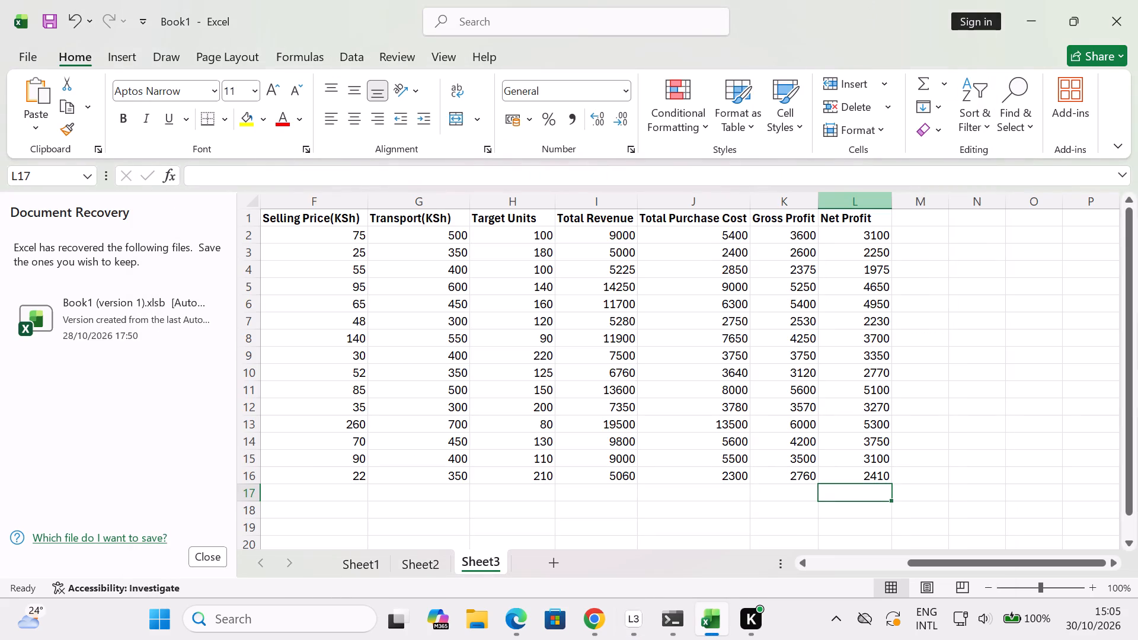
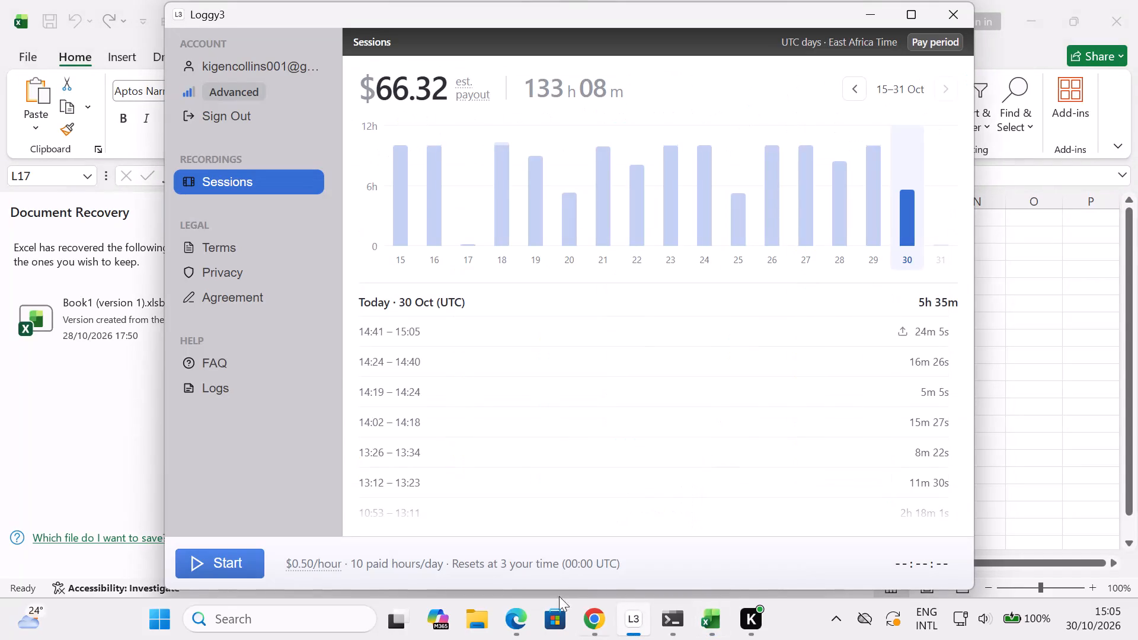
Start a new recording session in Loggy3 and minimize its window.
{"action": "left_click", "coordinate": [242, 568]}
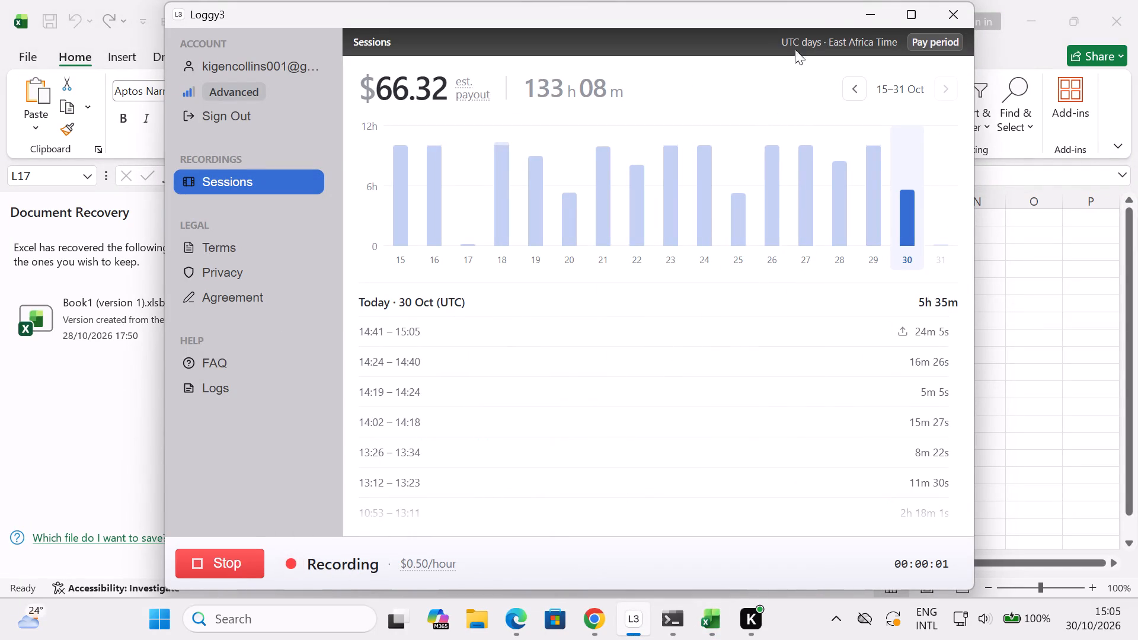
{"action": "left_click", "coordinate": [869, 16]}
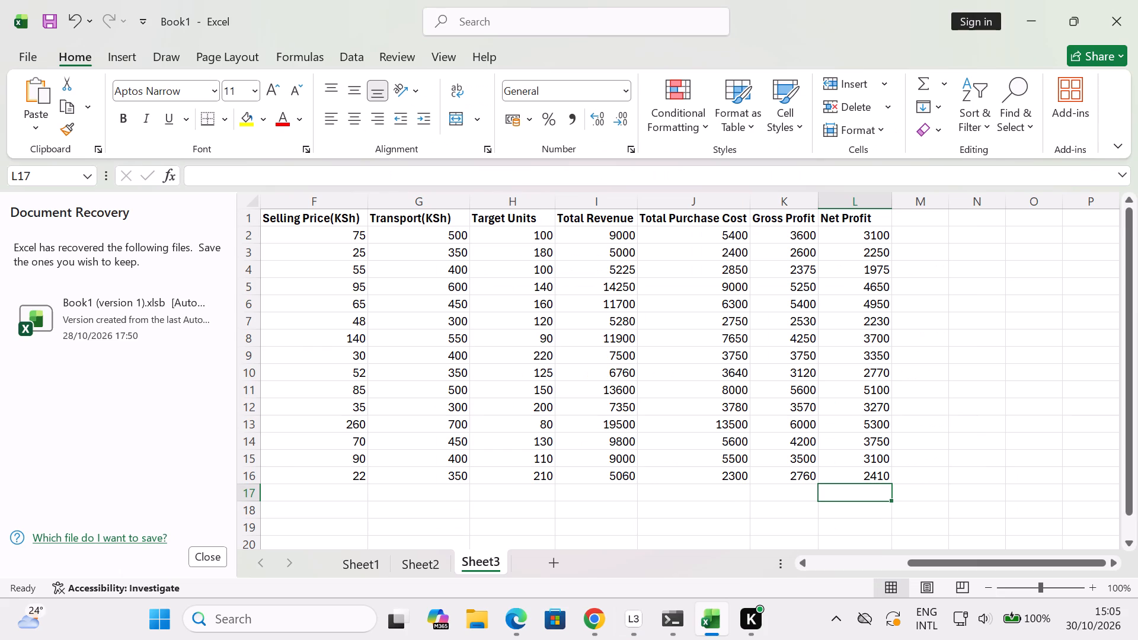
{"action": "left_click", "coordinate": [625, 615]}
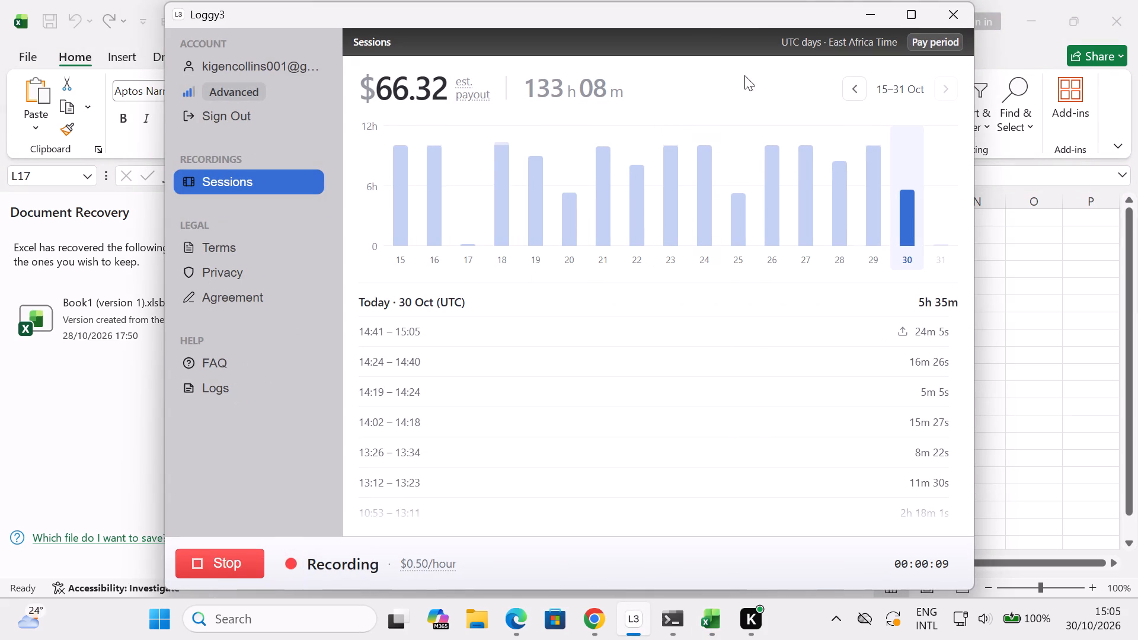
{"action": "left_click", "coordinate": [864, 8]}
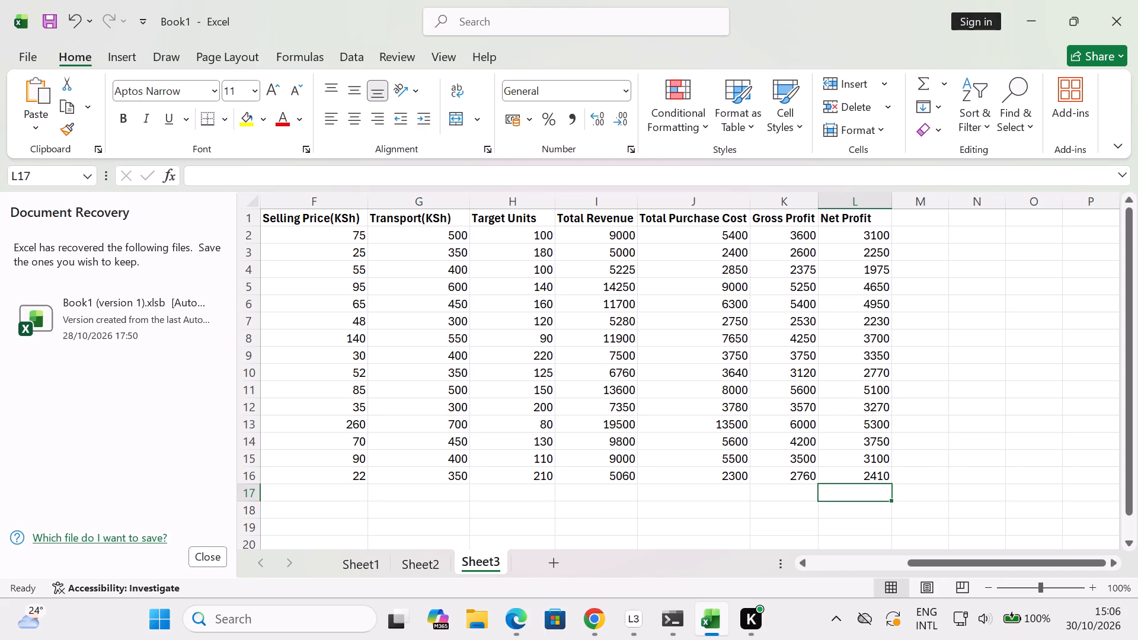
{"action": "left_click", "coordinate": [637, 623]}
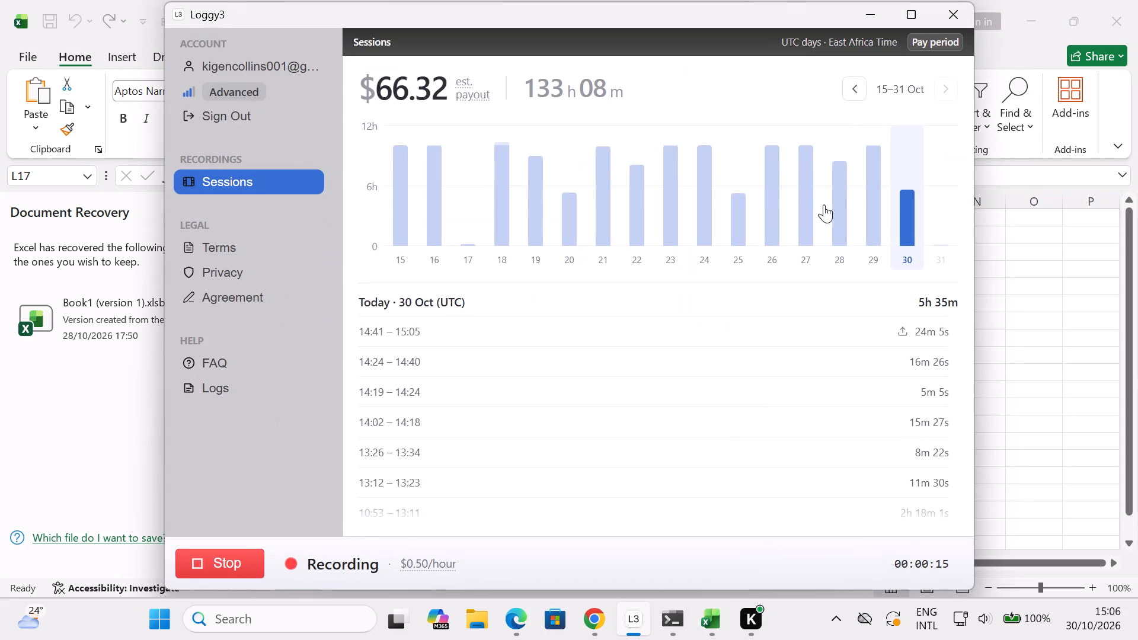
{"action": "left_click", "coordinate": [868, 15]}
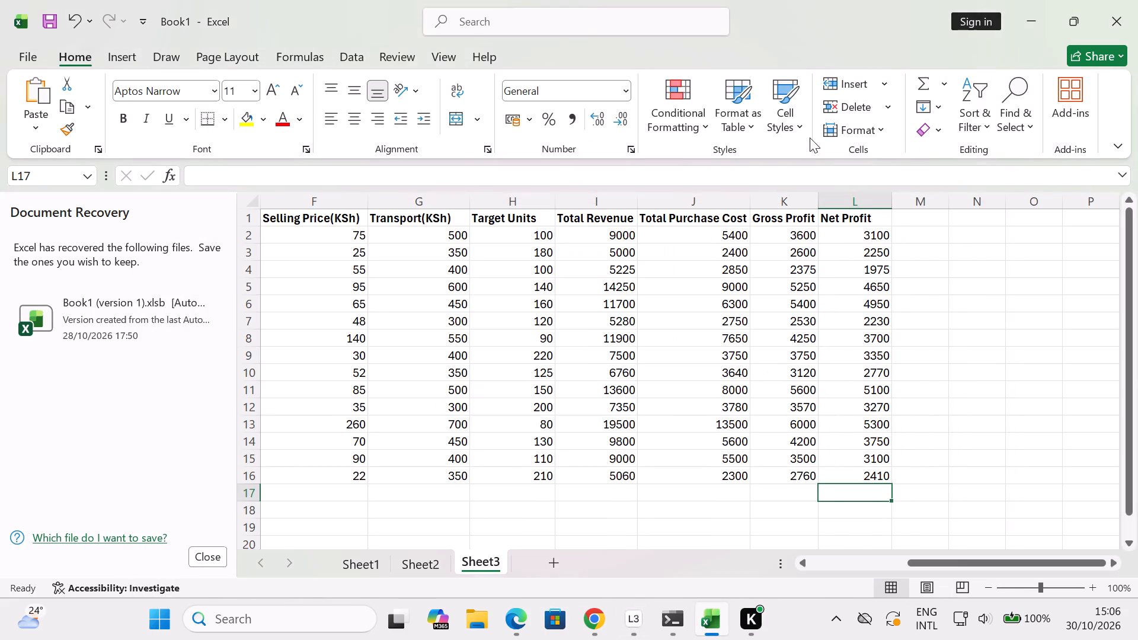
Enter the header Profit Margin in M1 and widen column M to fit it.
{"action": "left_click", "coordinate": [919, 215]}
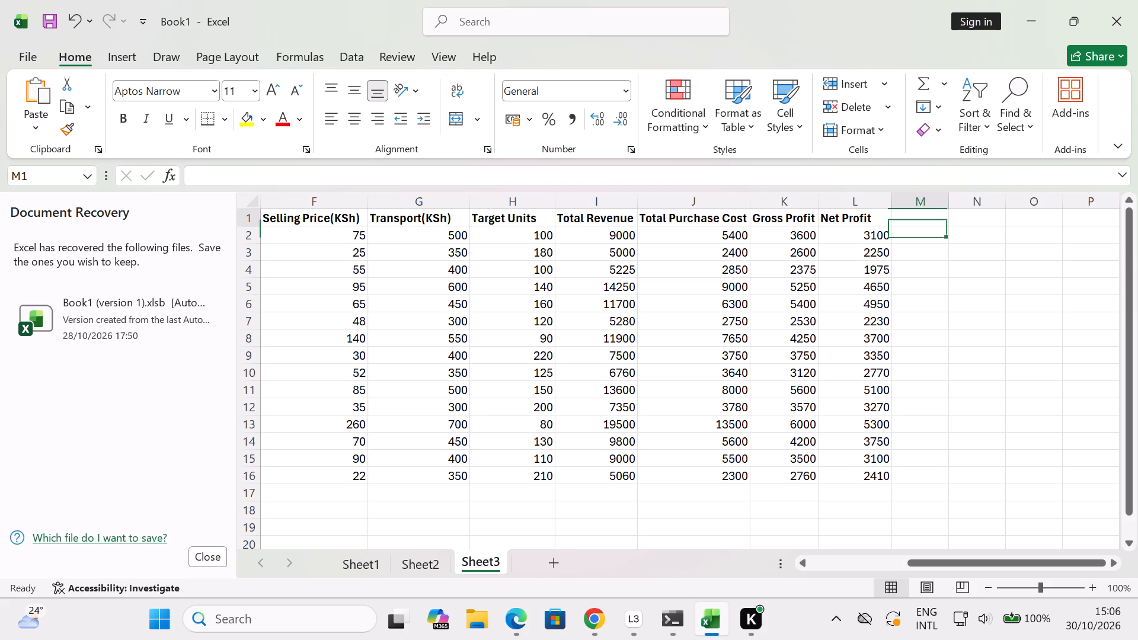
{"action": "type", "text": "Profit"}
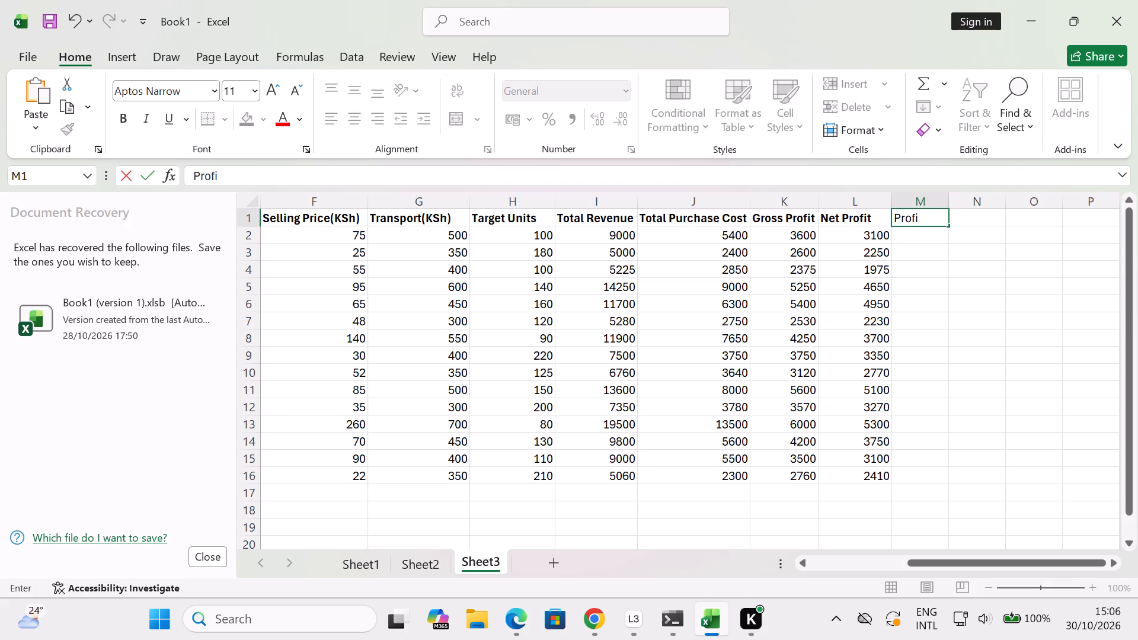
{"action": "key", "text": "space"}
{"action": "key", "text": "shift+m"}
{"action": "type", "text": "argin"}
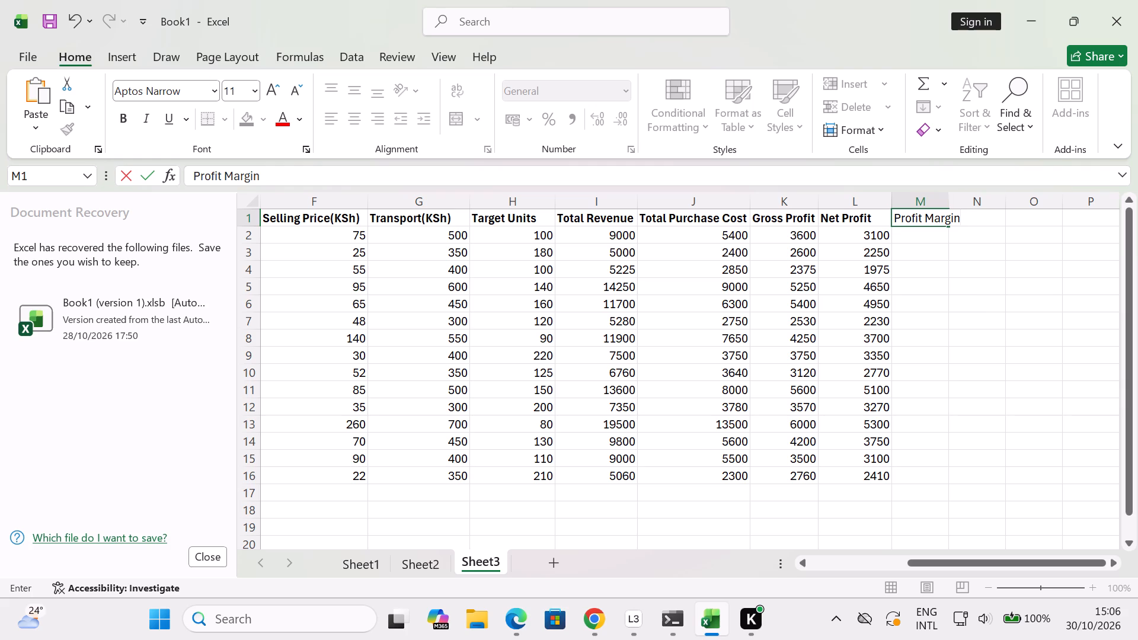
{"action": "left_click", "coordinate": [918, 264]}
{"action": "left_click", "coordinate": [989, 248]}
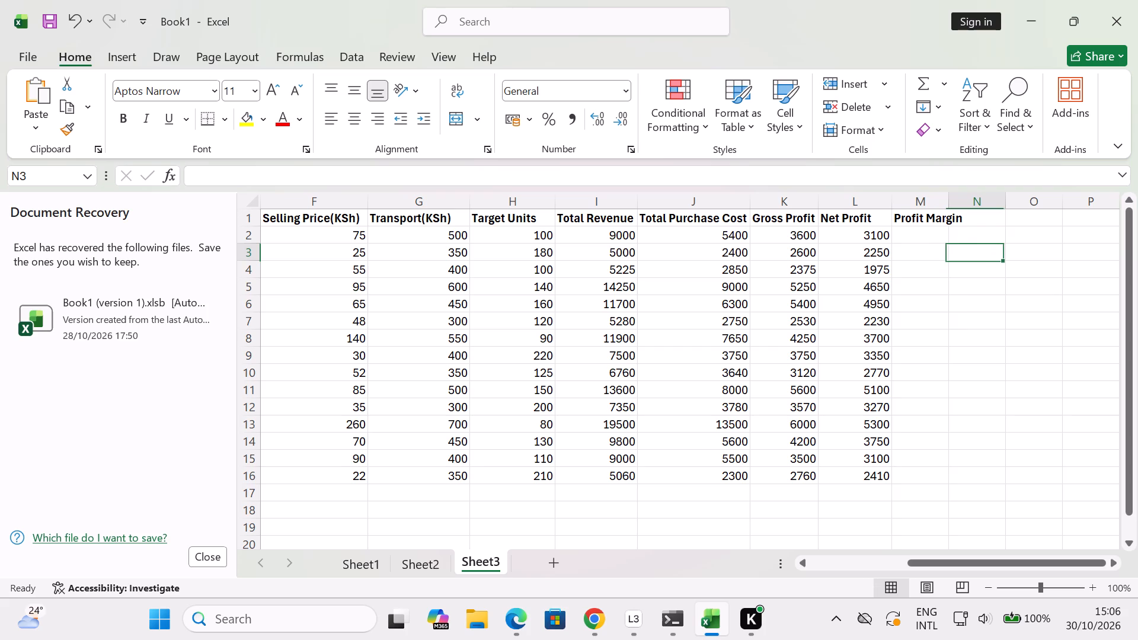
{"action": "left_click_drag", "start_coordinate": [949, 196], "coordinate": [970, 201]}
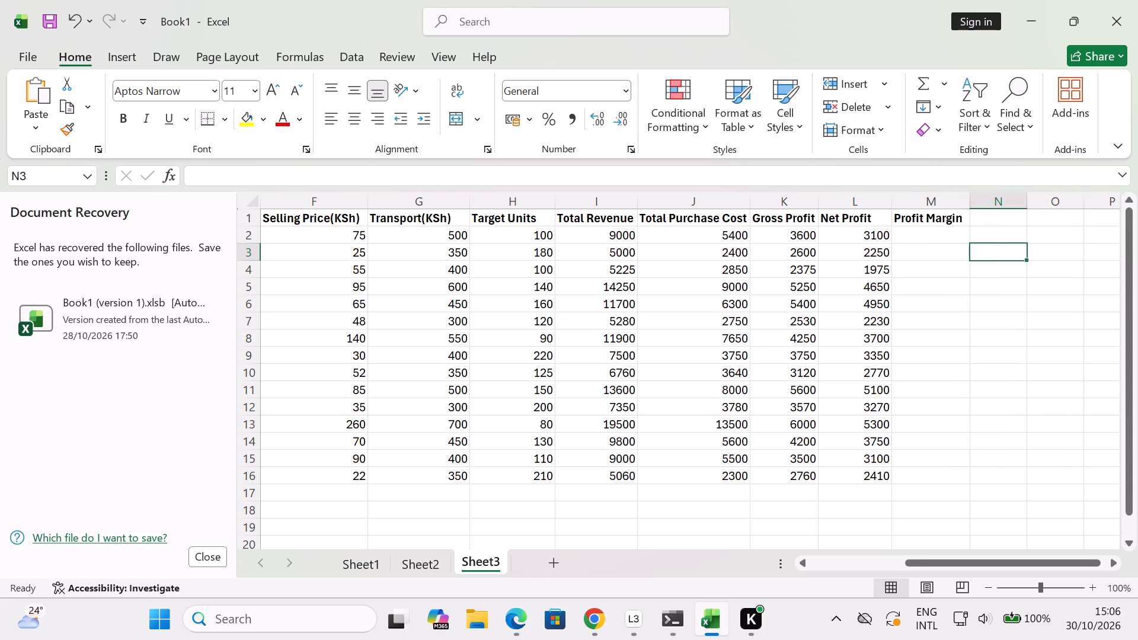
Calculate row 2's profit margin in M2 with the formula =l2/i2.
{"action": "left_click", "coordinate": [934, 234]}
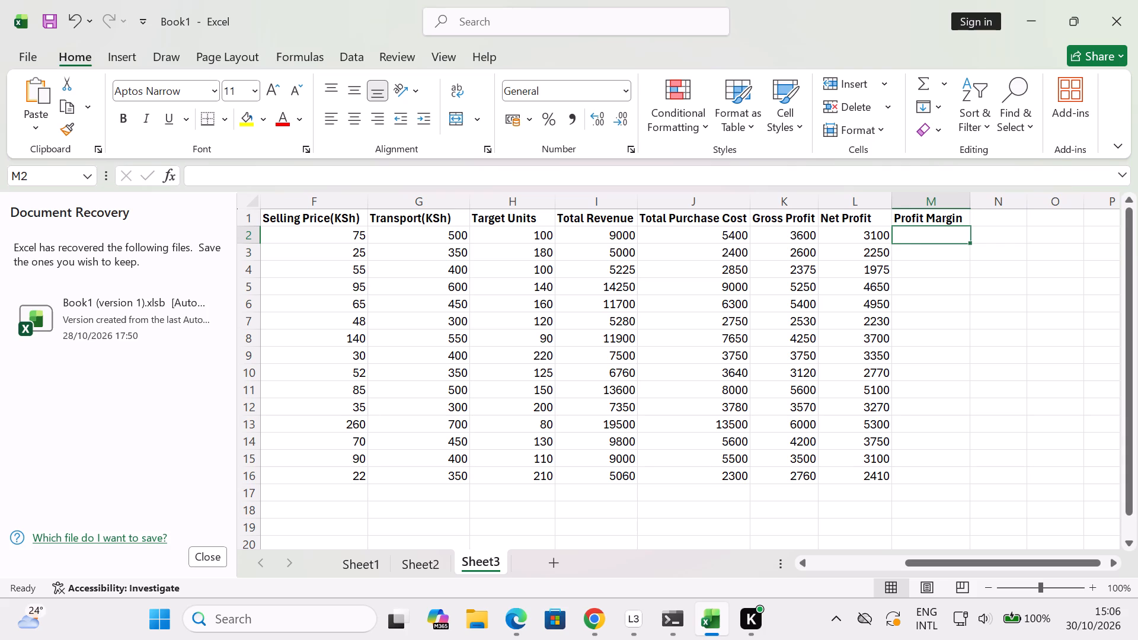
{"action": "key", "text": "equal"}
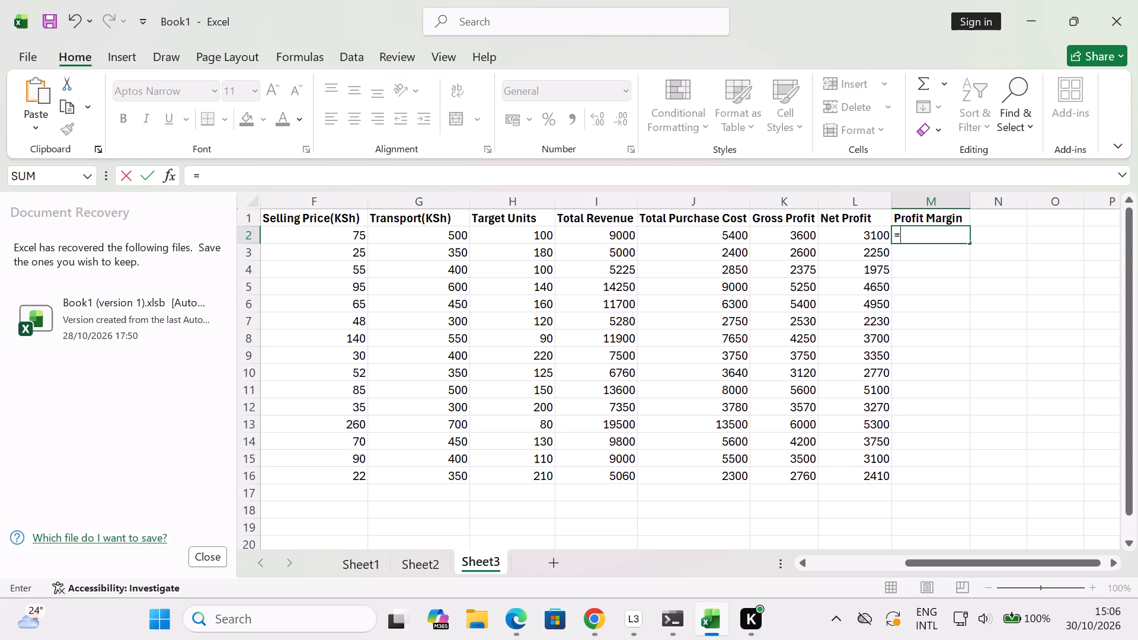
{"action": "type", "text": "l2"}
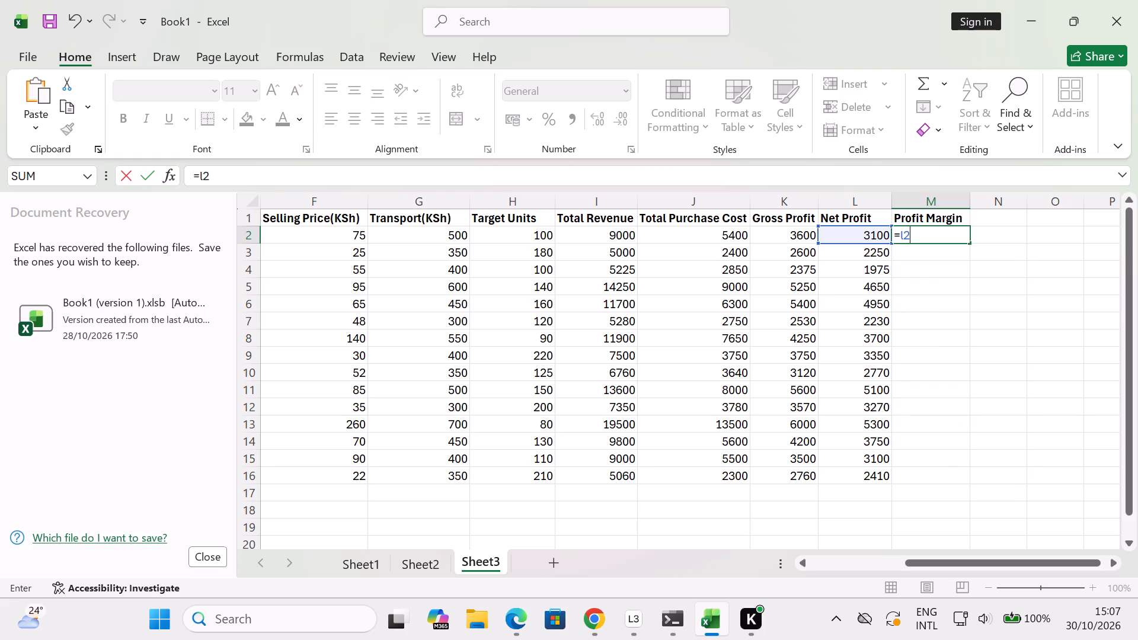
{"action": "key", "text": "slash"}
{"action": "key", "text": "i"}
{"action": "key", "text": "2"}
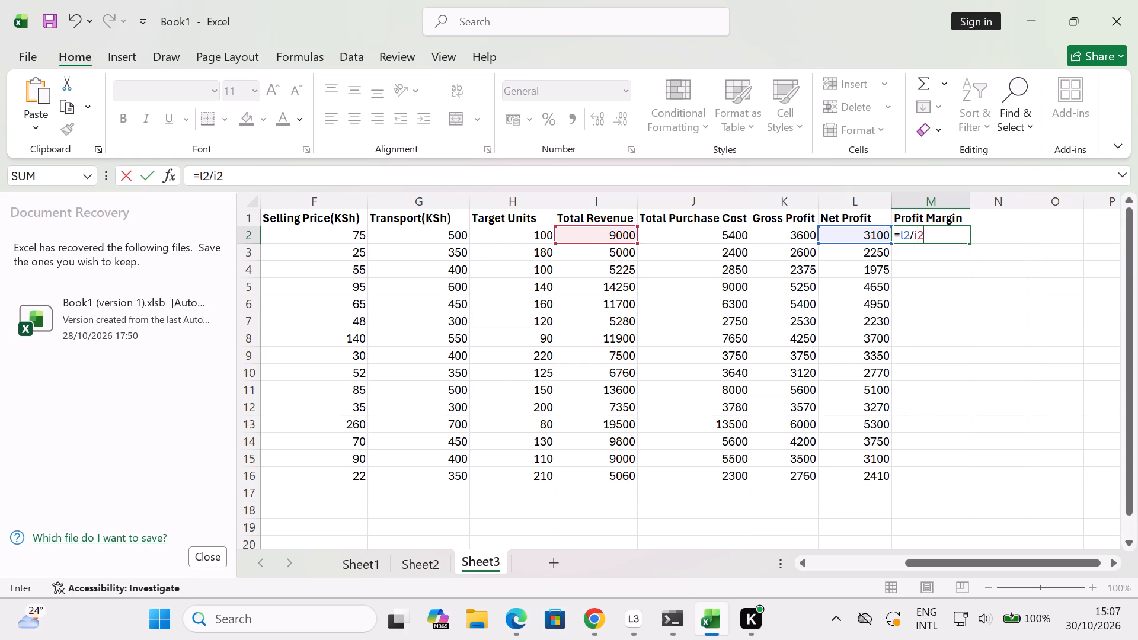
{"action": "key", "text": "Return"}
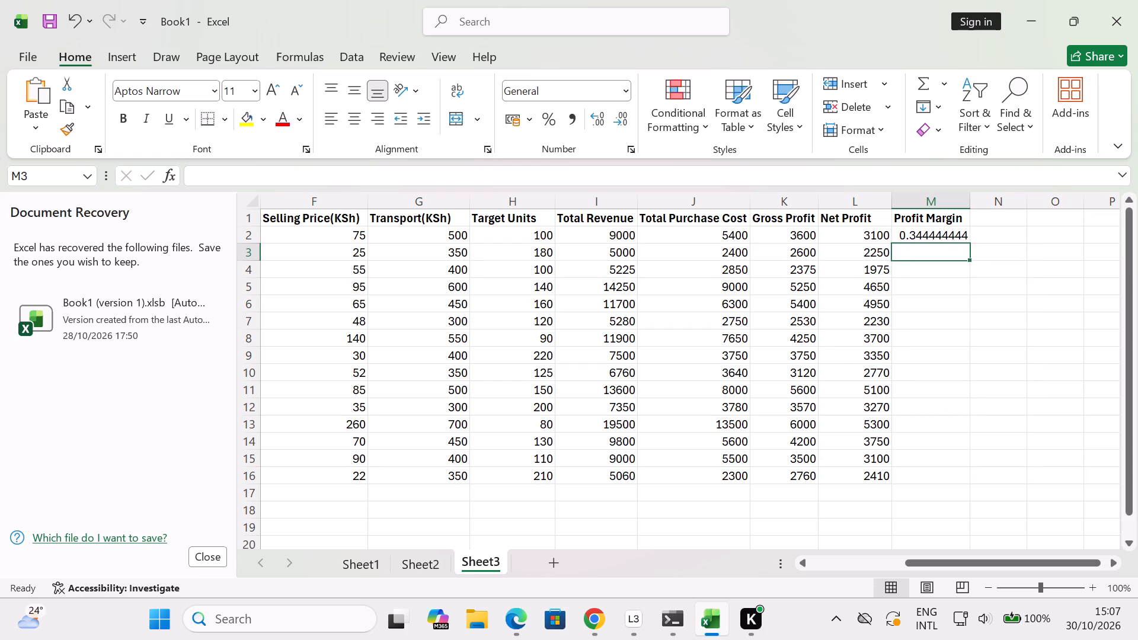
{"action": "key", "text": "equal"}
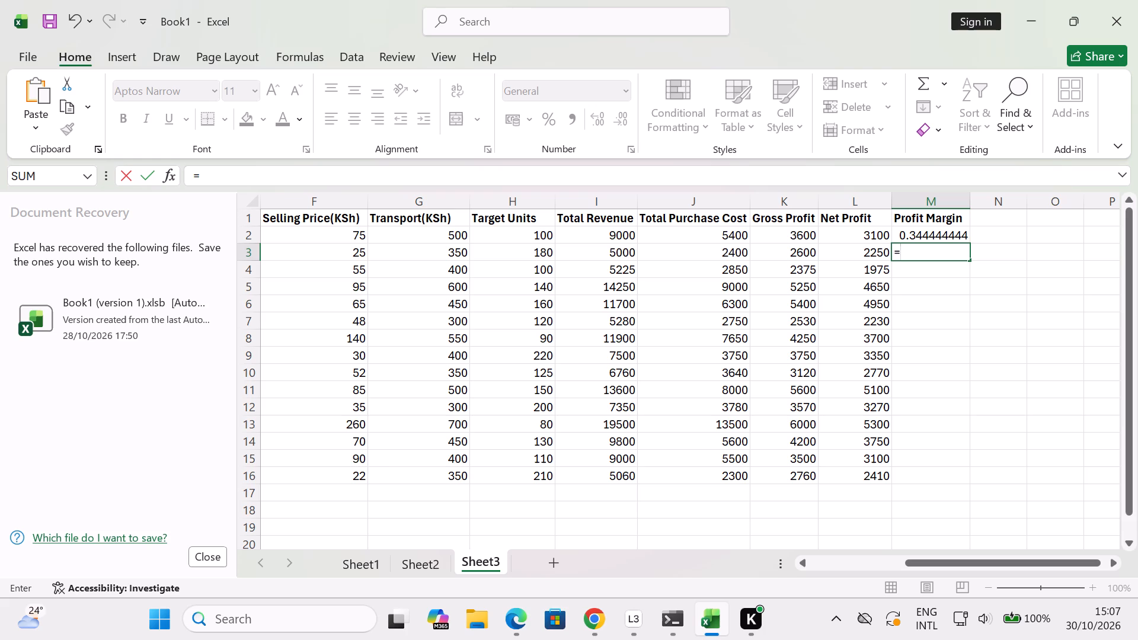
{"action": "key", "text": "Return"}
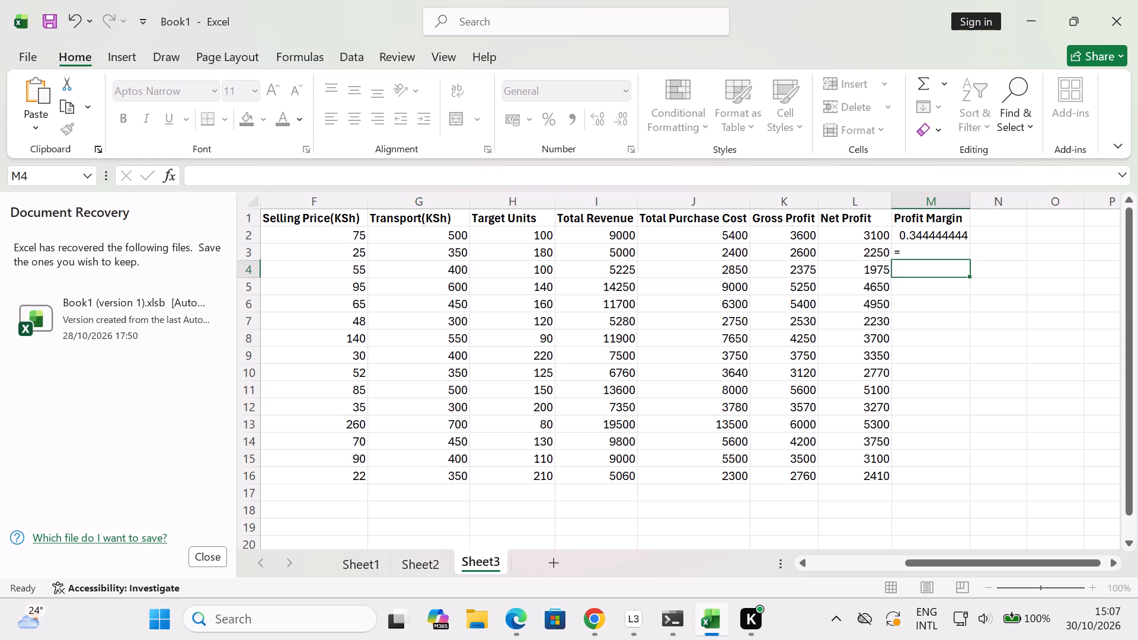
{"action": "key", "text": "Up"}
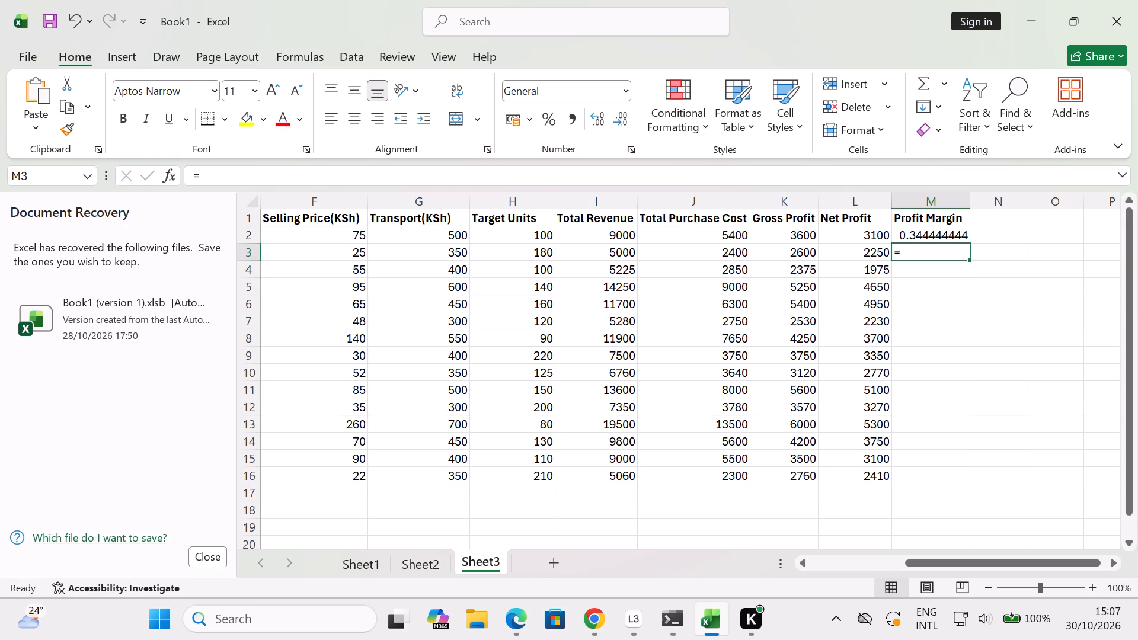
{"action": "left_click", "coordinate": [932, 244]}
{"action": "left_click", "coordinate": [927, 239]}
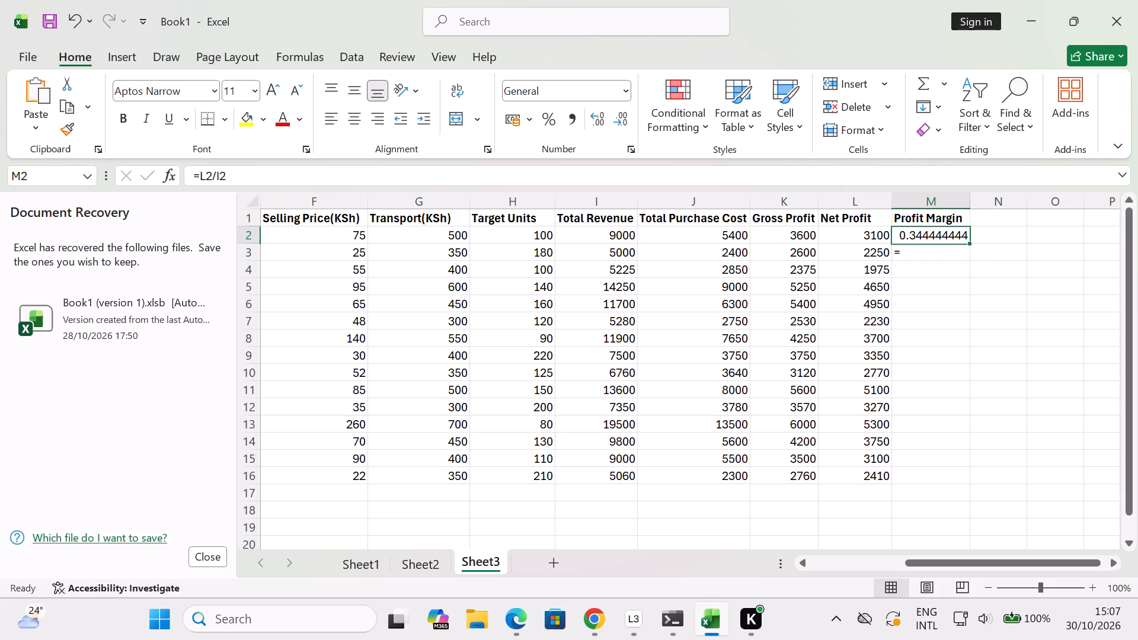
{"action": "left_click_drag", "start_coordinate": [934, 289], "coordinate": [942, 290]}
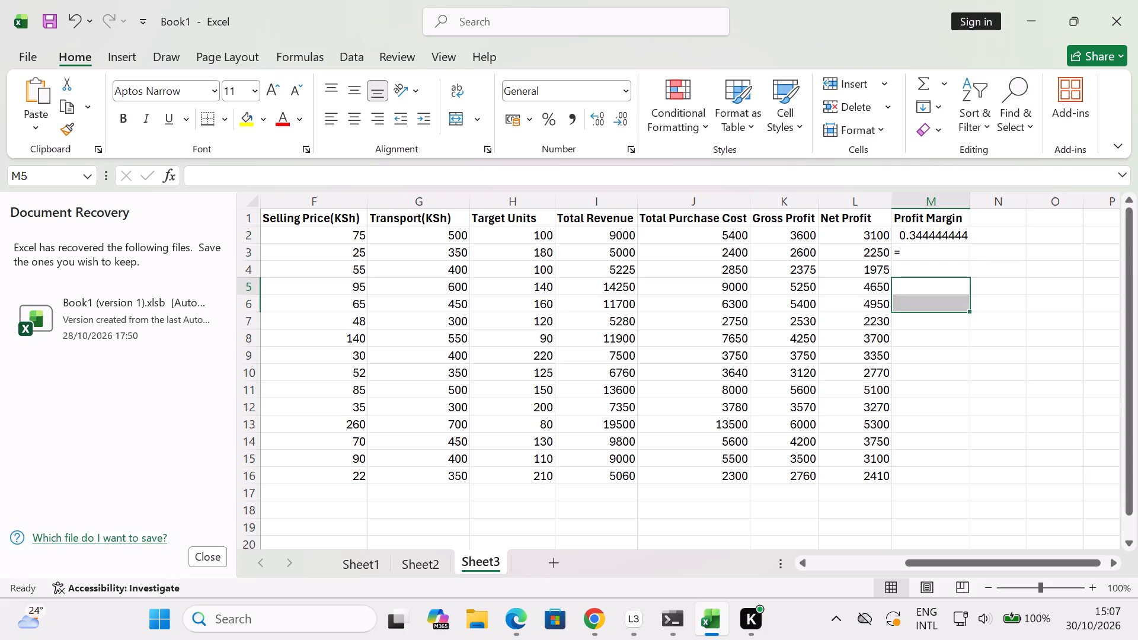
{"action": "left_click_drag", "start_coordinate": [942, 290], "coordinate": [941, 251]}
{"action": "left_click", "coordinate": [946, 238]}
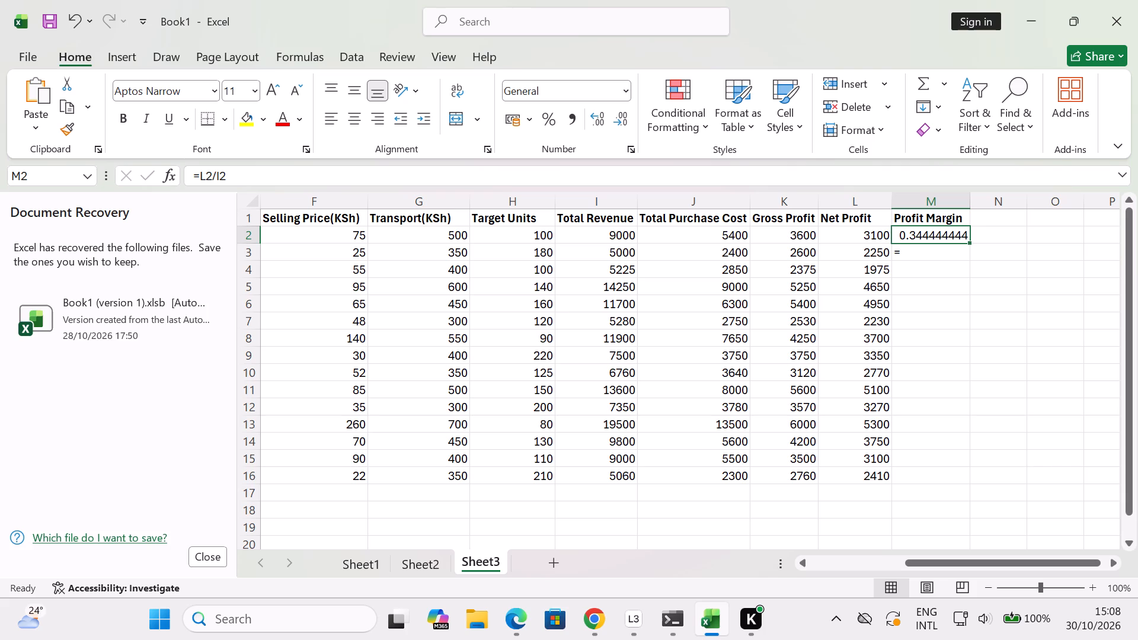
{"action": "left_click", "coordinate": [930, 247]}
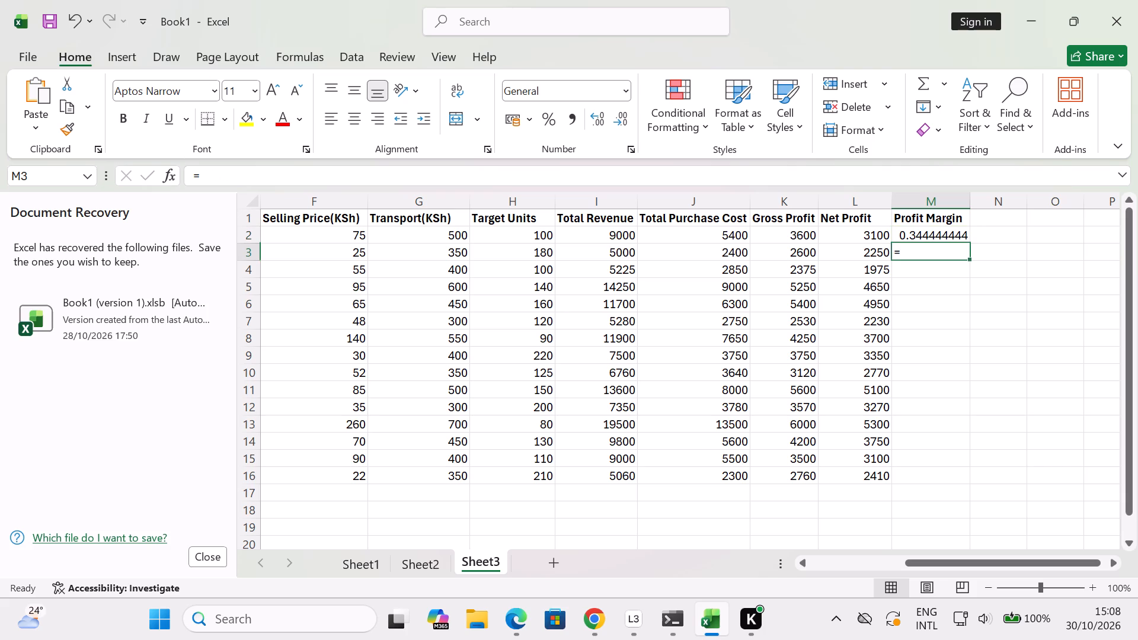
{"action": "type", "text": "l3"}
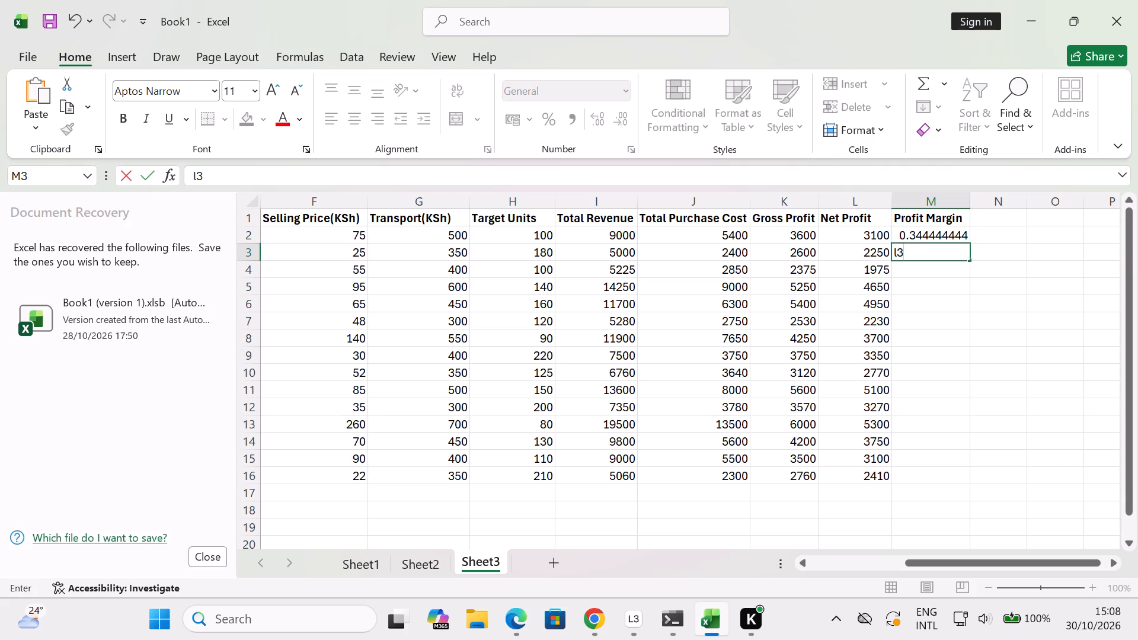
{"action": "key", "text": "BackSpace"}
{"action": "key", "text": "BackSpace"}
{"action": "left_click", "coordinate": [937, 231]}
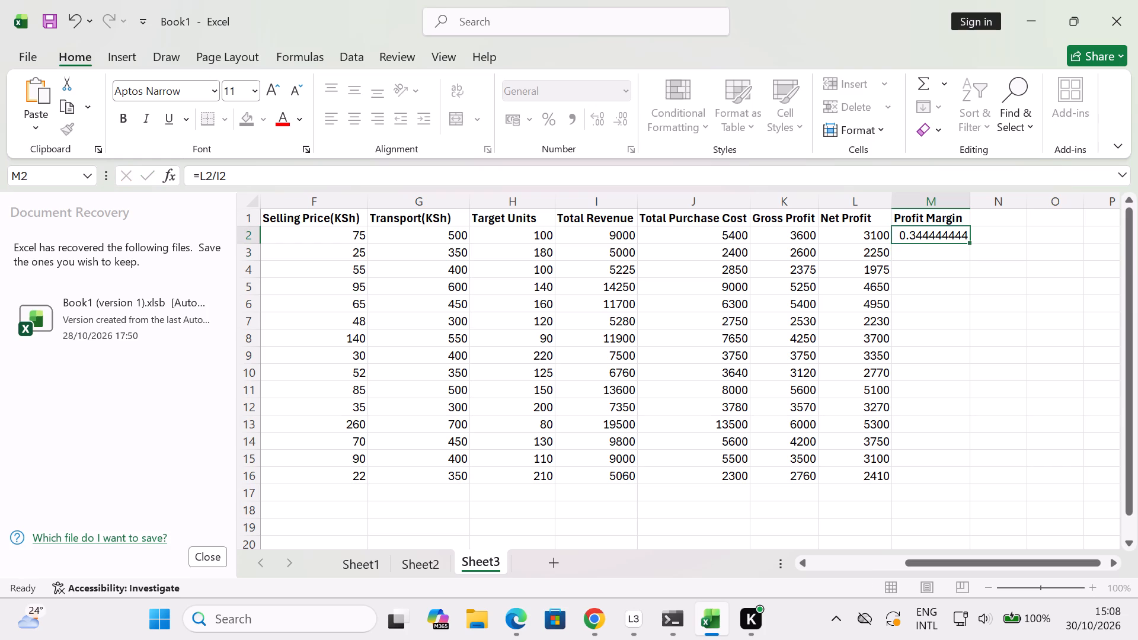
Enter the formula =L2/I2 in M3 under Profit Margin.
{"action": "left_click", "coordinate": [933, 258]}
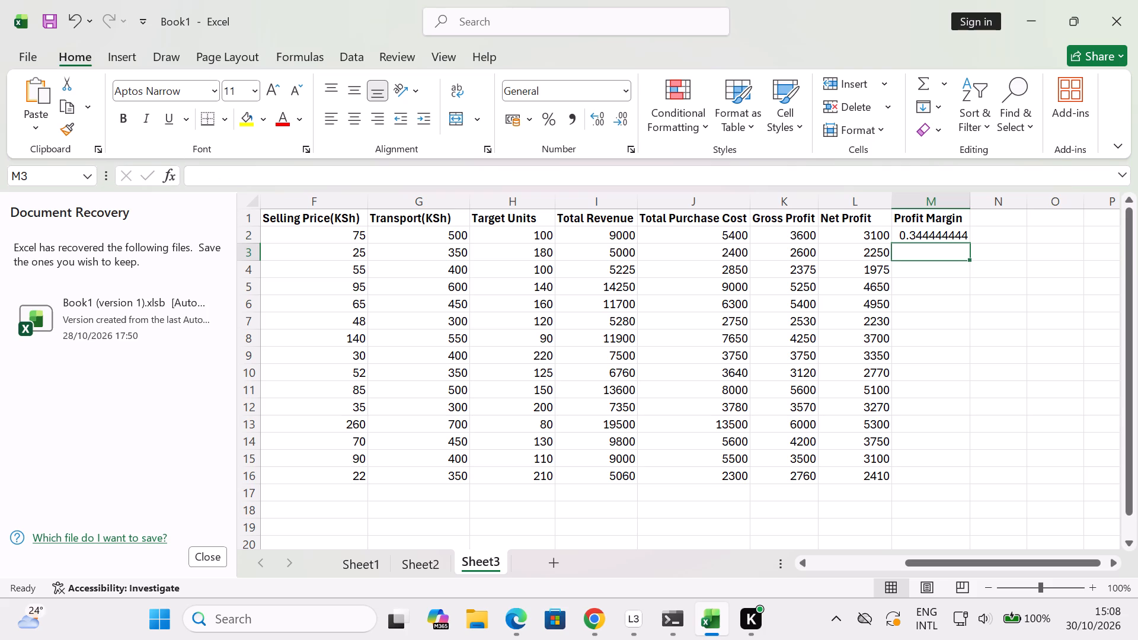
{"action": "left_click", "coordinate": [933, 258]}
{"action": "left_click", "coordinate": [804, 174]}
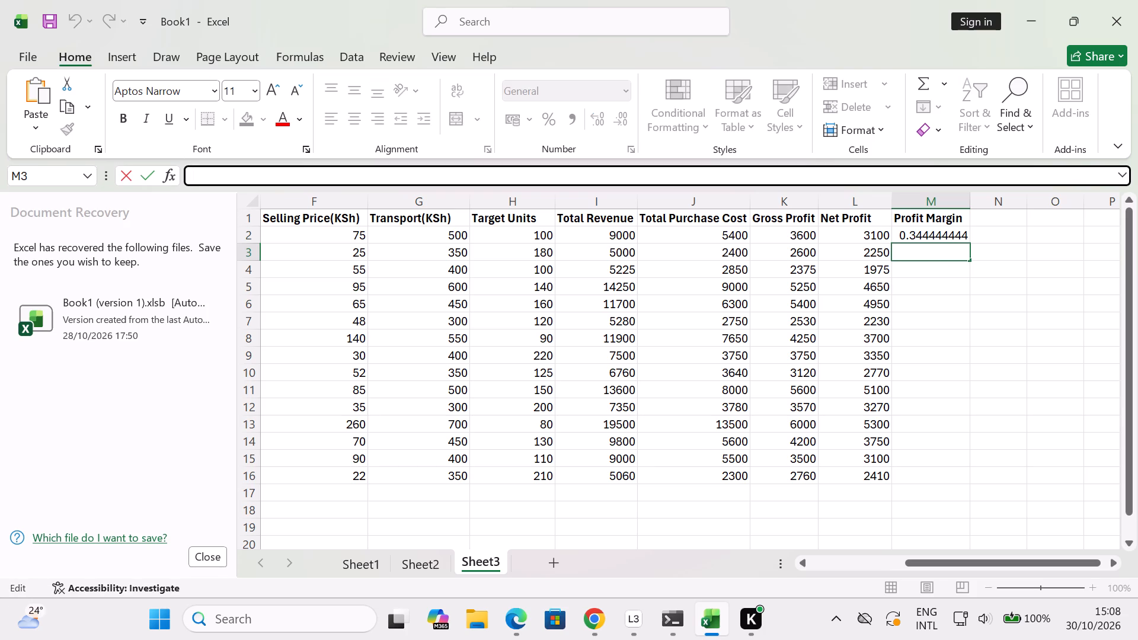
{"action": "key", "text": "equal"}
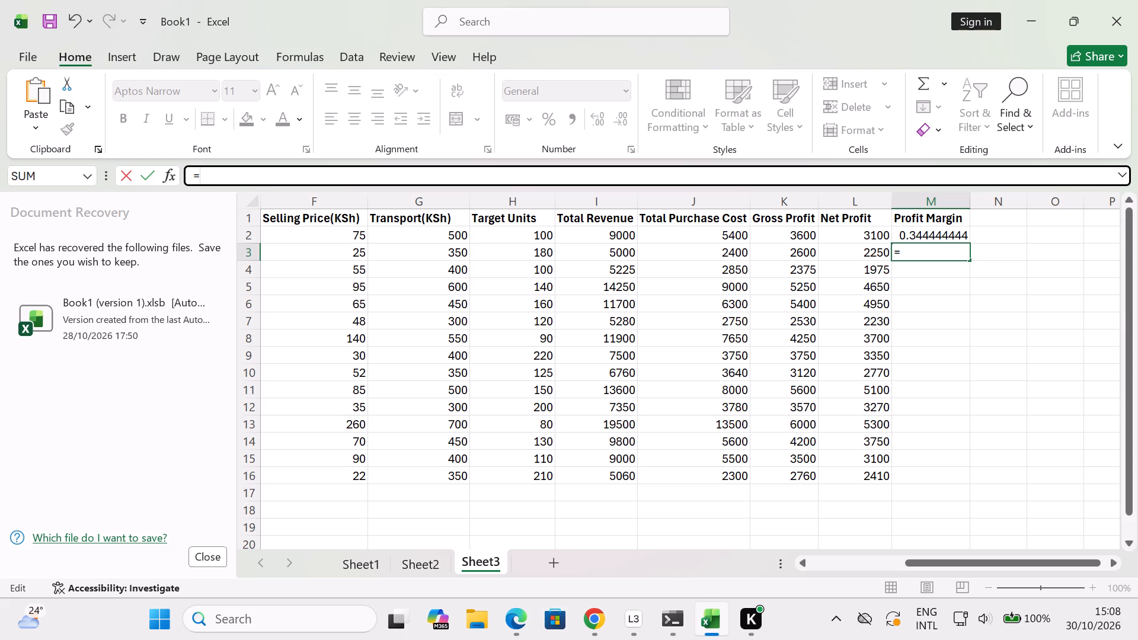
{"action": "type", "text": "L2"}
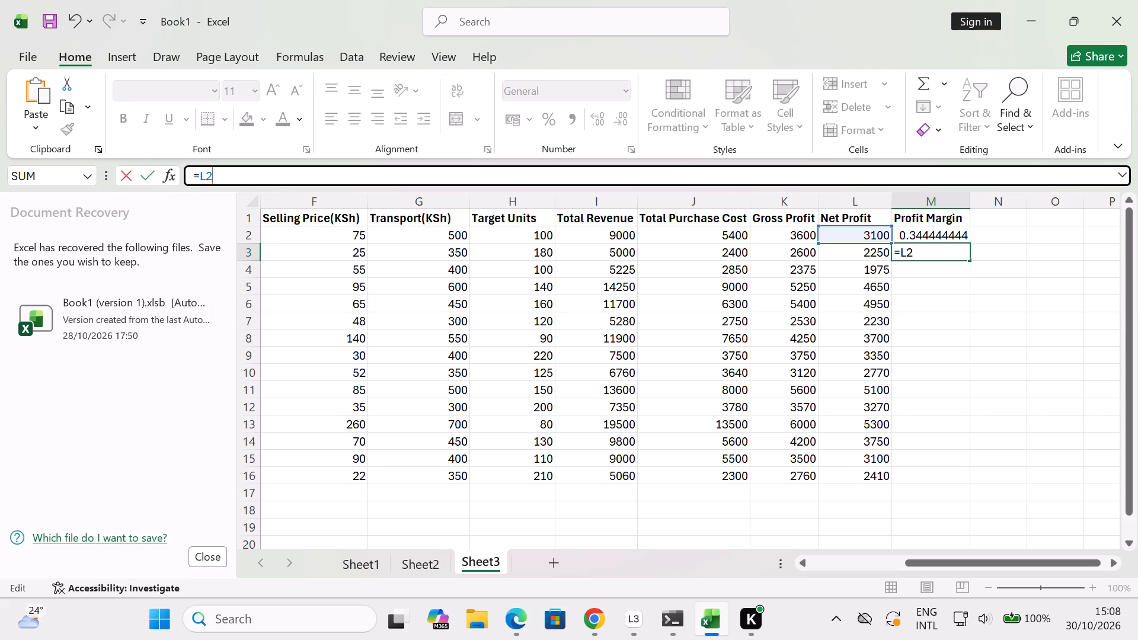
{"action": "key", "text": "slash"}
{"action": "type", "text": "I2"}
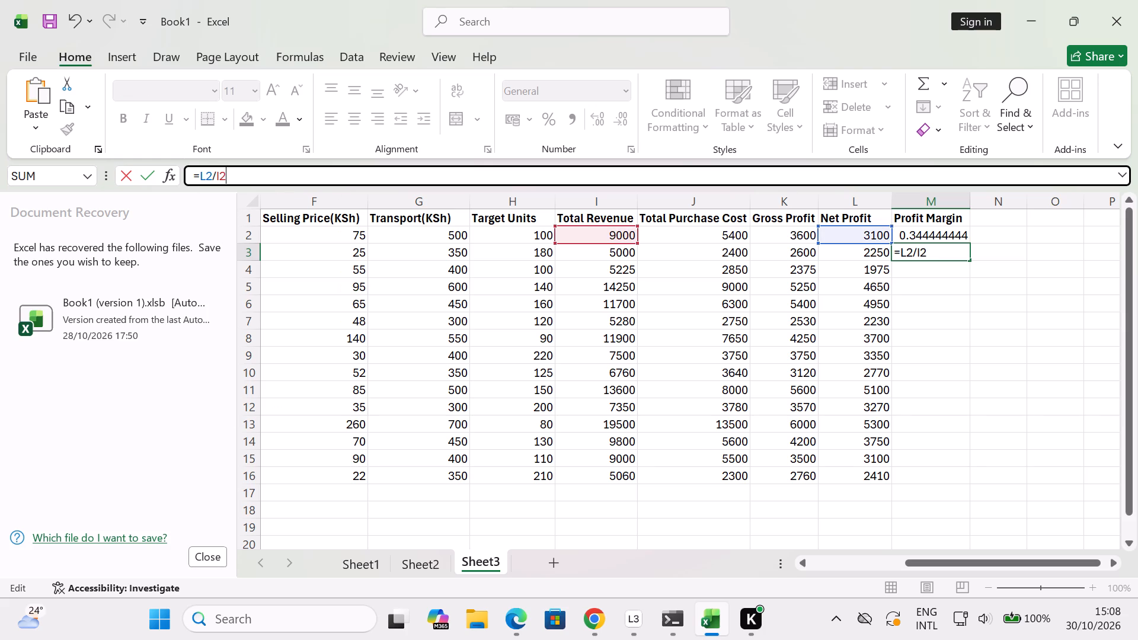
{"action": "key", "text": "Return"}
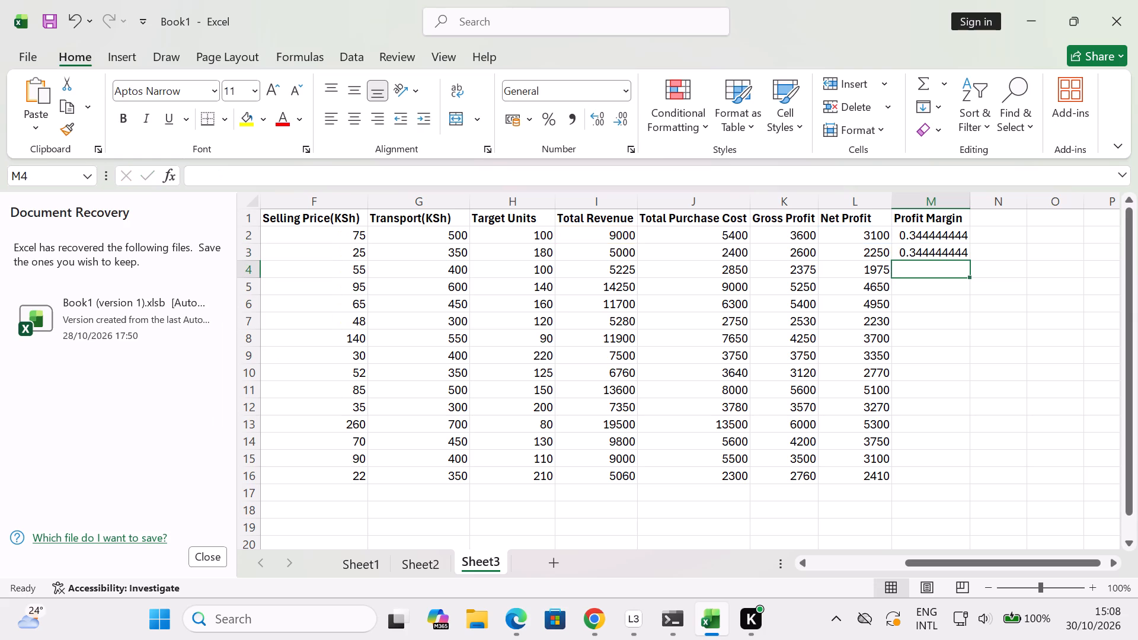
Replace the formula in M3 with =L3/I3 to calculate row 3's profit margin.
{"action": "key", "text": "Up"}
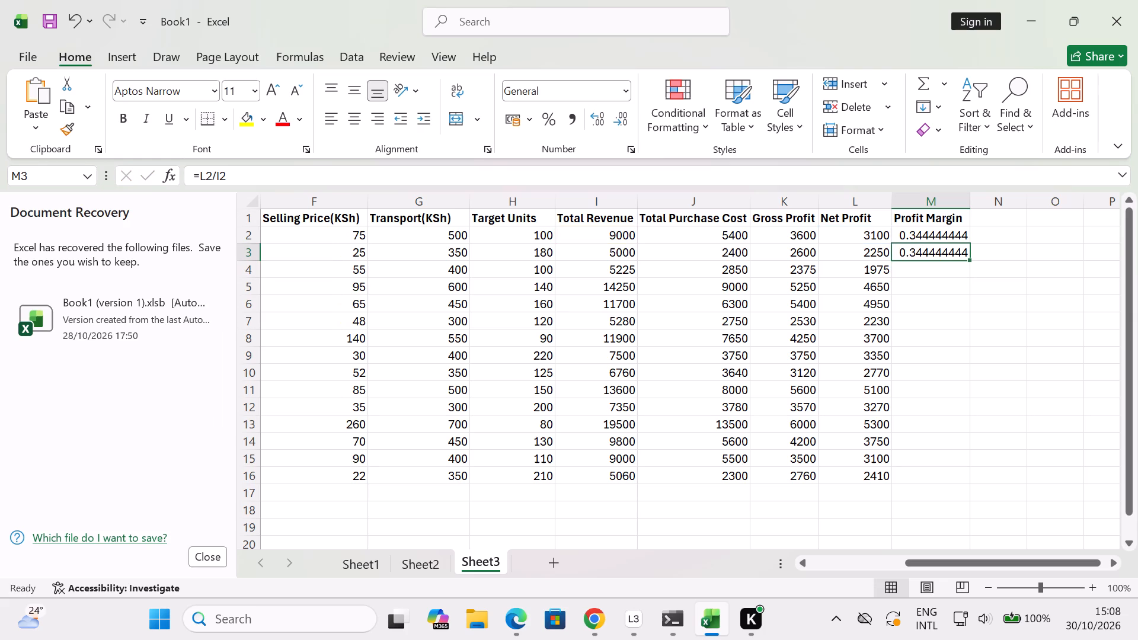
{"action": "key", "text": "BackSpace"}
{"action": "key", "text": "equal"}
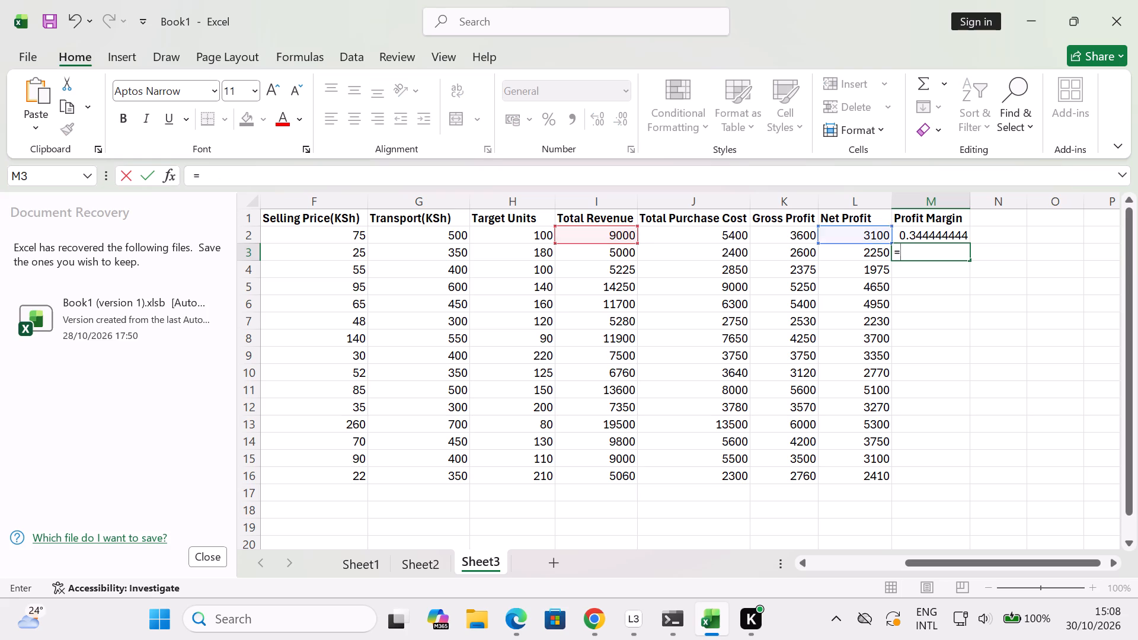
{"action": "type", "text": "L3"}
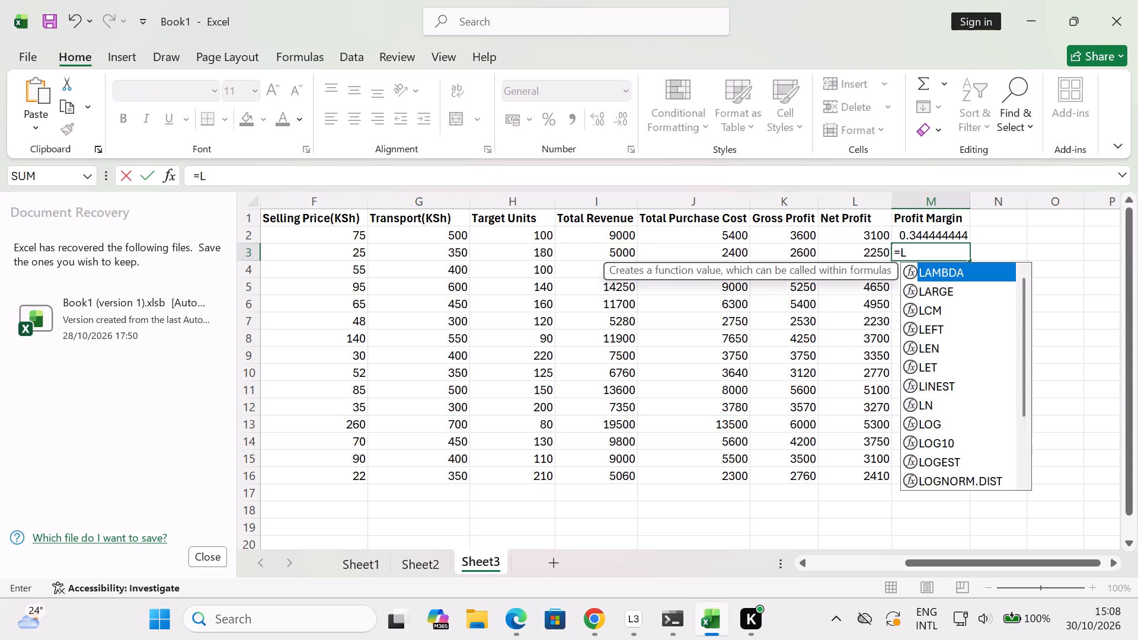
{"action": "key", "text": "slash"}
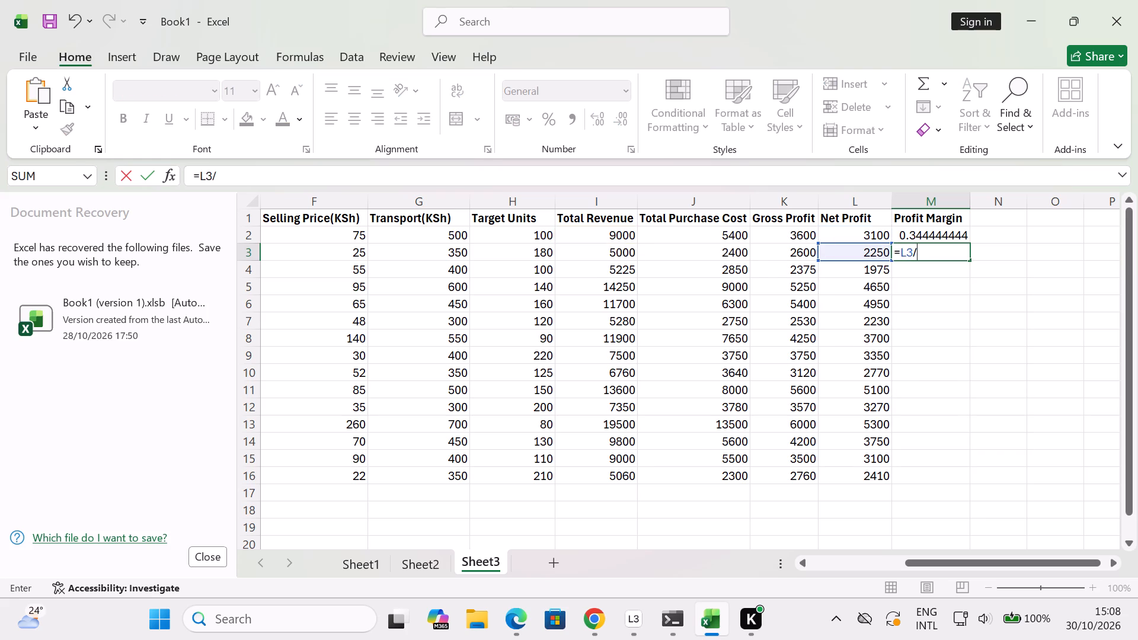
{"action": "type", "text": "I3"}
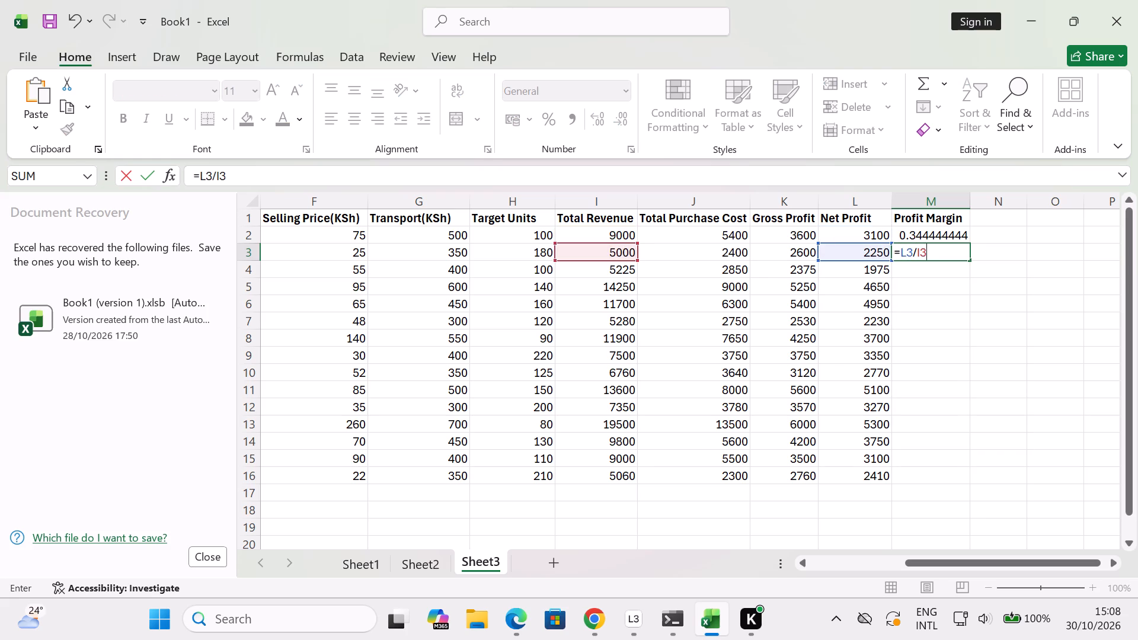
{"action": "key", "text": "Return"}
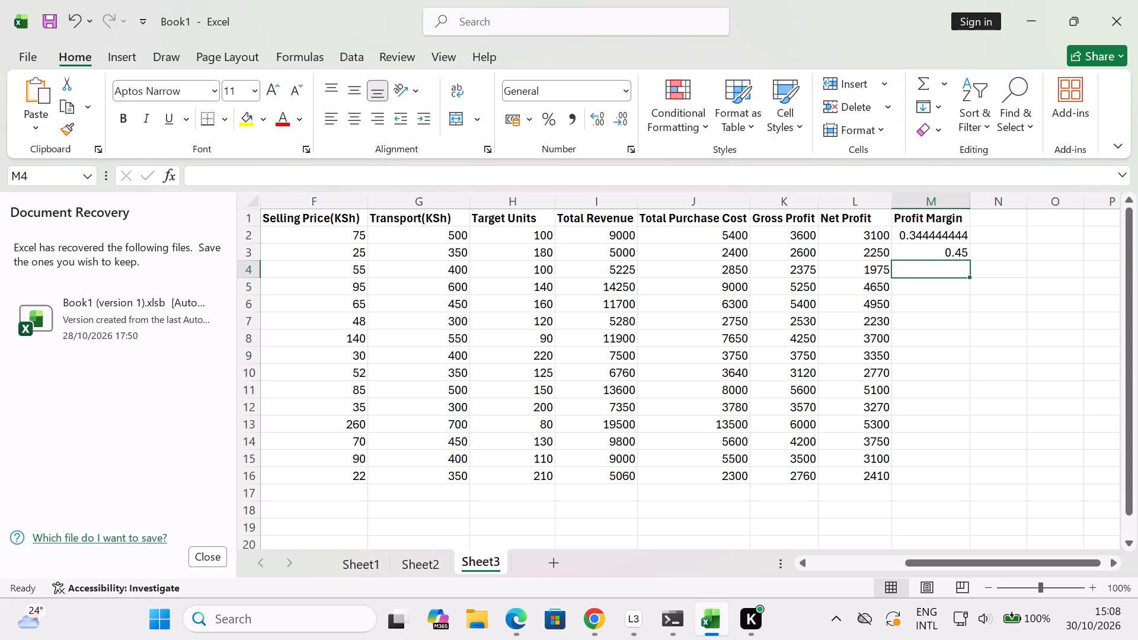
Calculate row 4's profit margin in M4 with the formula =L4/I4.
{"action": "key", "text": "equal"}
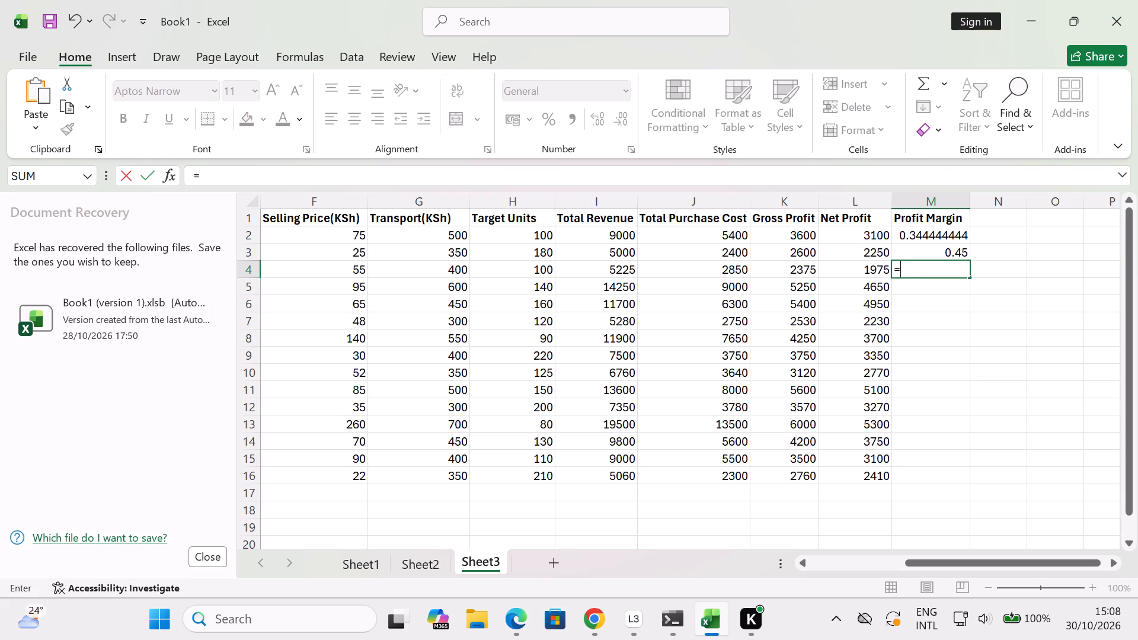
{"action": "type", "text": "L4"}
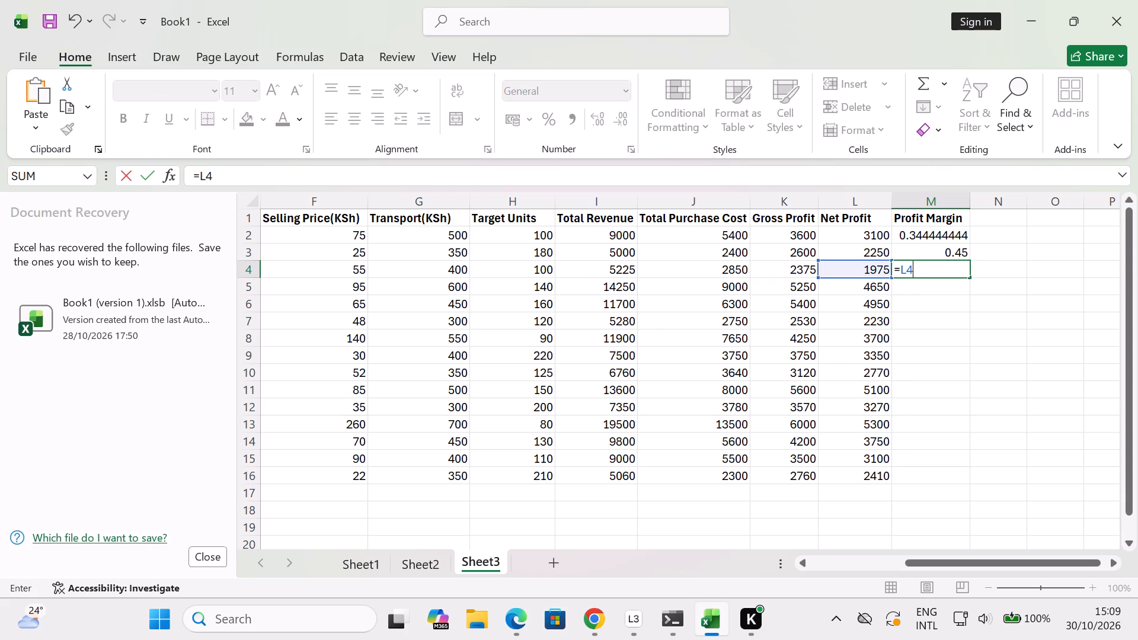
{"action": "key", "text": "0"}
{"action": "key", "text": "BackSpace"}
{"action": "key", "text": "slash"}
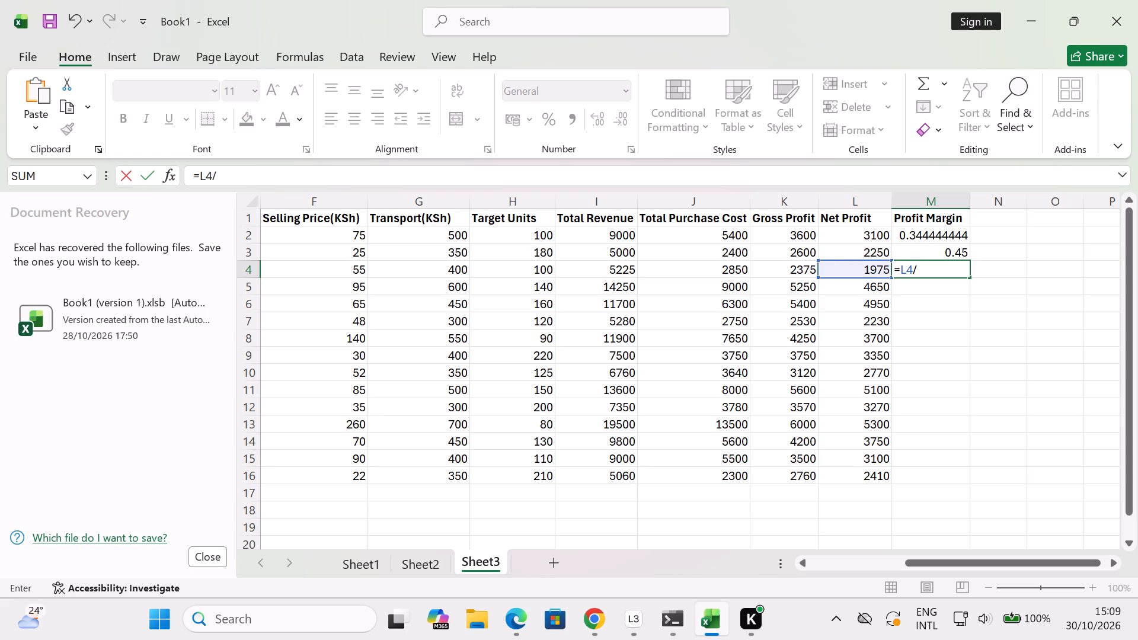
{"action": "type", "text": "I4"}
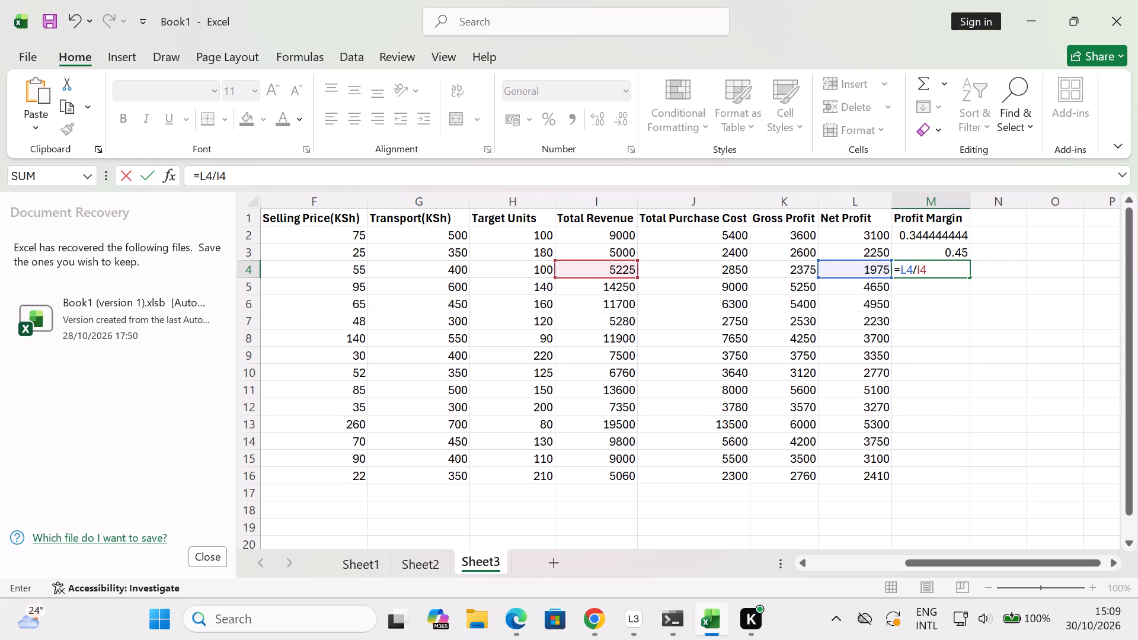
{"action": "key", "text": "Return"}
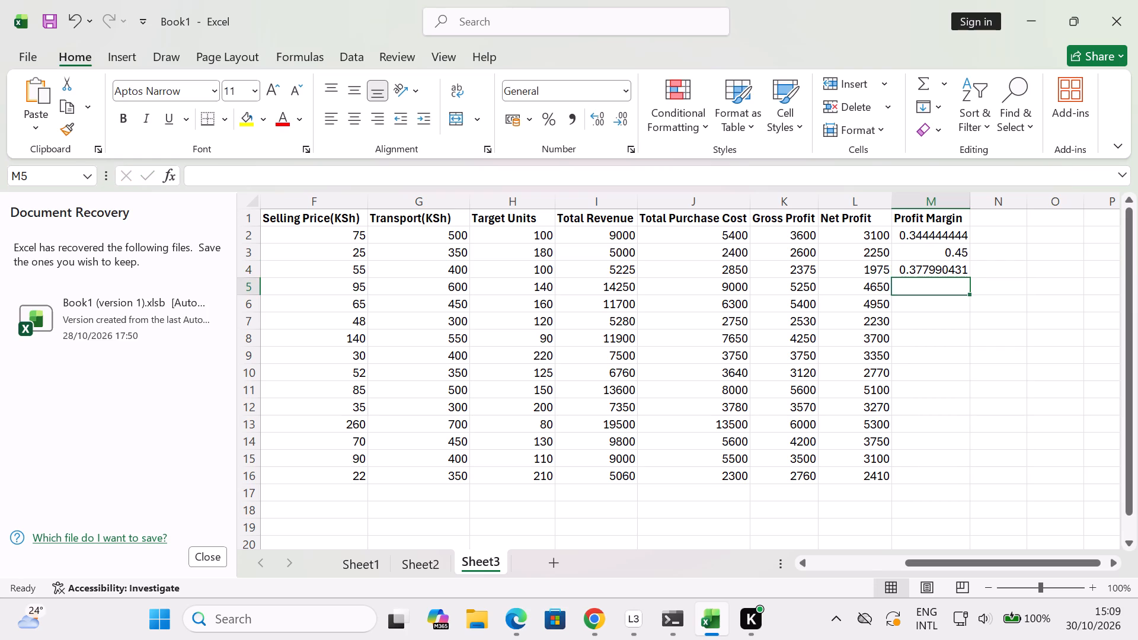
Calculate row 5's profit margin in M5 with the formula =L5/I5.
{"action": "key", "text": "equal"}
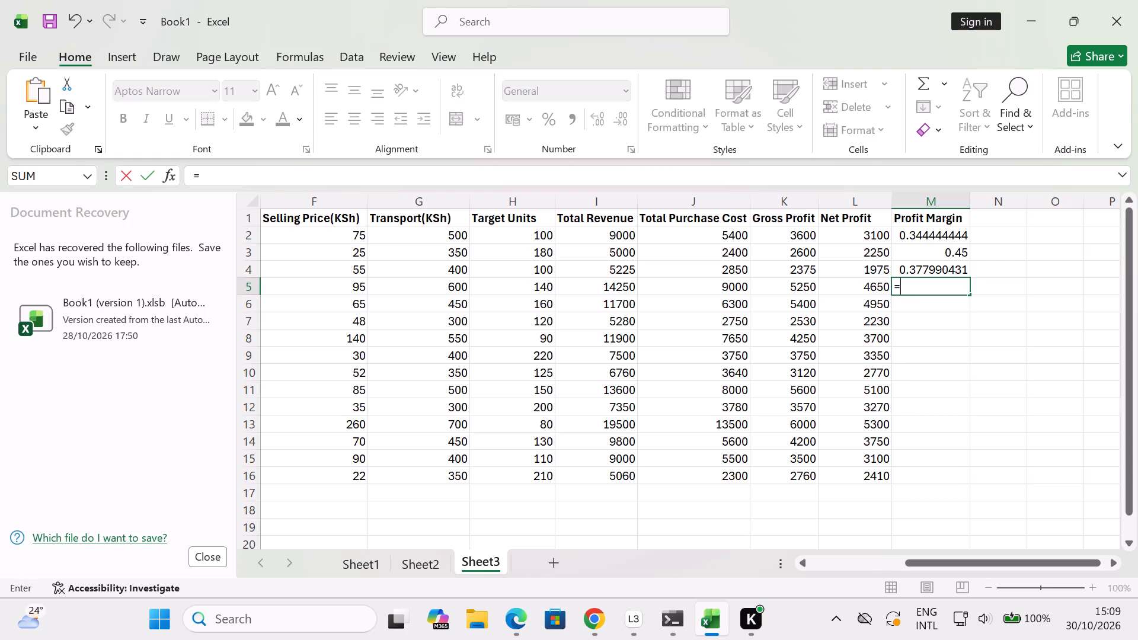
{"action": "type", "text": "L5"}
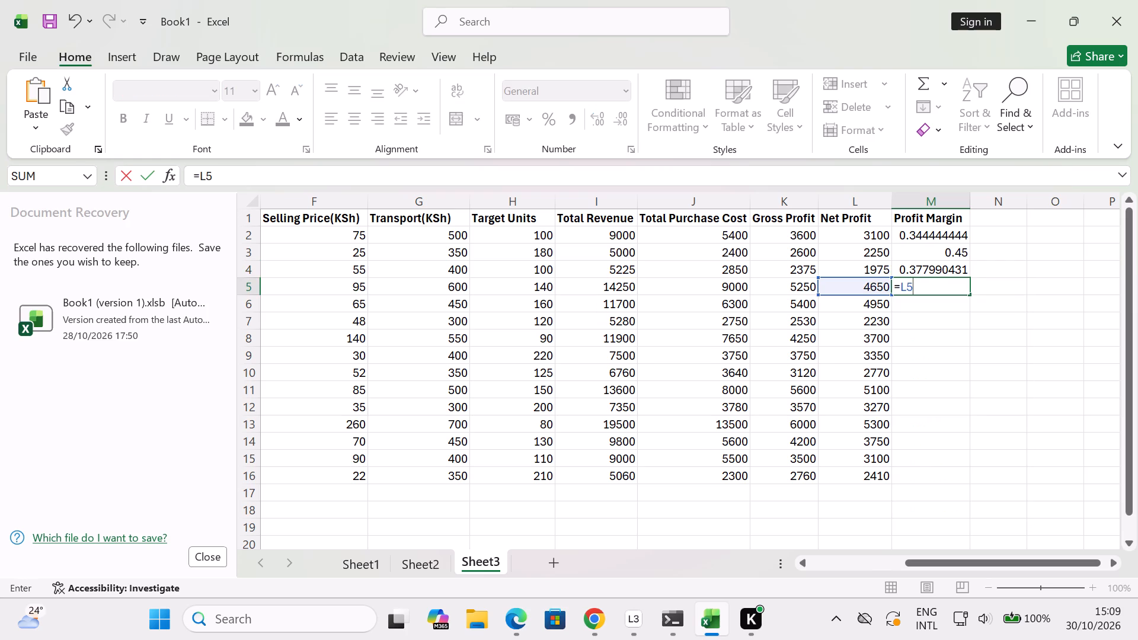
{"action": "key", "text": "slash"}
{"action": "type", "text": "I5"}
{"action": "key", "text": "Return"}
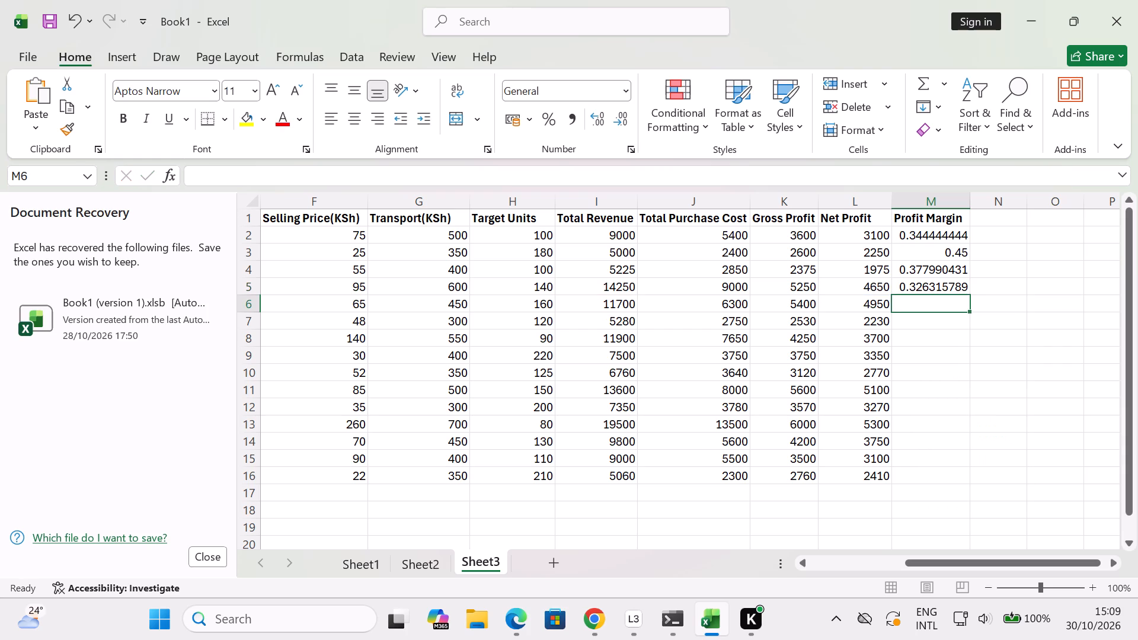
Calculate row 6's profit margin in M6 with the formula =L6/I6.
{"action": "key", "text": "l"}
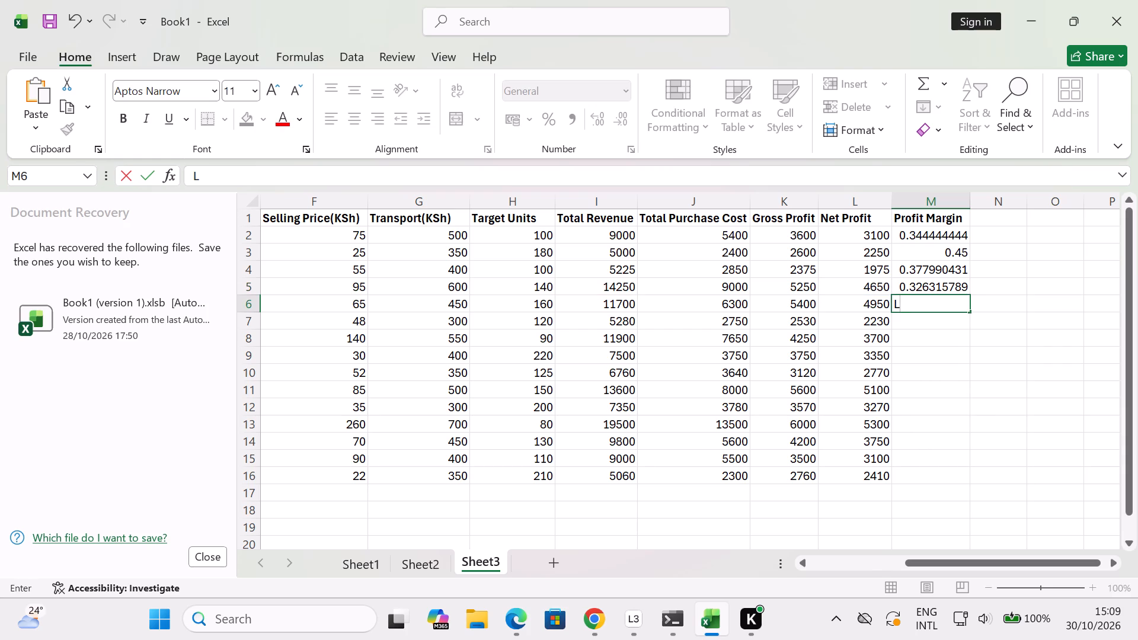
{"action": "key", "text": "6"}
{"action": "key", "text": "BackSpace"}
{"action": "key", "text": "BackSpace"}
{"action": "type", "text": "=L"}
{"action": "type", "text": "6/"}
{"action": "type", "text": "I6"}
{"action": "key", "text": "Return"}
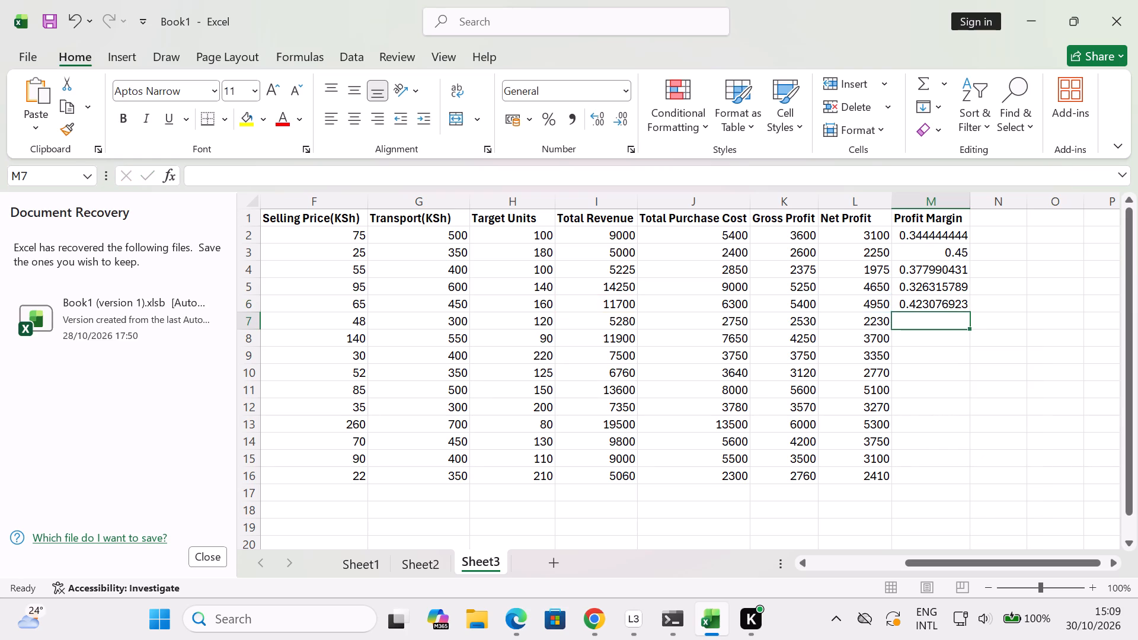
Calculate row 7's profit margin in M7 with the formula =L7/I7.
{"action": "key", "text": "equal"}
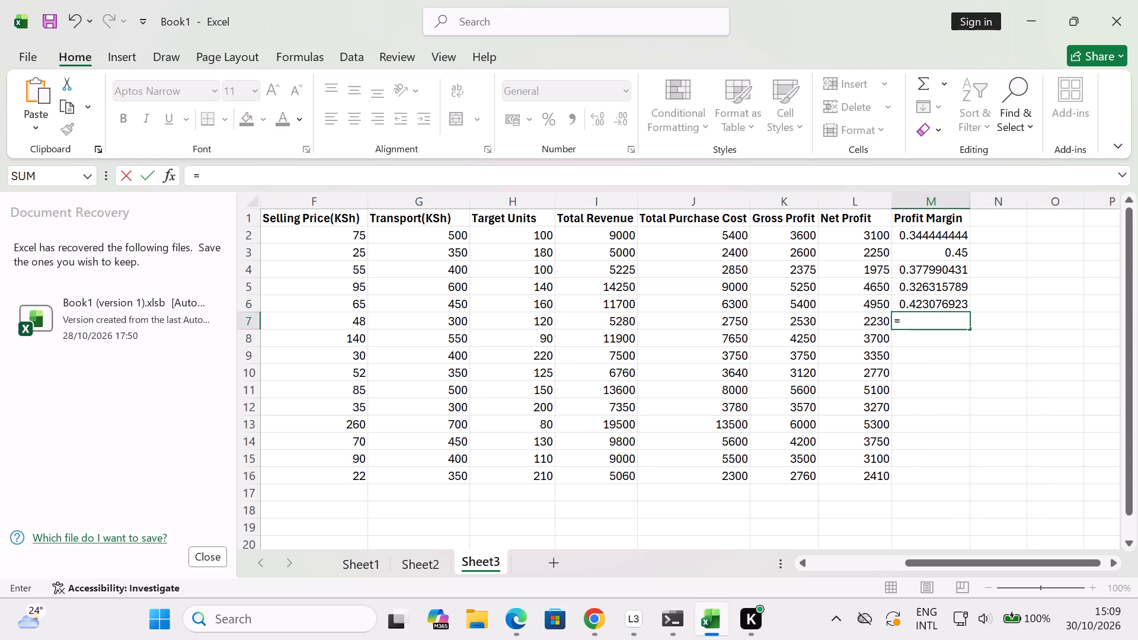
{"action": "type", "text": "L7"}
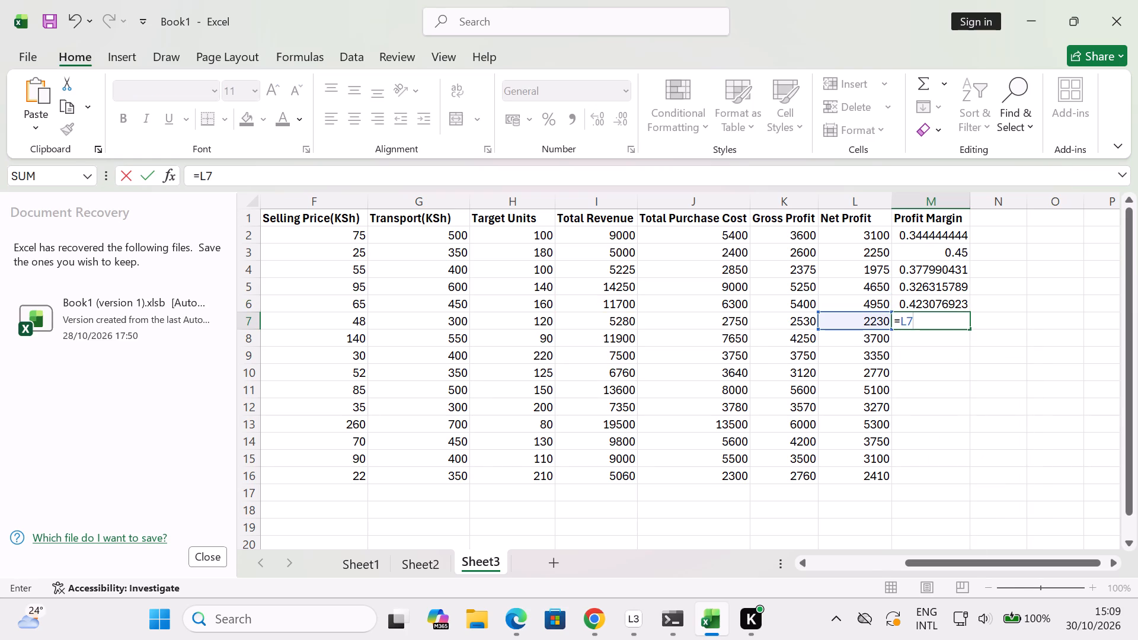
{"action": "type", "text": "/I"}
{"action": "key", "text": "7"}
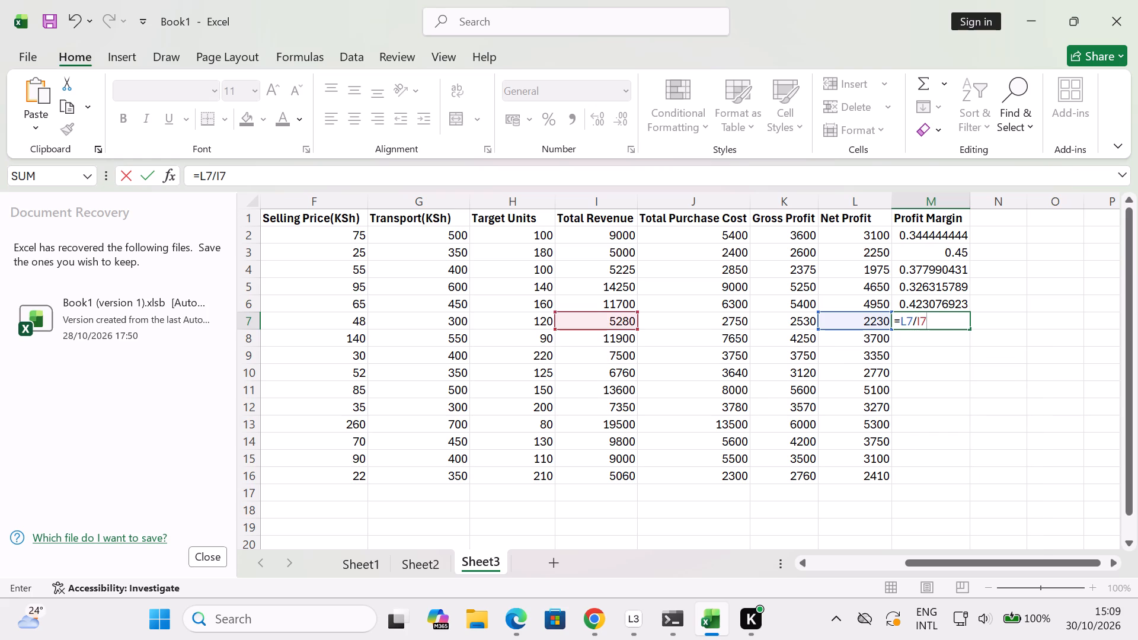
{"action": "key", "text": "Return"}
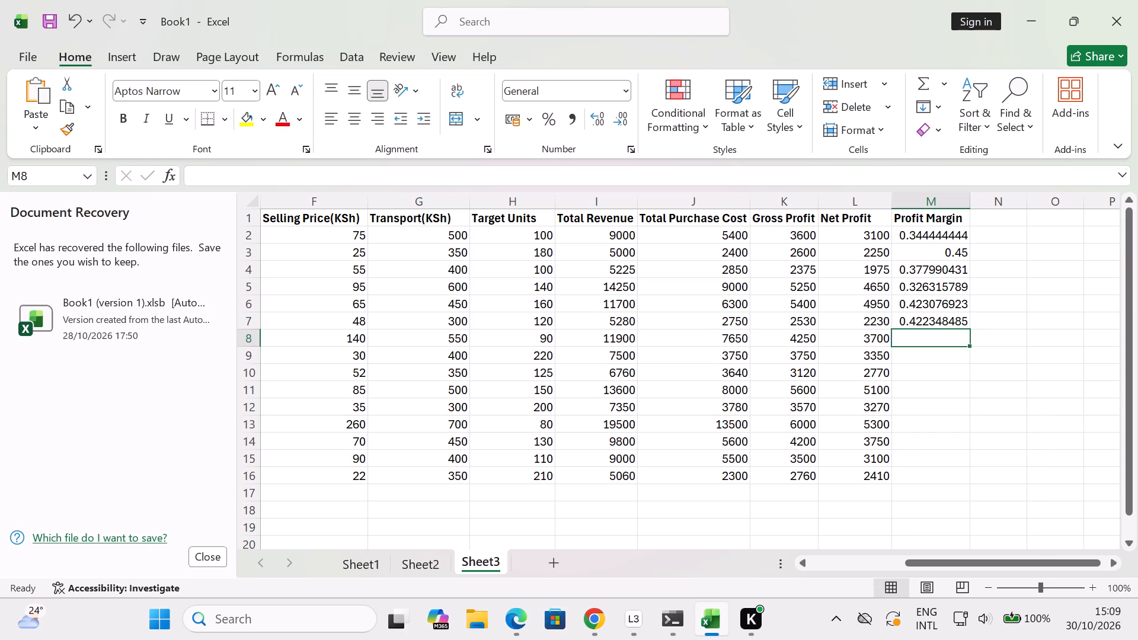
Calculate row 8's profit margin in M8 with the formula =L8/I8.
{"action": "key", "text": "equal"}
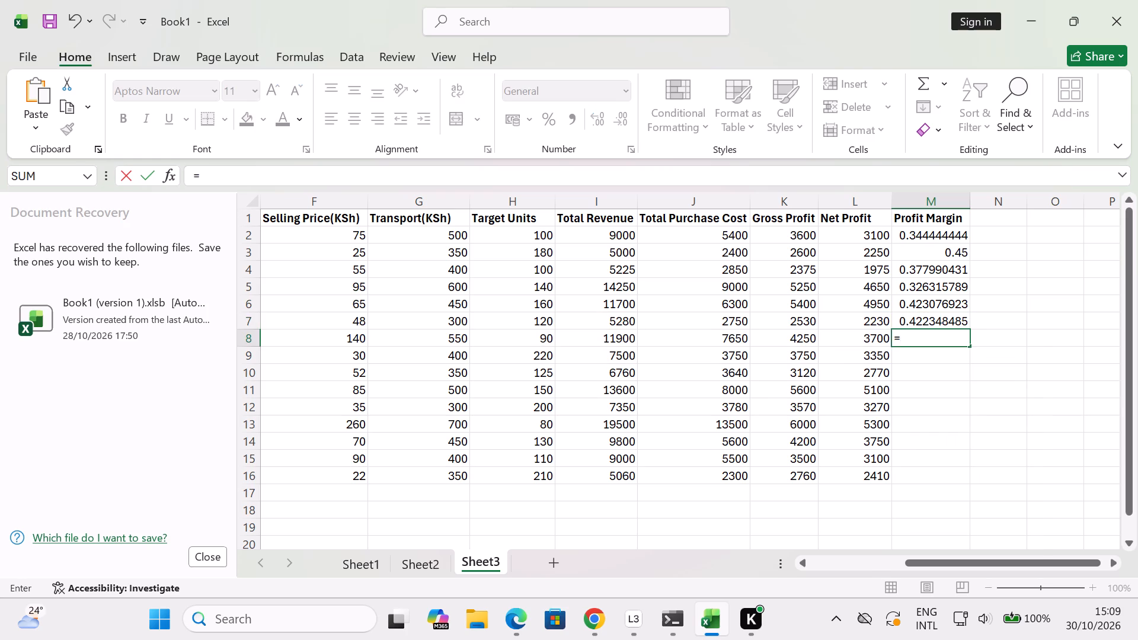
{"action": "type", "text": "L8"}
{"action": "type", "text": "/I"}
{"action": "key", "text": "8"}
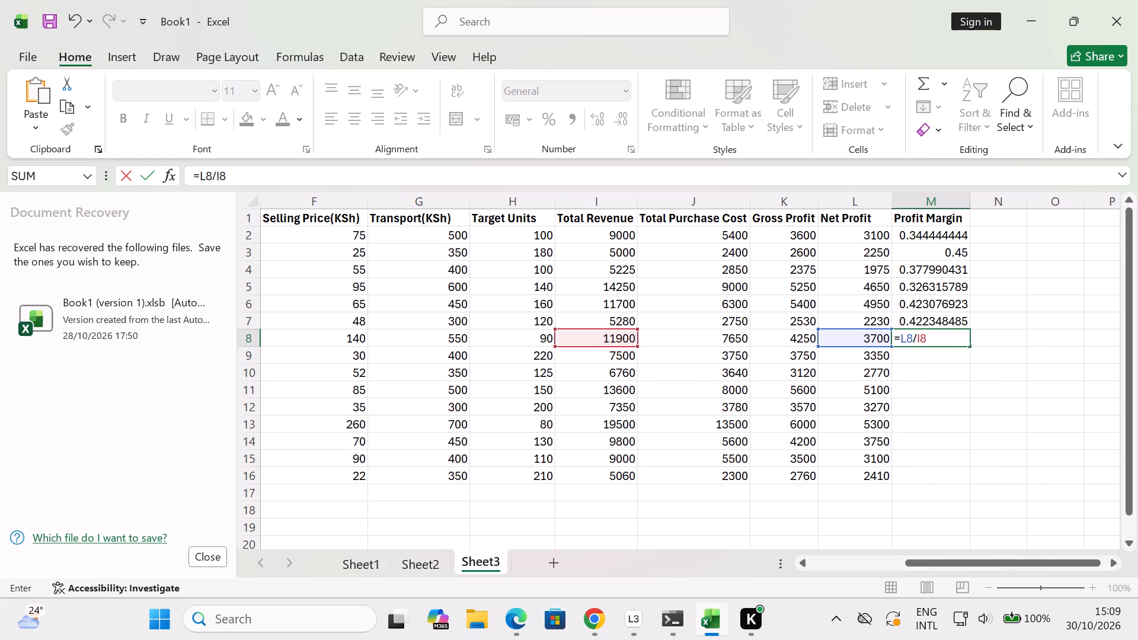
{"action": "key", "text": "Return"}
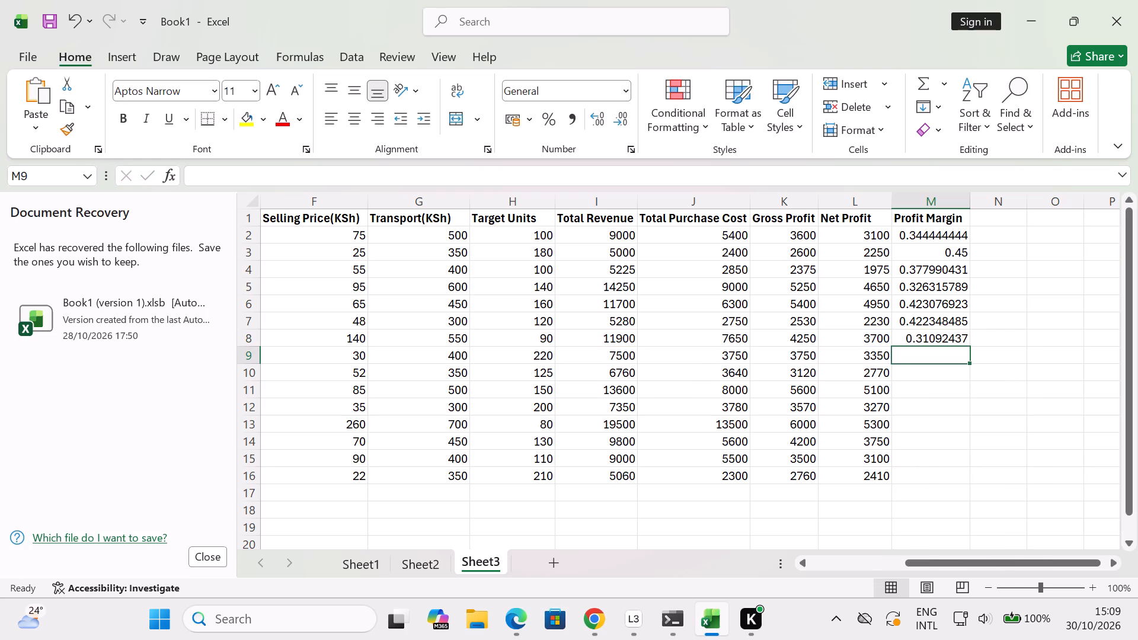
Calculate row 9's profit margin in M9 with the formula =L9/I9.
{"action": "key", "text": "equal"}
{"action": "type", "text": "L9"}
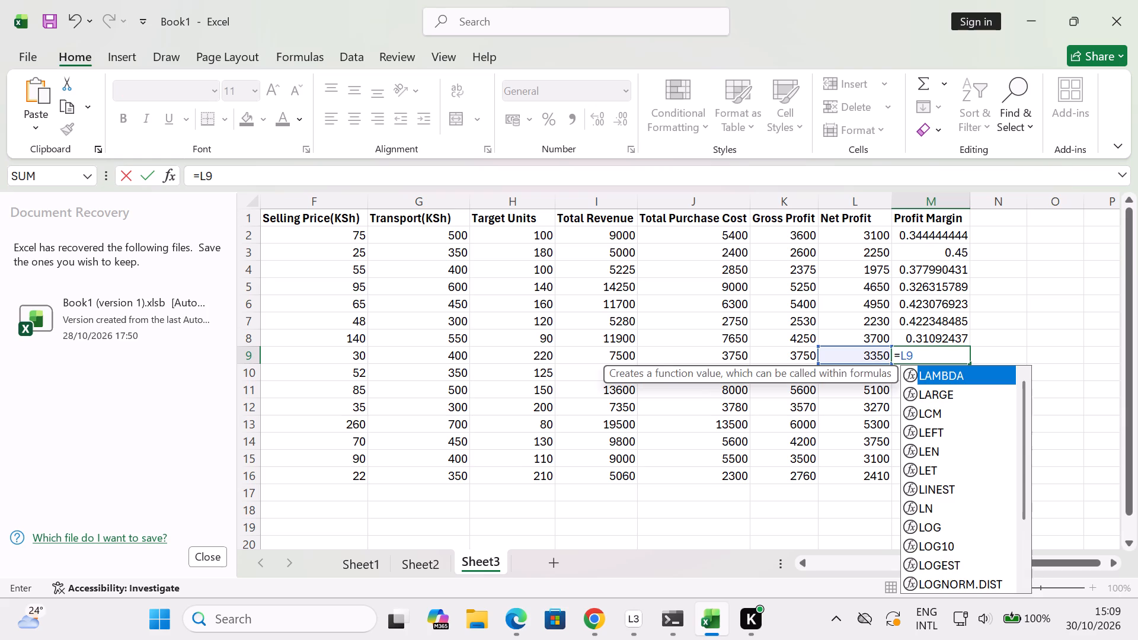
{"action": "key", "text": "0"}
{"action": "type", "text": "I9"}
{"action": "key", "text": "BackSpace"}
{"action": "key", "text": "BackSpace"}
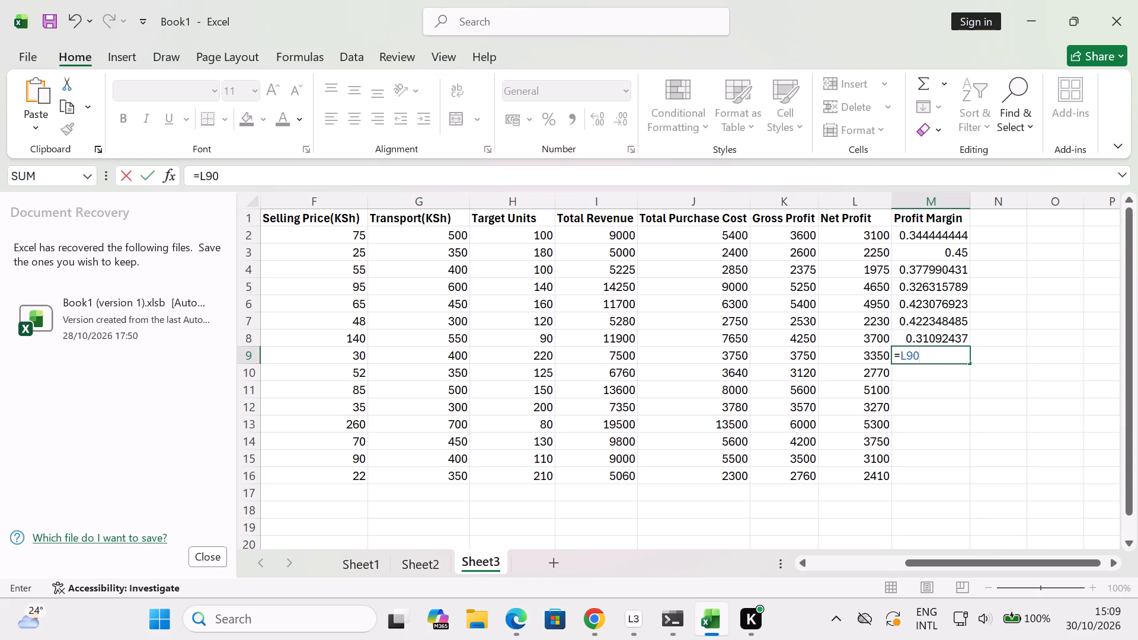
{"action": "key", "text": "BackSpace"}
{"action": "key", "text": "slash"}
{"action": "type", "text": "I9"}
{"action": "key", "text": "Return"}
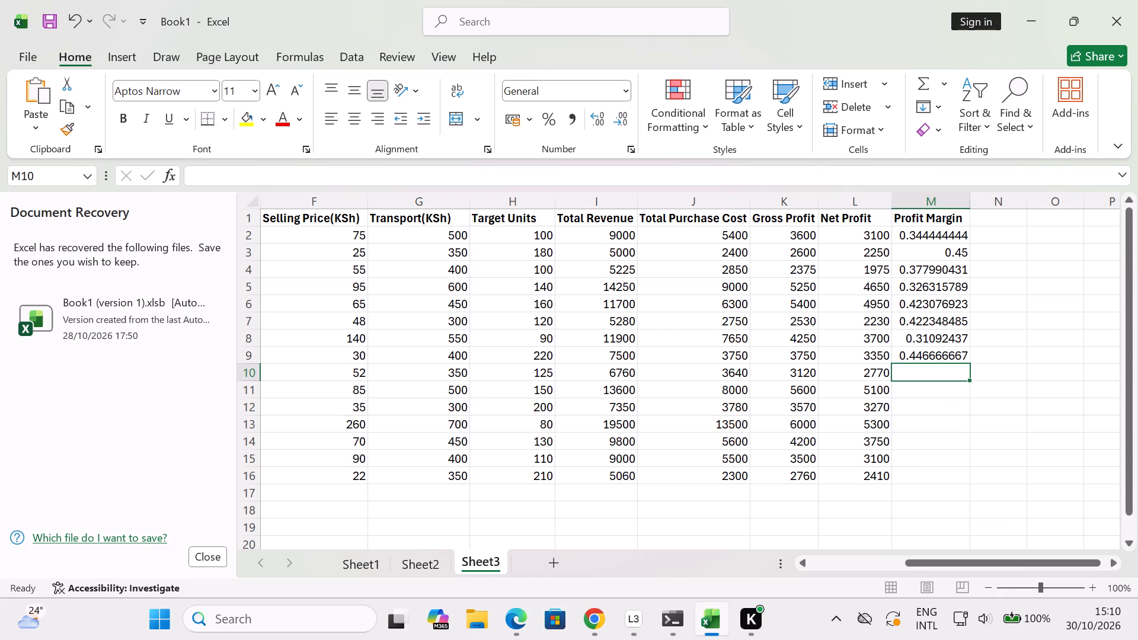
Calculate row 10's profit margin in M10 with the formula =L10/I10.
{"action": "key", "text": "equal"}
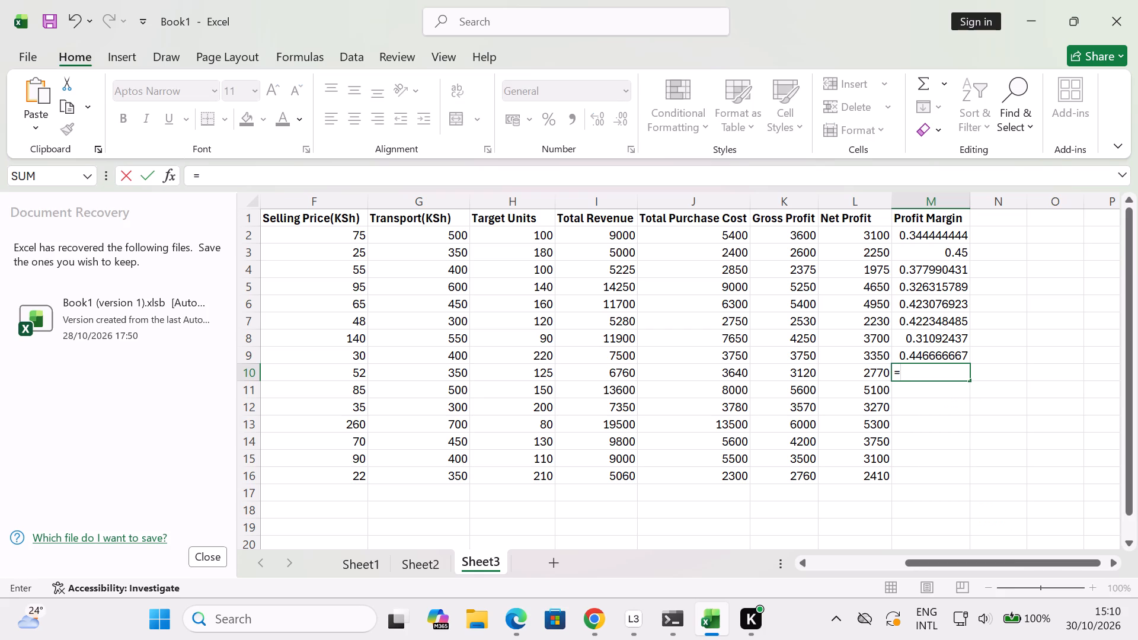
{"action": "type", "text": "L10/"}
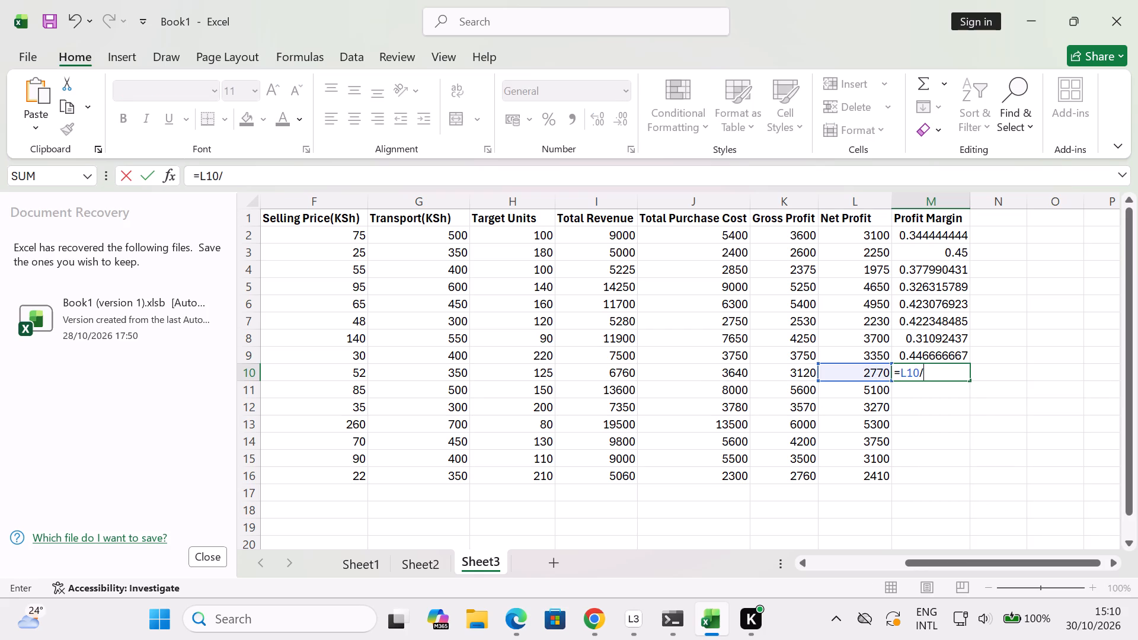
{"action": "key", "text": "i"}
{"action": "type", "text": "10"}
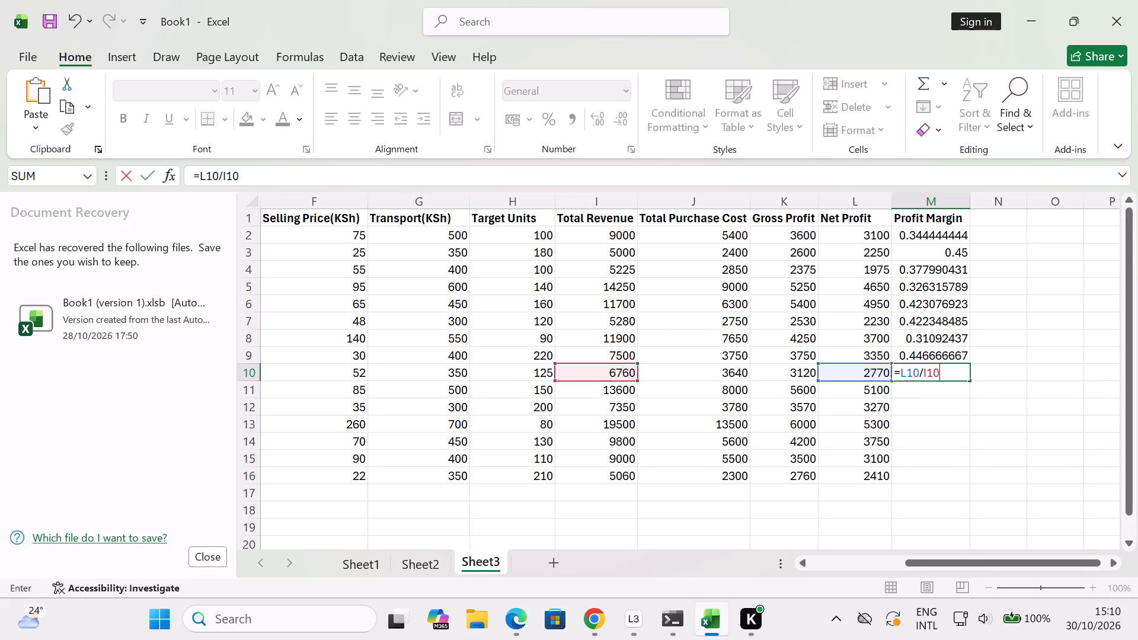
{"action": "key", "text": "Return"}
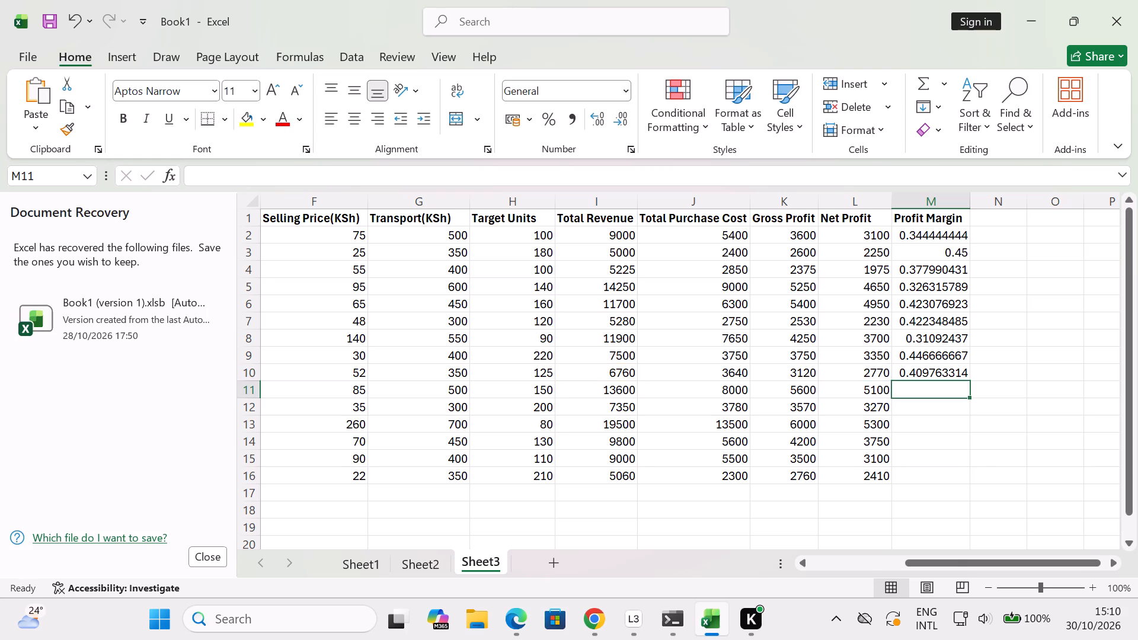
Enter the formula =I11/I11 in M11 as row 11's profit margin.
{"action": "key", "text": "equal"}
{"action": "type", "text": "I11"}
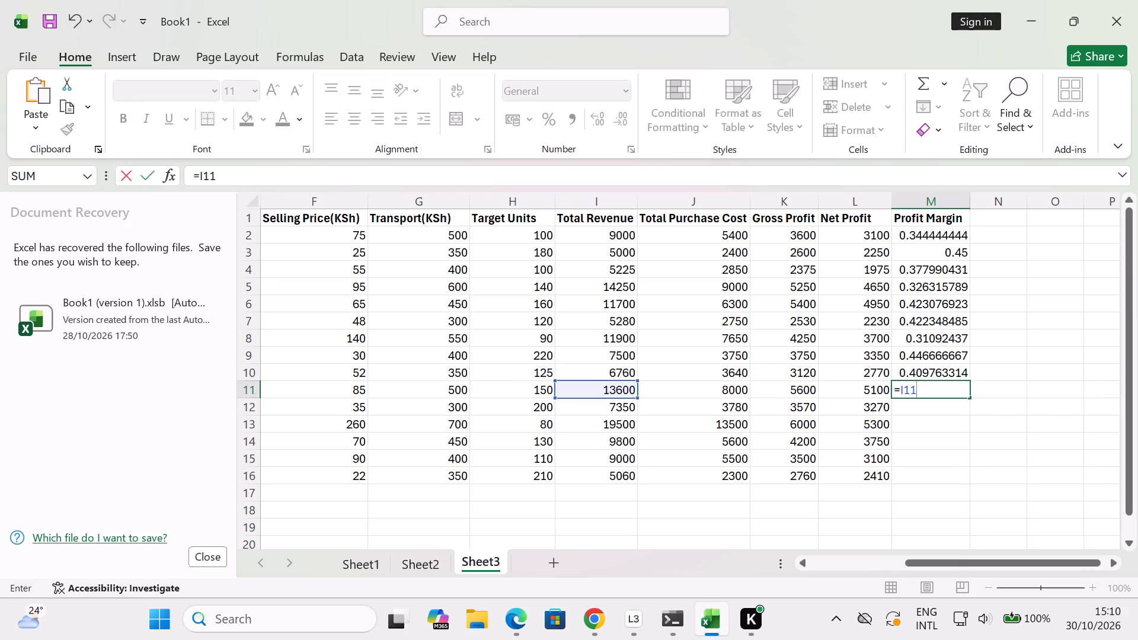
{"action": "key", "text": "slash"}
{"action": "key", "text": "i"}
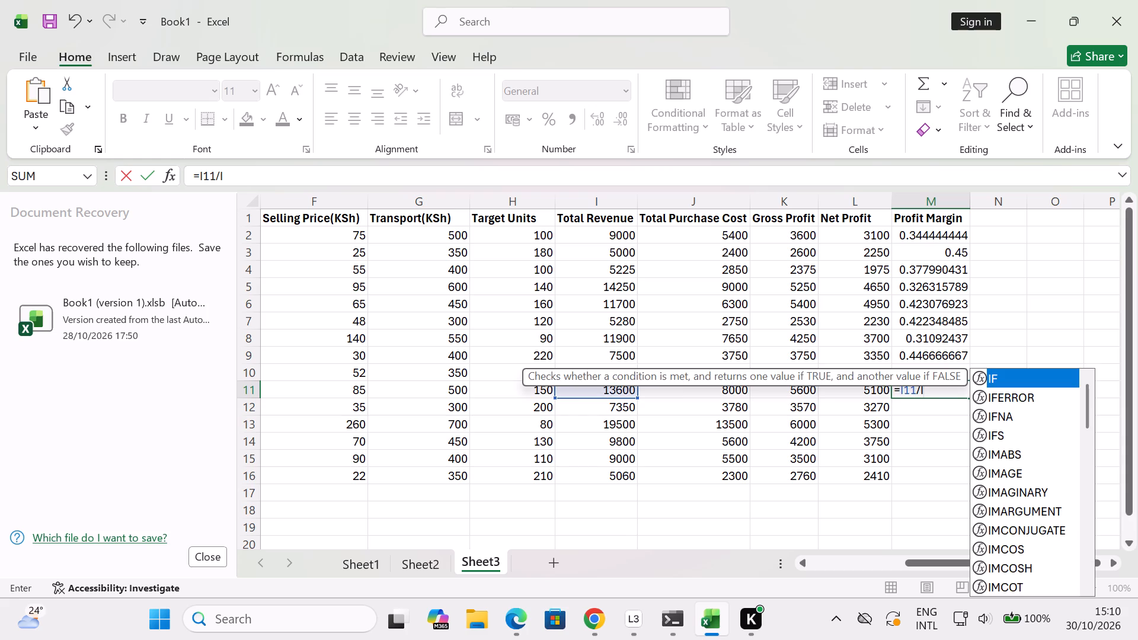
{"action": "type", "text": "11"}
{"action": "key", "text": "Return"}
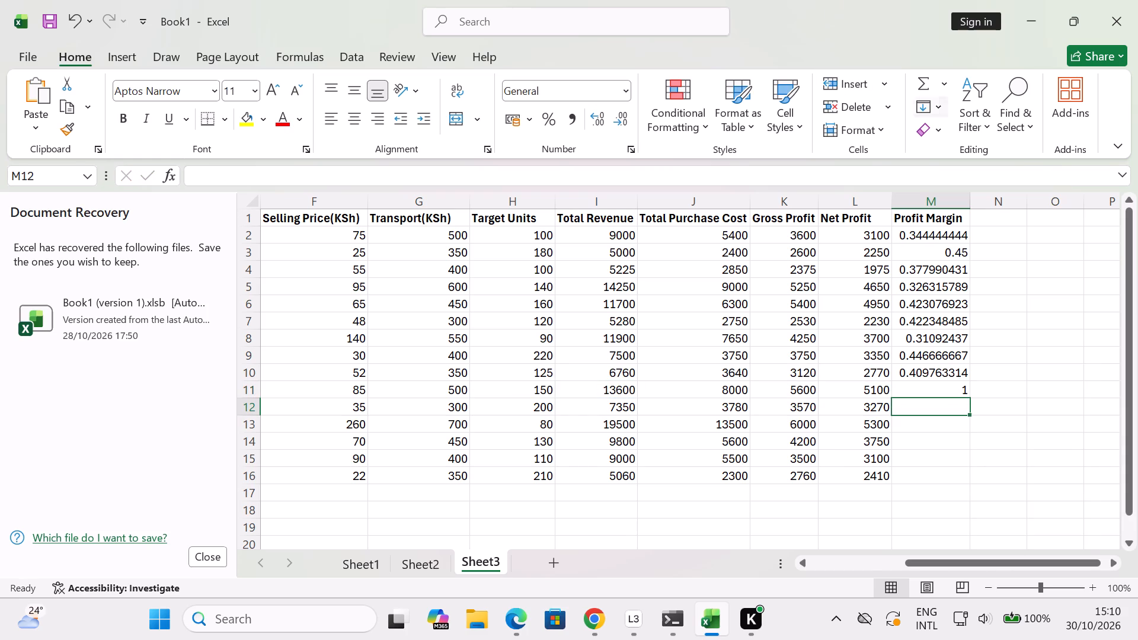
Check the formula in M2, and replace M11's profit margin formula with =L11/I11.
{"action": "left_click", "coordinate": [927, 239]}
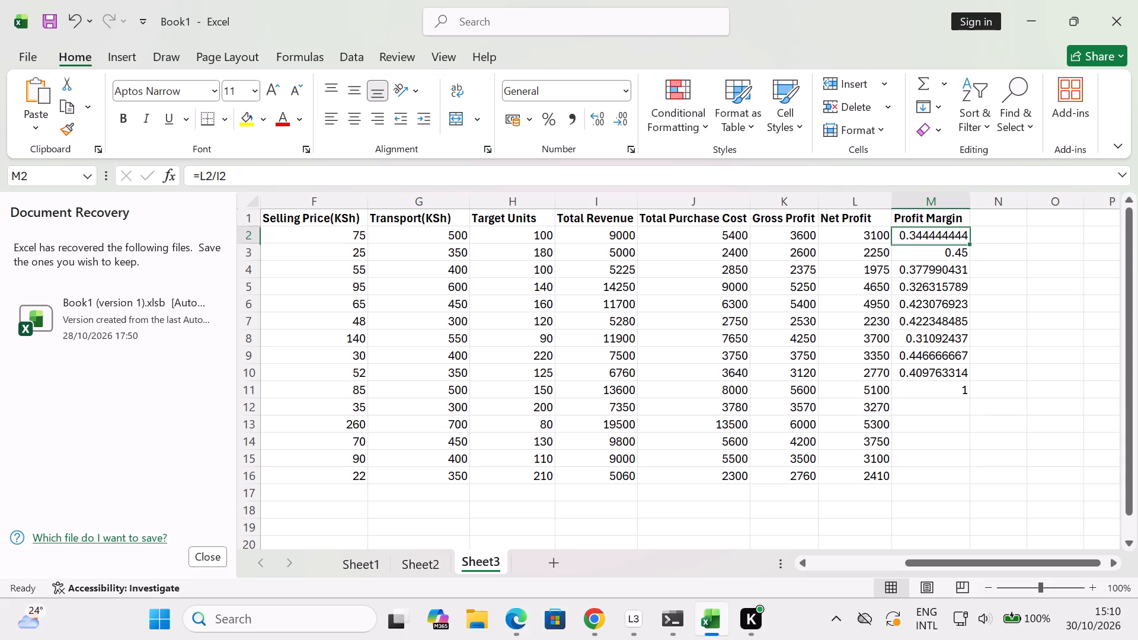
{"action": "left_click", "coordinate": [936, 392]}
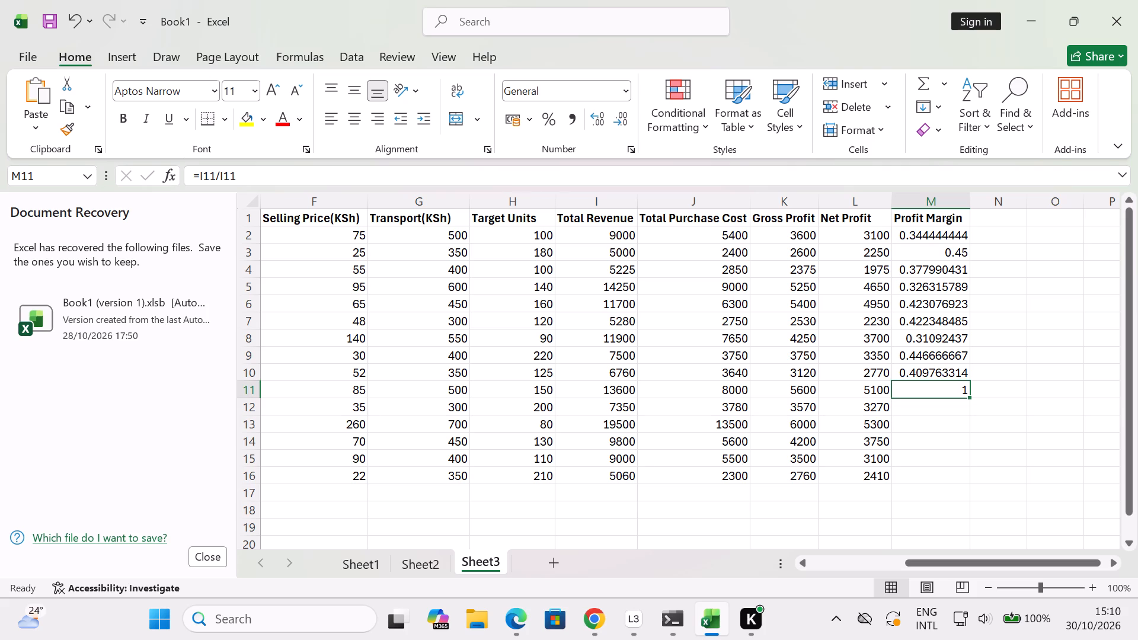
{"action": "key", "text": "BackSpace"}
{"action": "key", "text": "equal"}
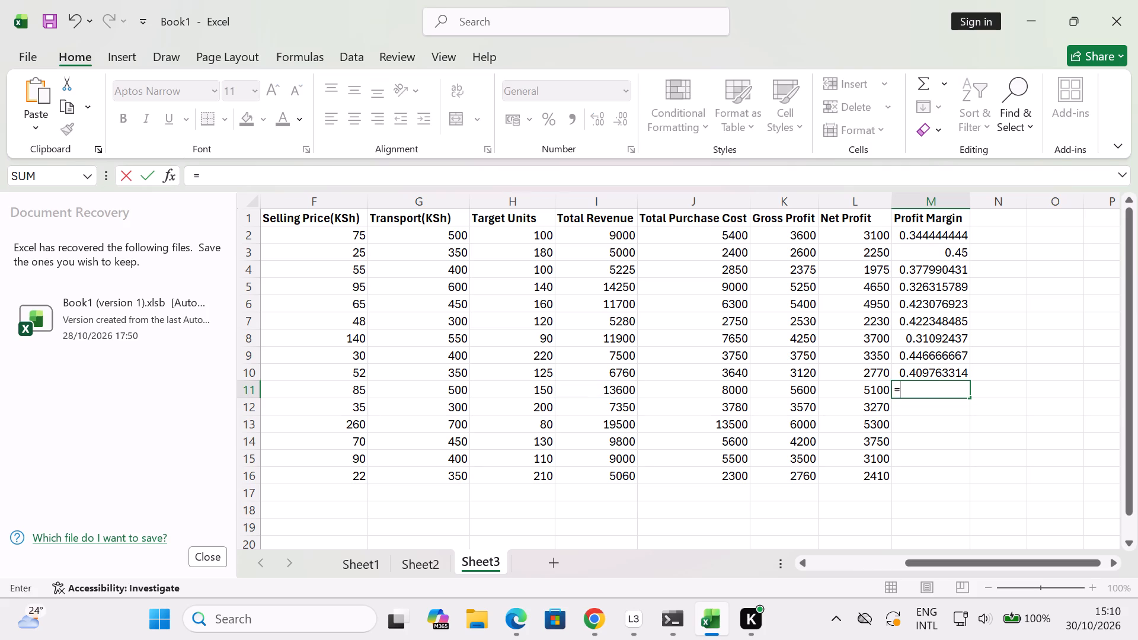
{"action": "key", "text": "l"}
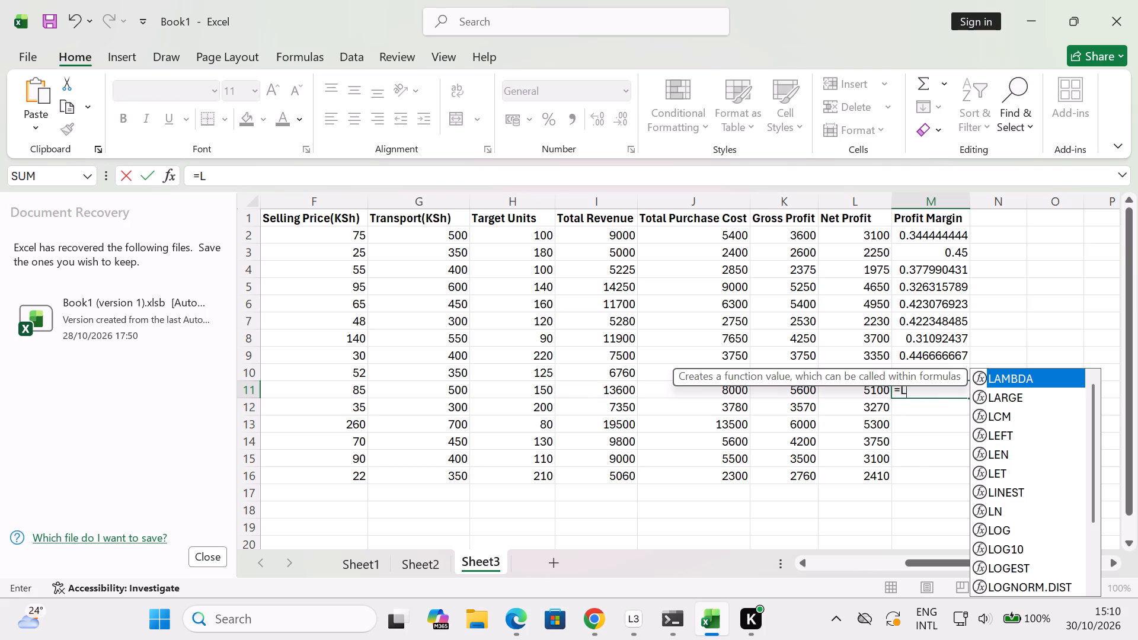
{"action": "type", "text": "11"}
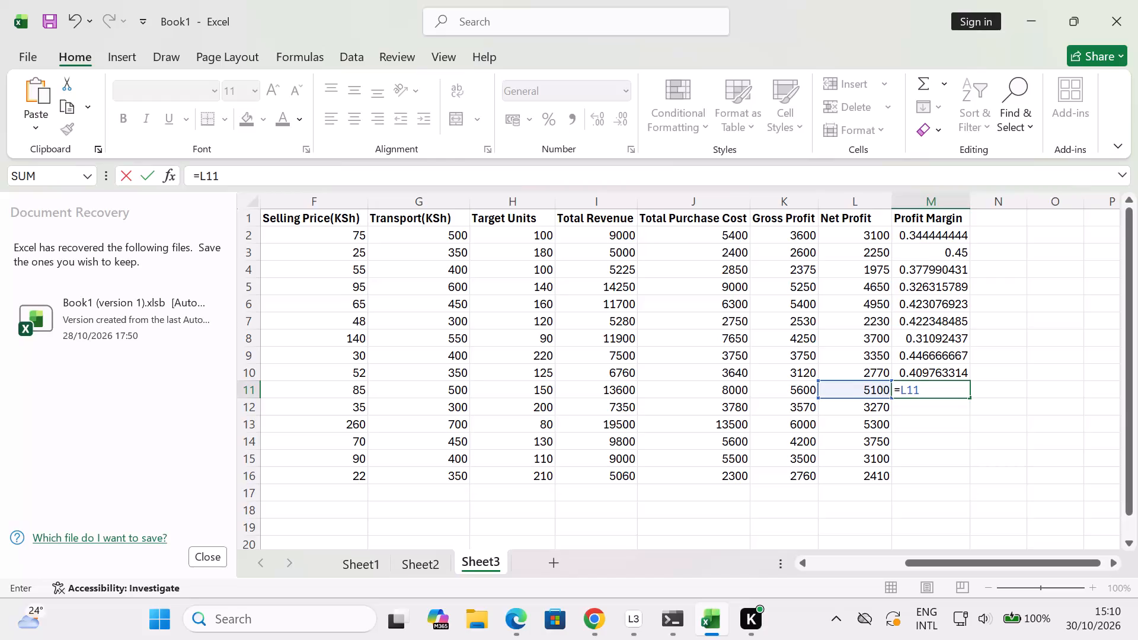
{"action": "key", "text": "slash"}
{"action": "type", "text": "EI11"}
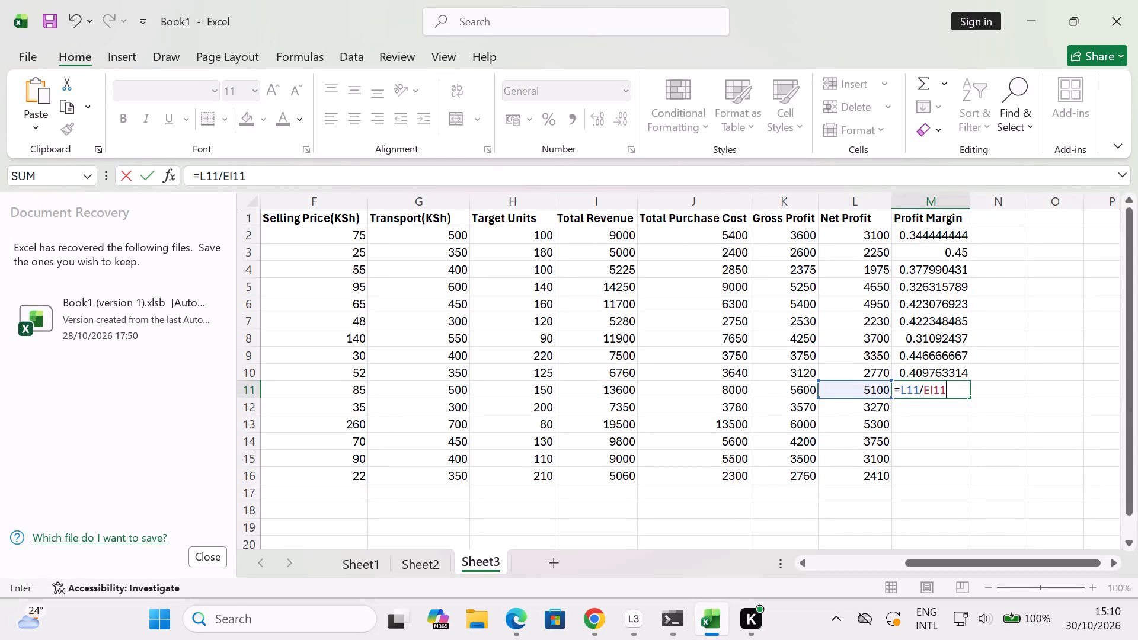
{"action": "key", "text": "BackSpace"}
{"action": "key", "text": "BackSpace"}
{"action": "key", "text": "BackSpace"}
{"action": "key", "text": "BackSpace"}
{"action": "type", "text": "I11"}
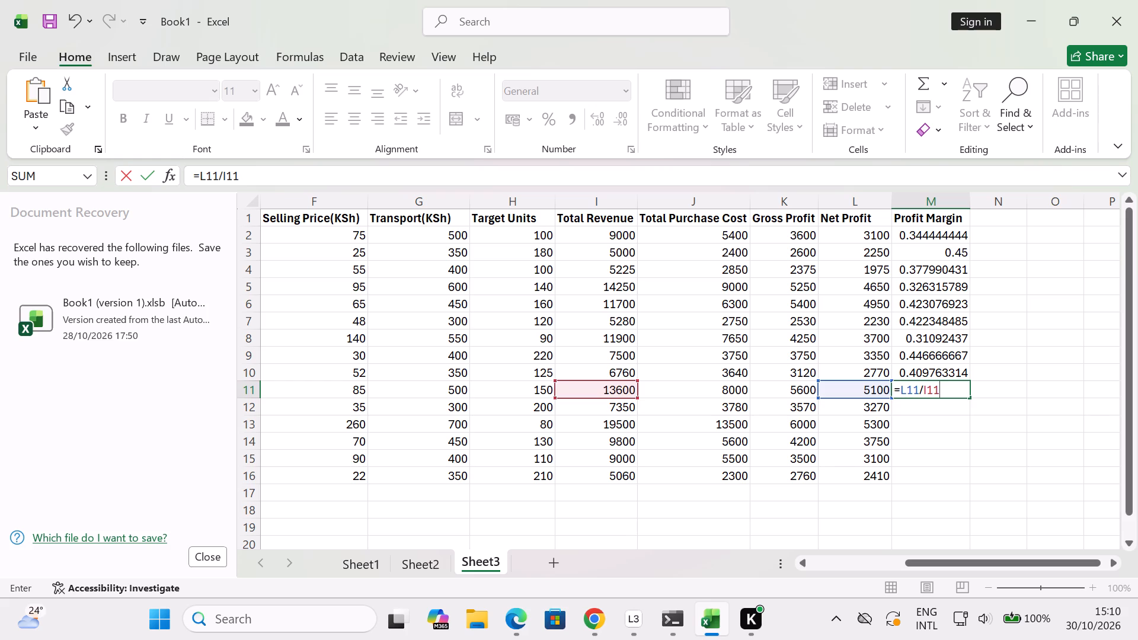
{"action": "key", "text": "Return"}
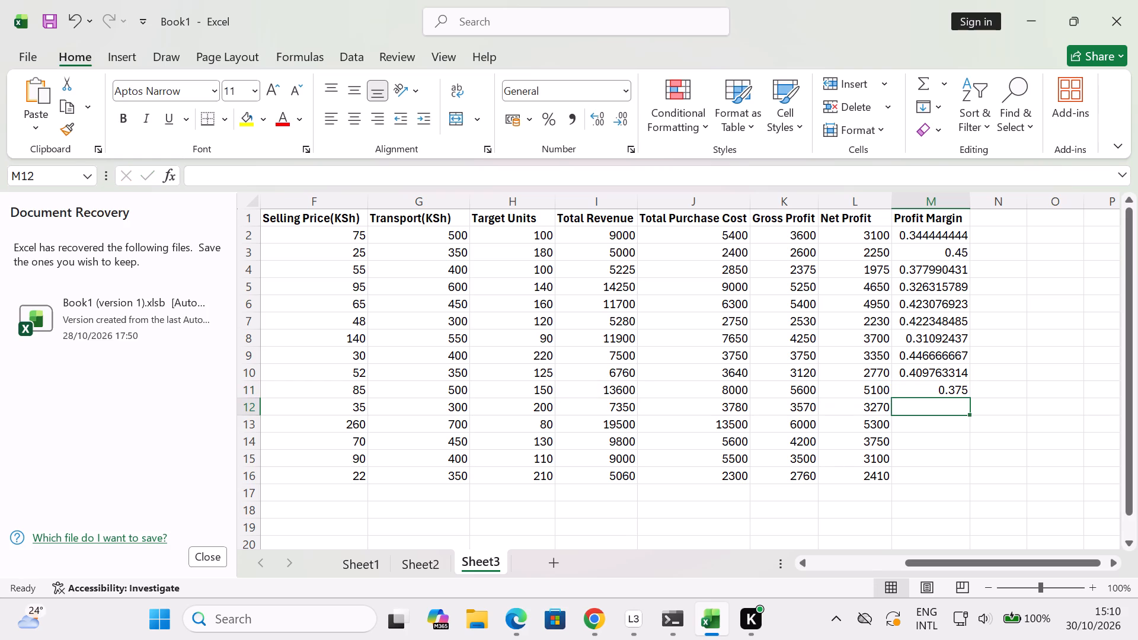
Calculate row 12's profit margin in M12 with the formula =L12/I12.
{"action": "key", "text": "equal"}
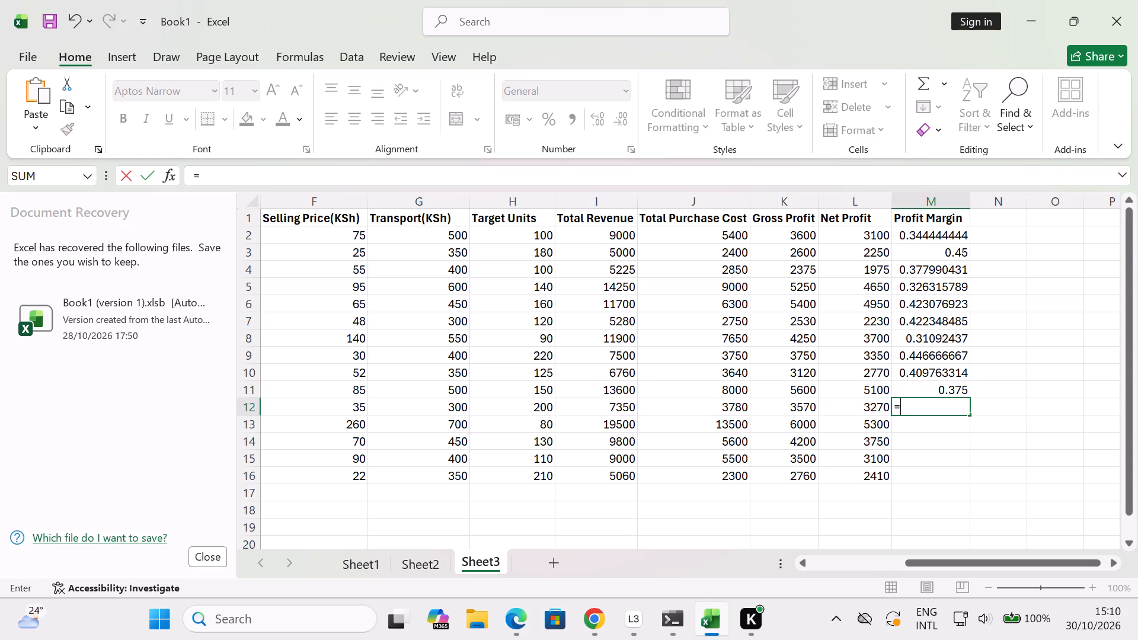
{"action": "type", "text": "L12"}
{"action": "key", "text": "slash"}
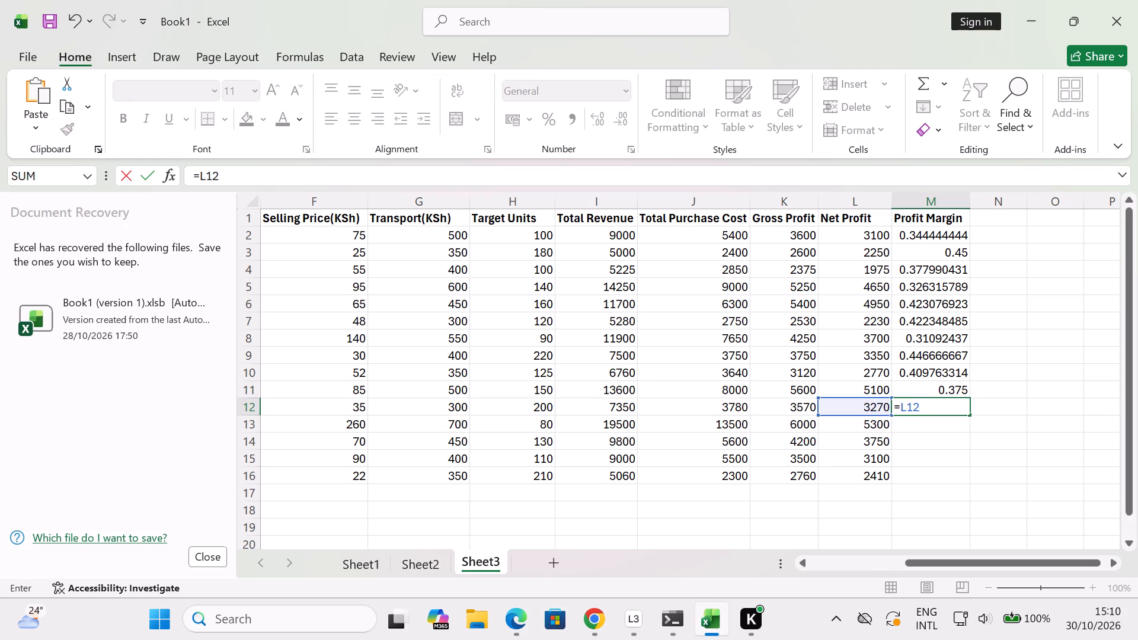
{"action": "type", "text": "I12"}
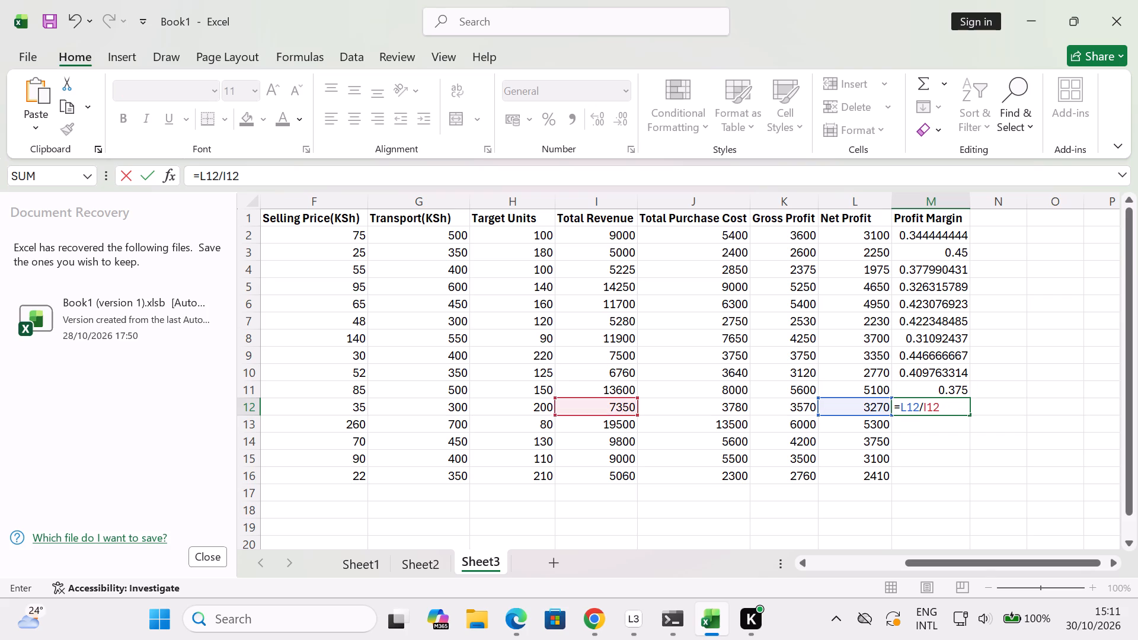
{"action": "key", "text": "Return"}
Calculate row 13's profit margin in M13 with the formula =L13/I13.
{"action": "key", "text": "equal"}
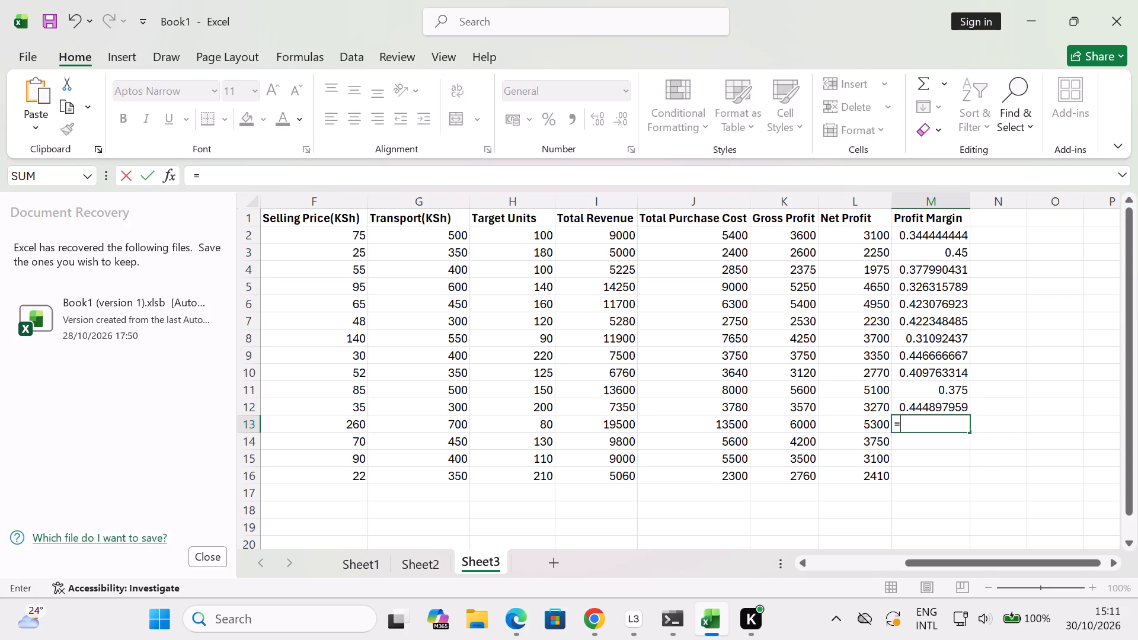
{"action": "type", "text": "L13"}
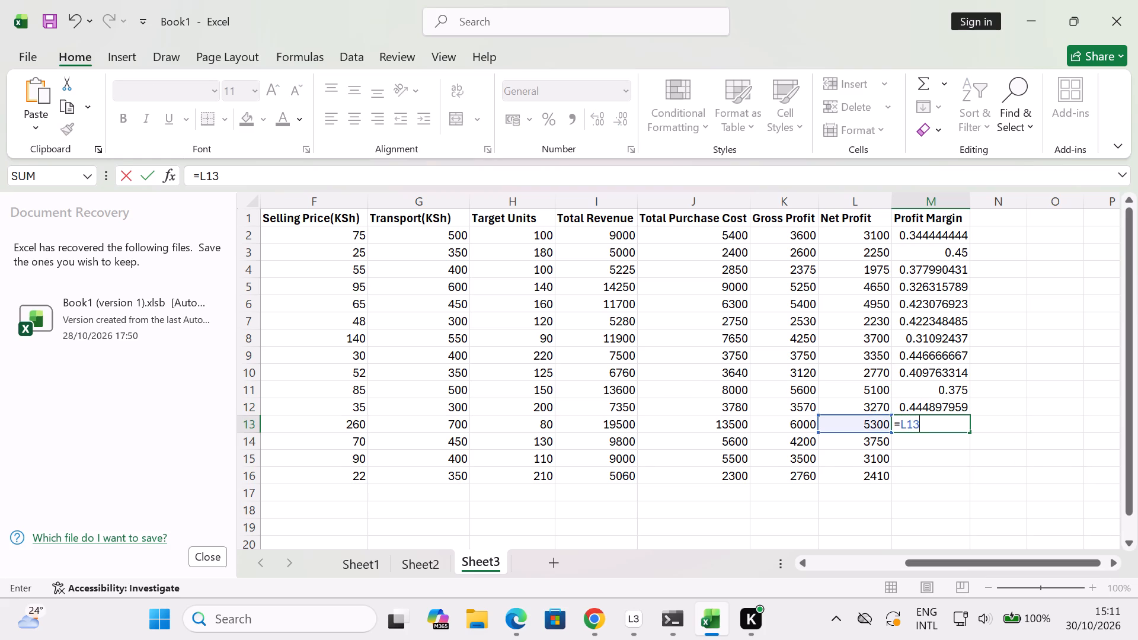
{"action": "key", "text": "slash"}
{"action": "type", "text": "I13"}
{"action": "key", "text": "Return"}
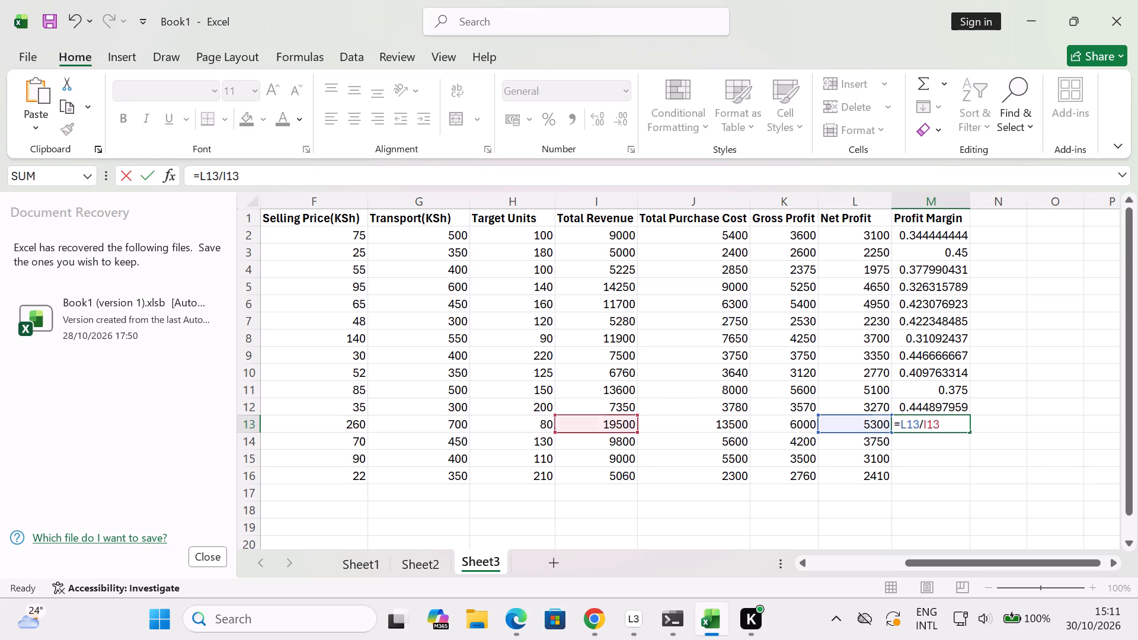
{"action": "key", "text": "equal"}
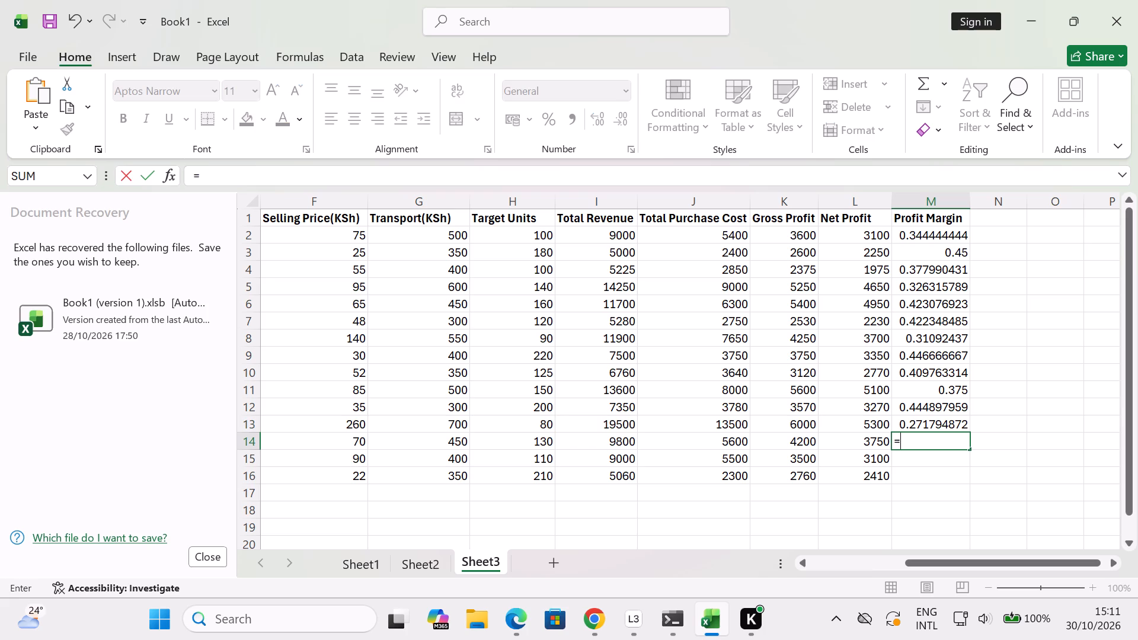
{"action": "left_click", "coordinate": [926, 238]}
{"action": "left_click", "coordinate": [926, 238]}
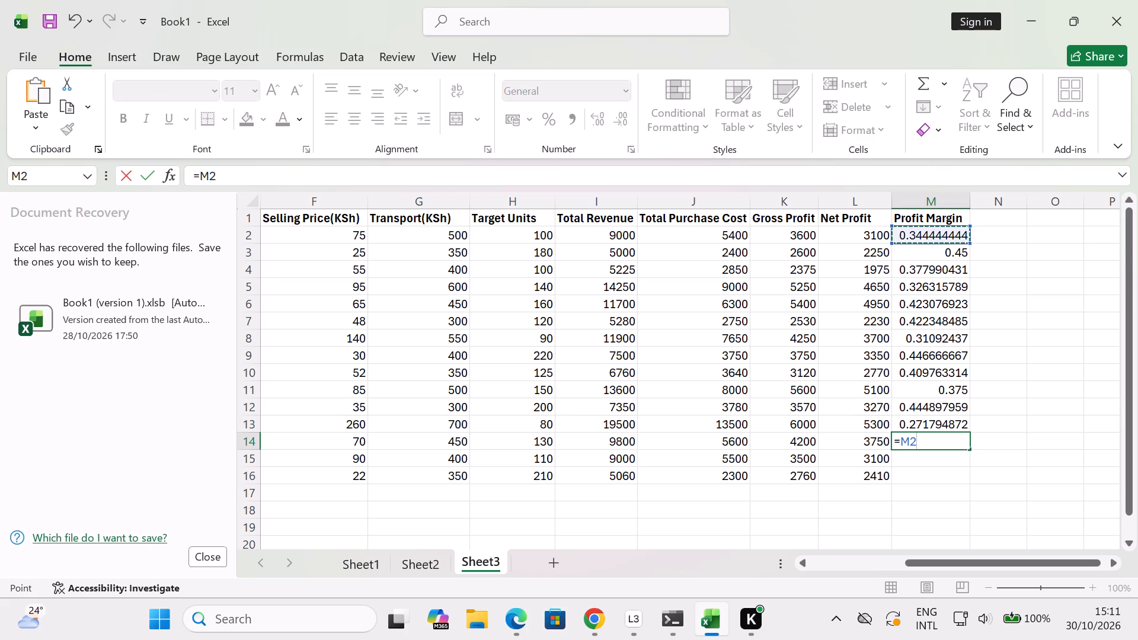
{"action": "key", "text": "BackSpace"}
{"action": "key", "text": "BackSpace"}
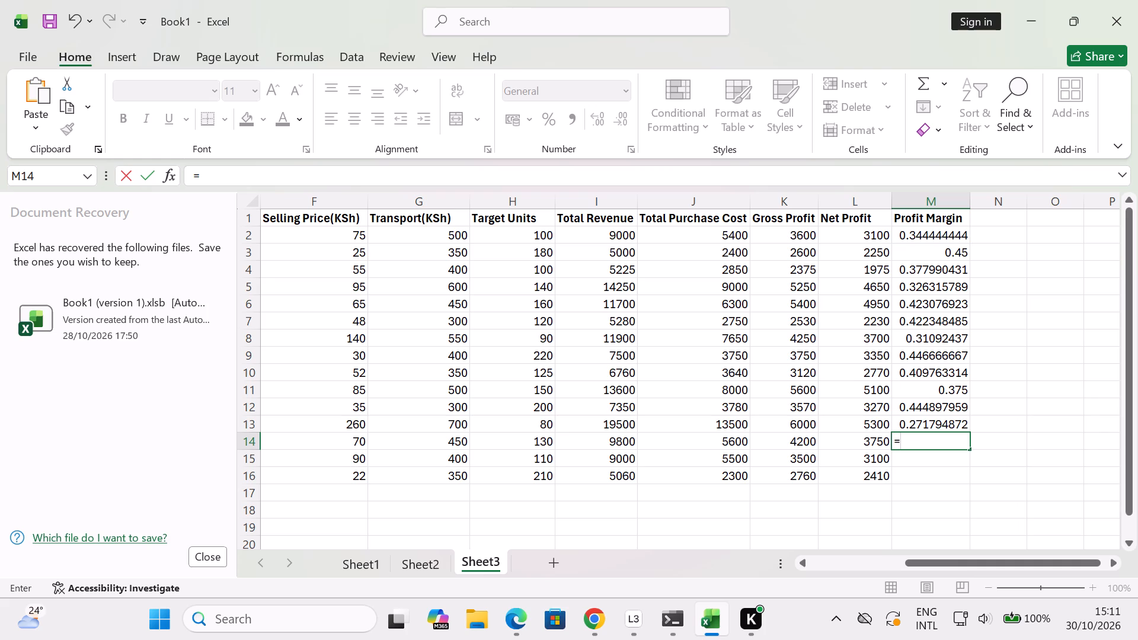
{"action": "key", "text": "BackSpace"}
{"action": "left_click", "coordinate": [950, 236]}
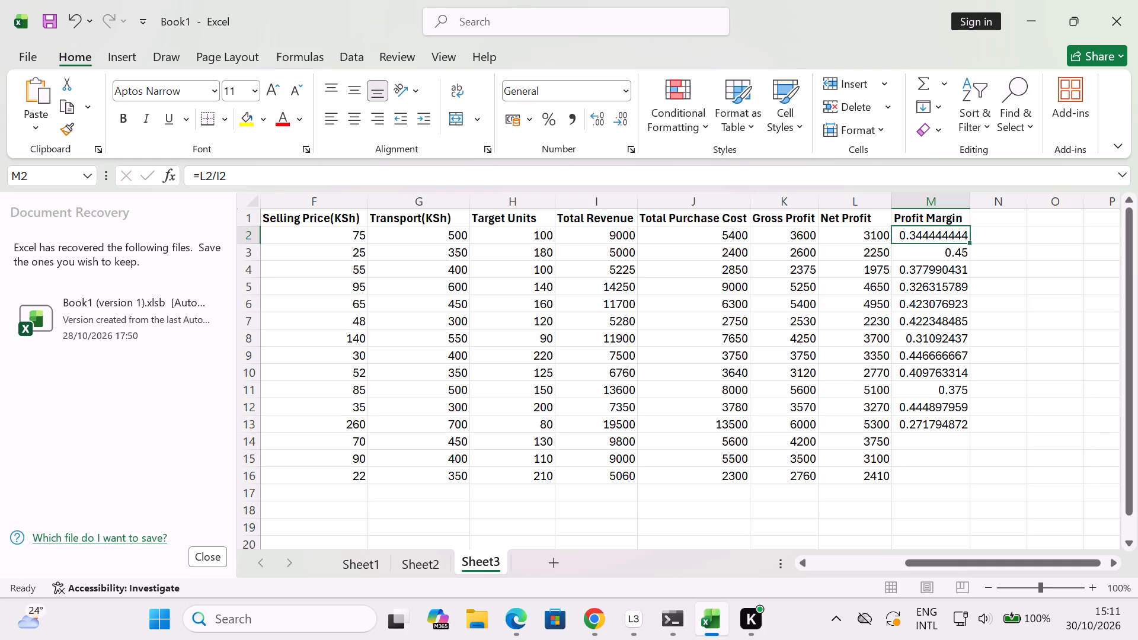
Calculate row 14's profit margin in M14 with the formula =L14/I14.
{"action": "left_click", "coordinate": [928, 439]}
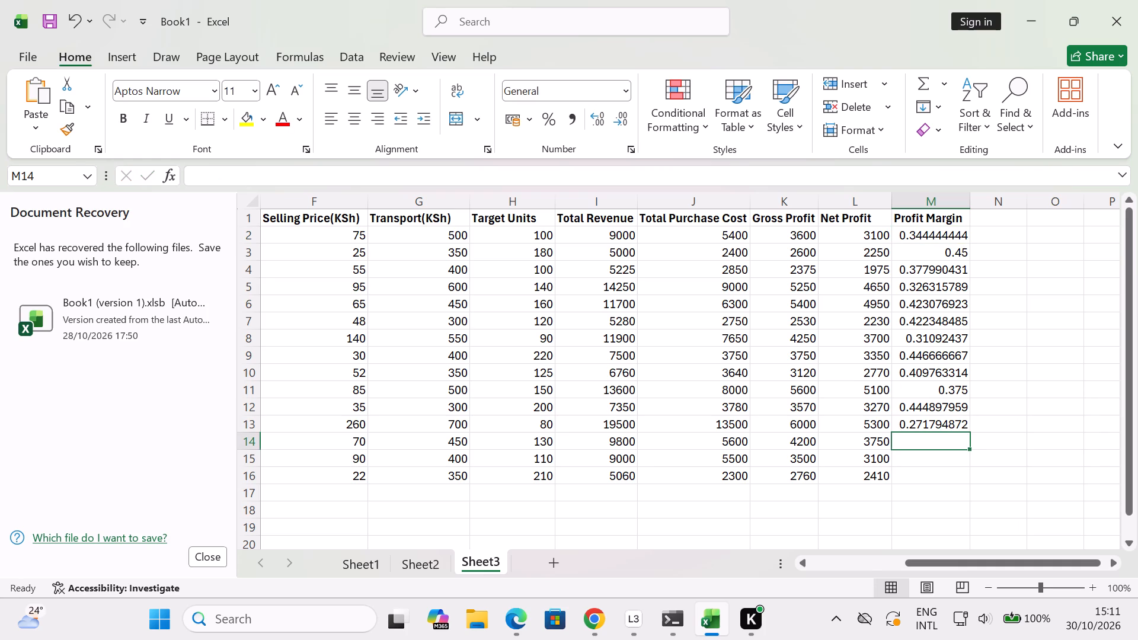
{"action": "key", "text": "equal"}
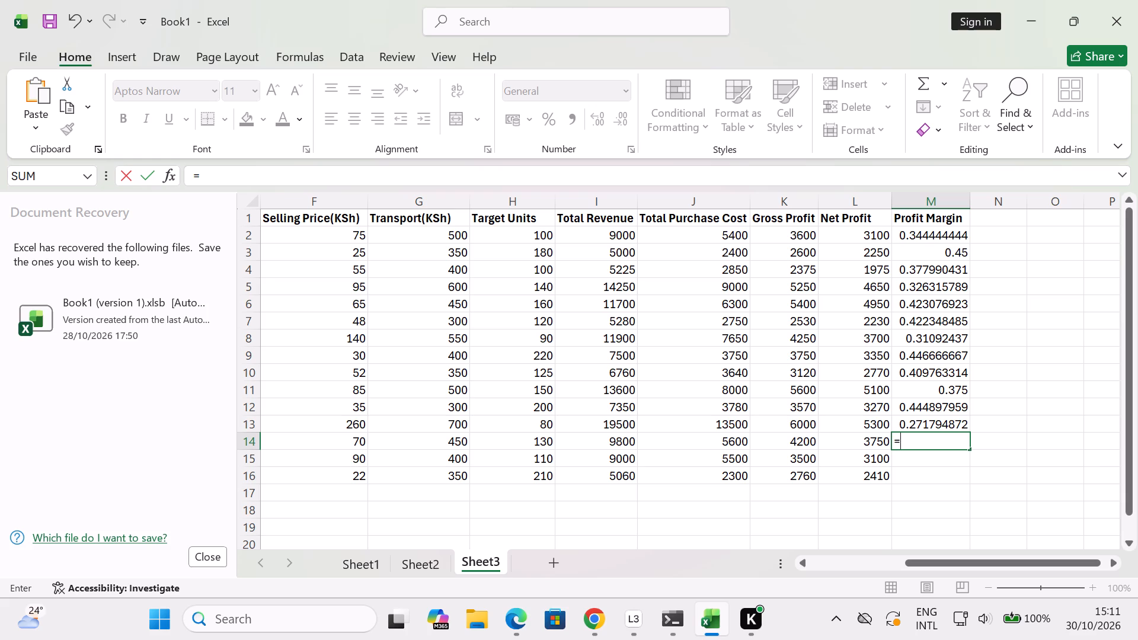
{"action": "type", "text": "L14/"}
{"action": "type", "text": "I14"}
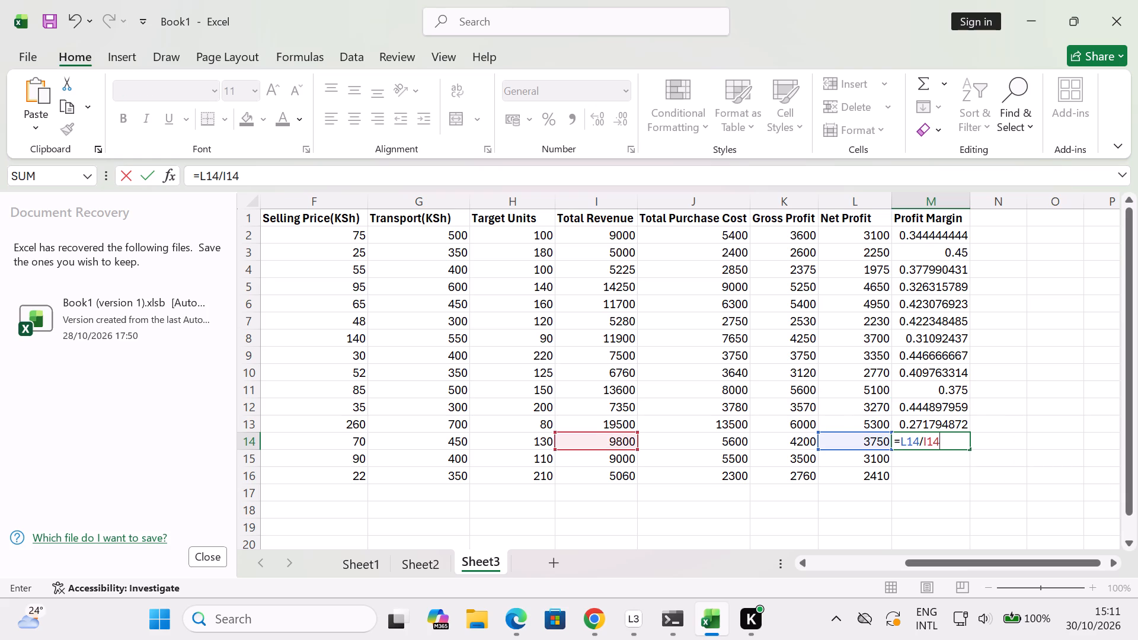
{"action": "key", "text": "Return"}
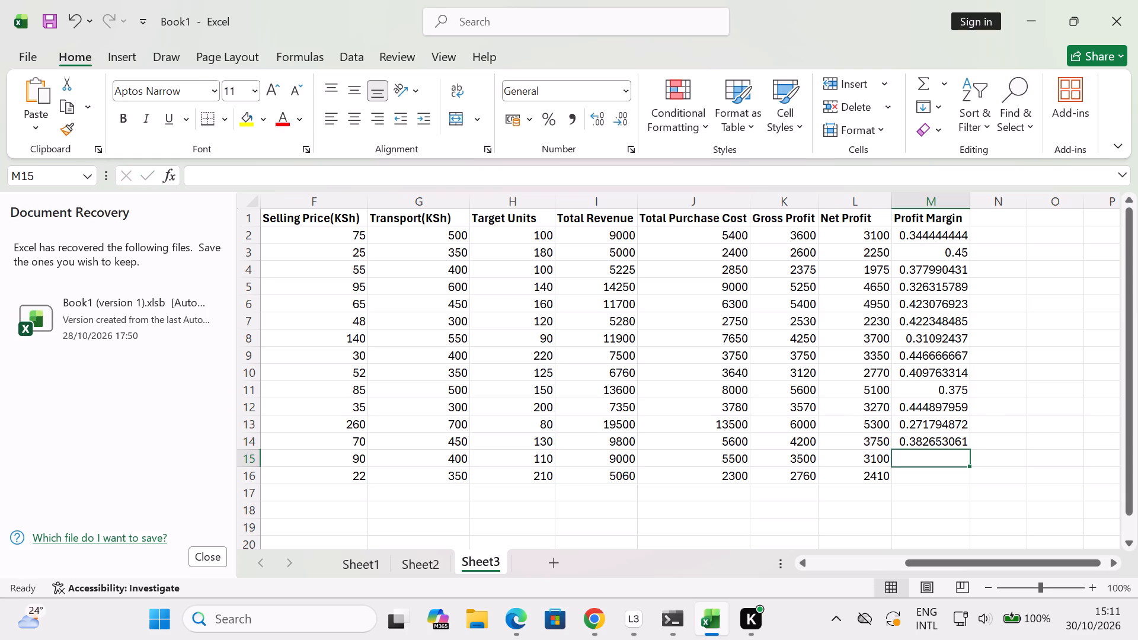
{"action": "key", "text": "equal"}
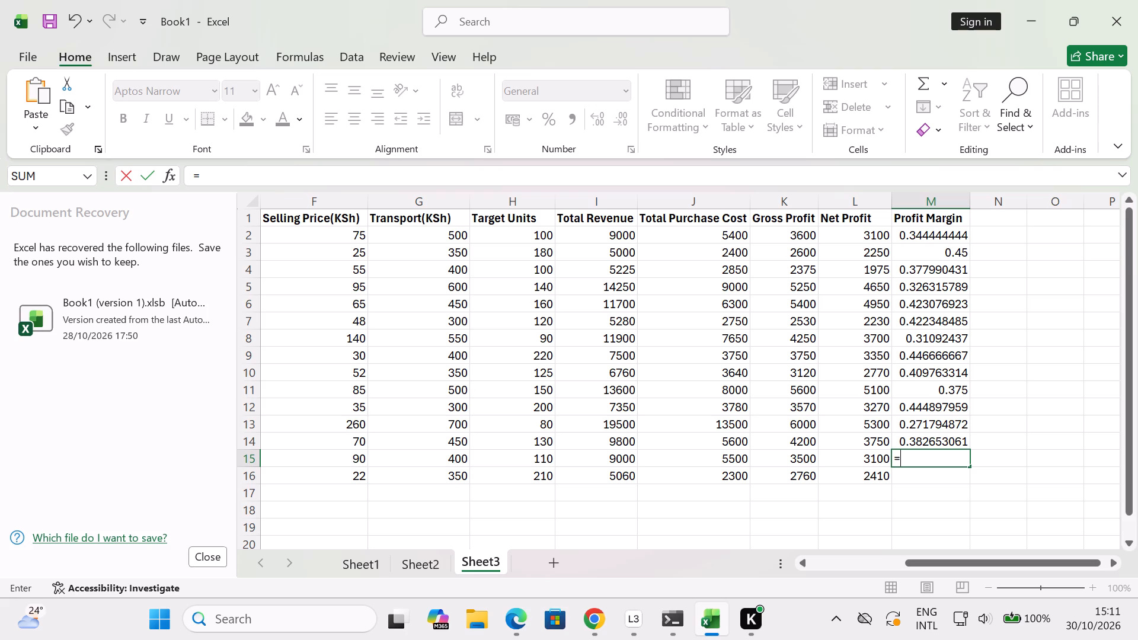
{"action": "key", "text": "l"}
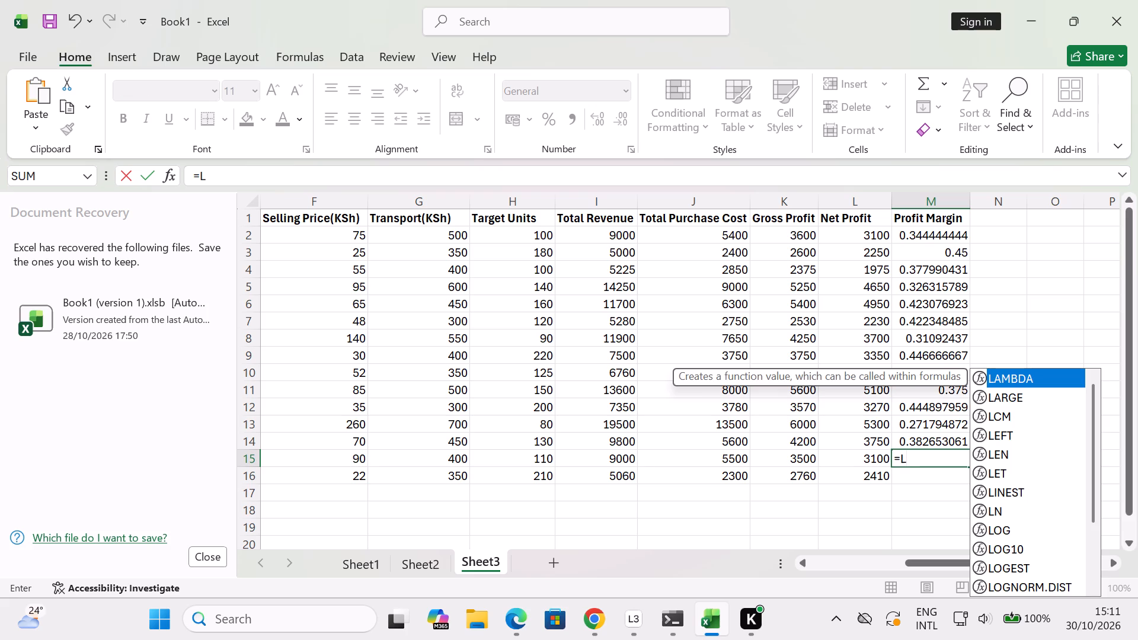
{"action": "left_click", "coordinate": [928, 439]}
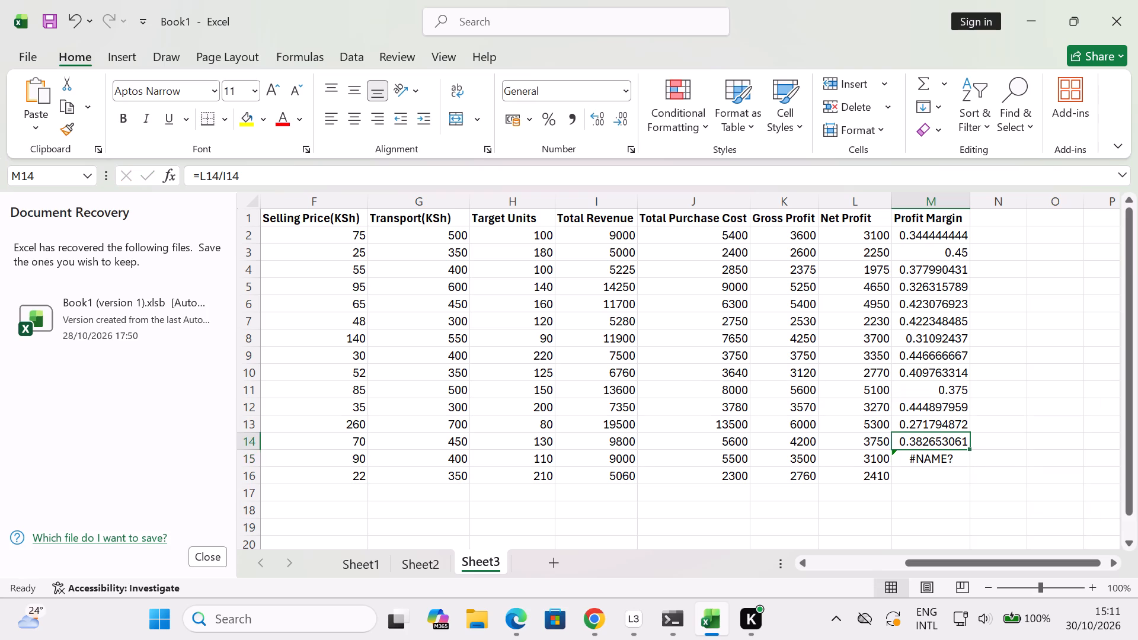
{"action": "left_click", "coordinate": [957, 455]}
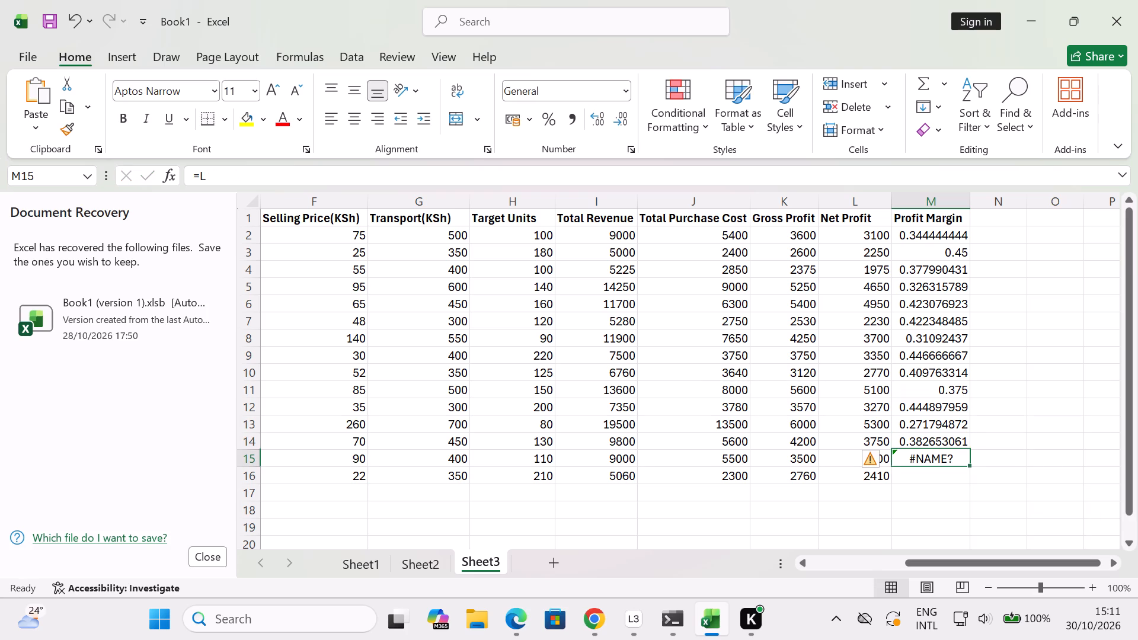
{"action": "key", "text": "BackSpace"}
Calculate row 15's profit margin in M15 with the formula =L15/I15.
{"action": "key", "text": "equal"}
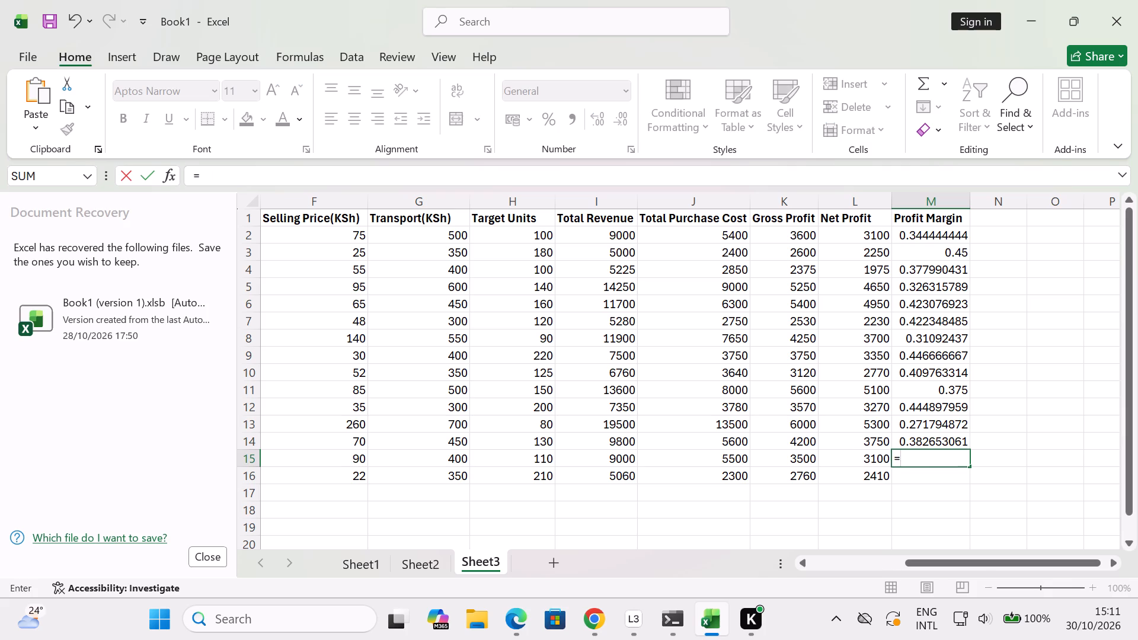
{"action": "key", "text": "l"}
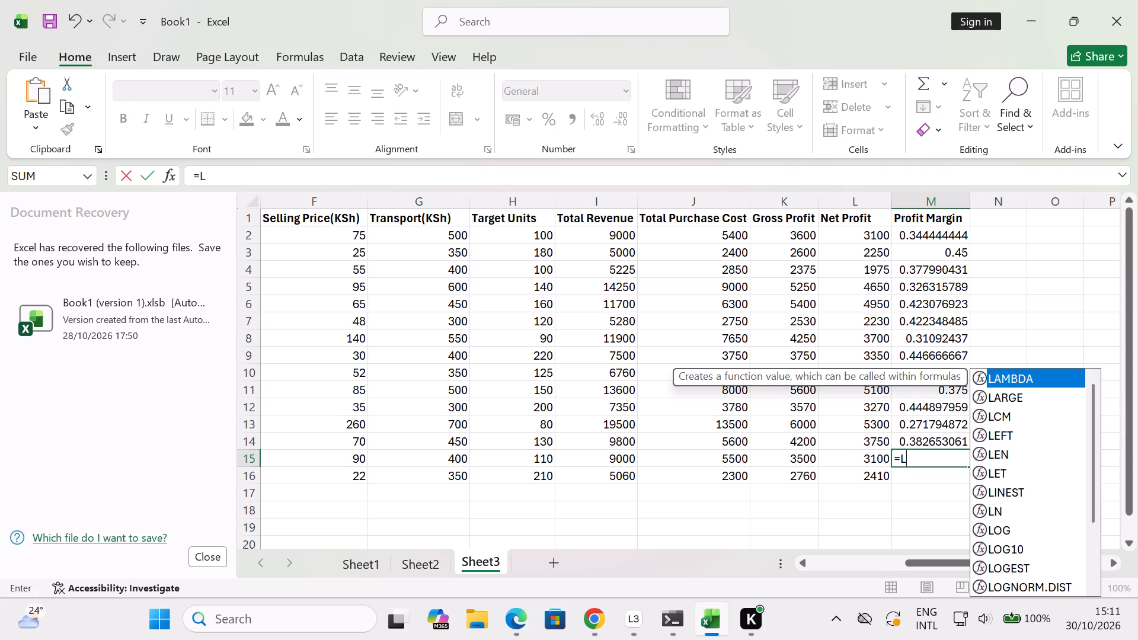
{"action": "type", "text": "14"}
{"action": "key", "text": "slash"}
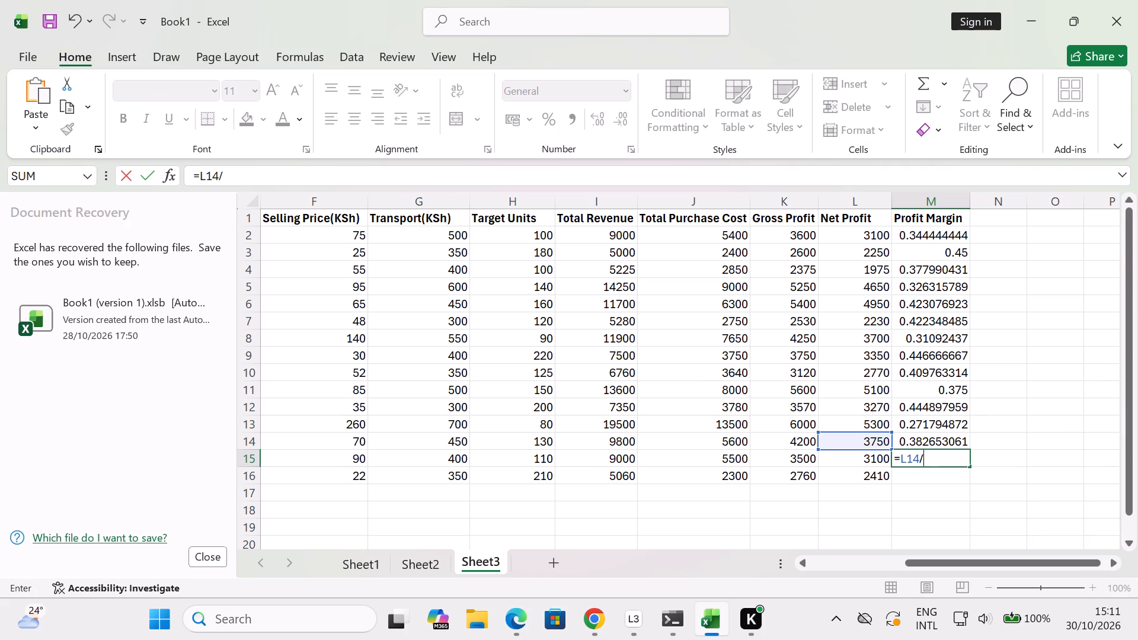
{"action": "type", "text": "I15"}
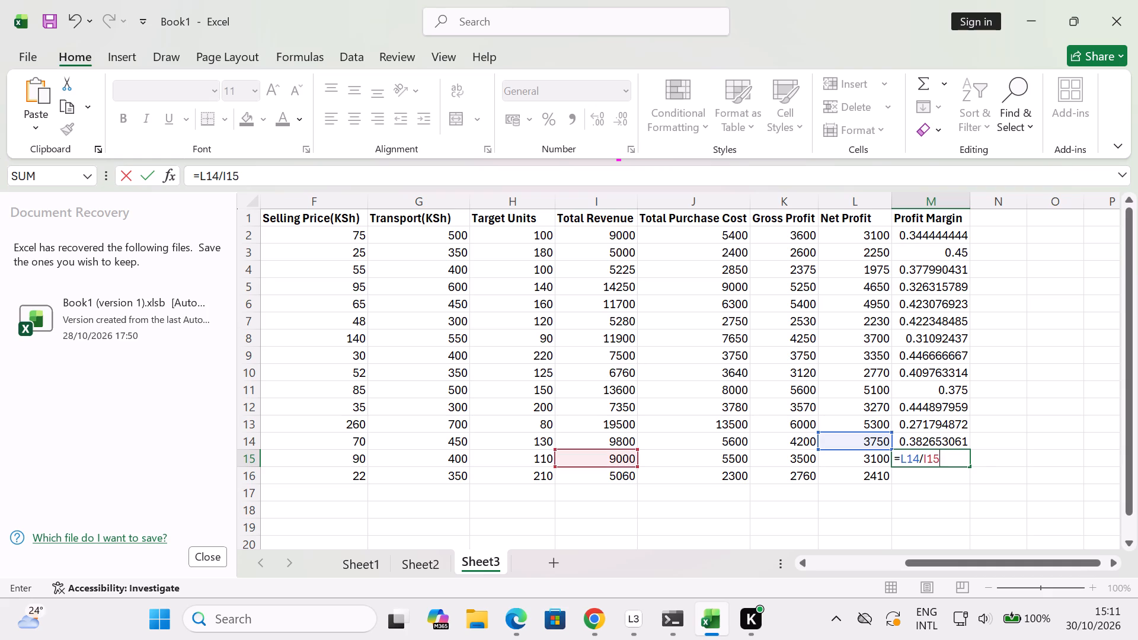
{"action": "key", "text": "BackSpace"}
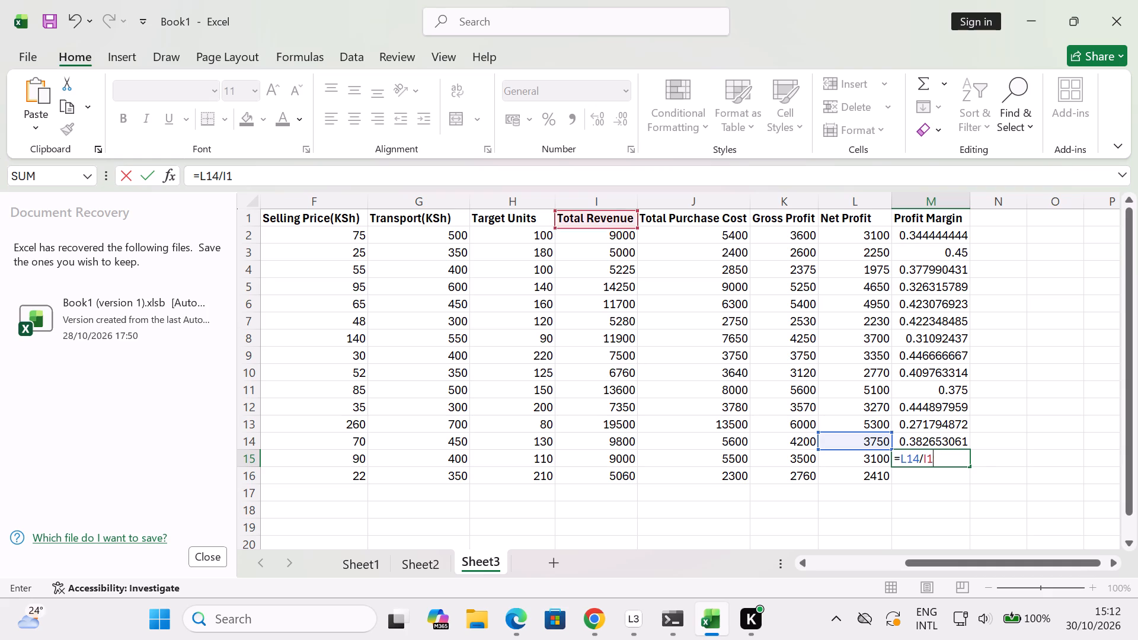
{"action": "key", "text": "BackSpace"}
{"action": "key", "text": "BackSpace"}
{"action": "key", "text": "BackSpace"}
{"action": "key", "text": "BackSpace"}
{"action": "key", "text": "BackSpace"}
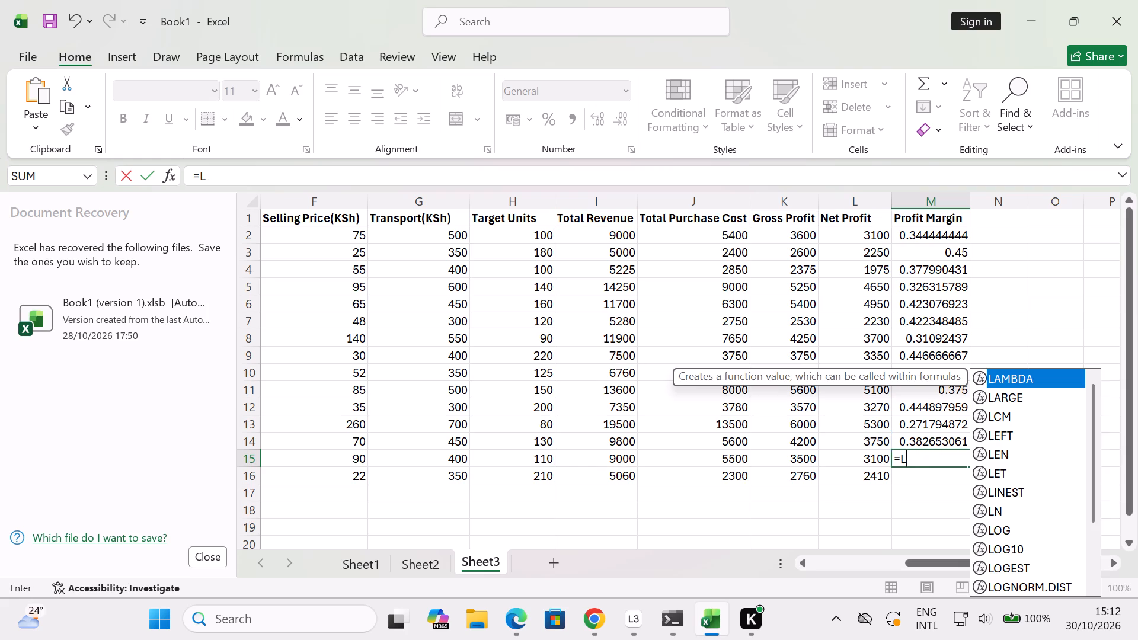
{"action": "type", "text": "15"}
{"action": "key", "text": "slash"}
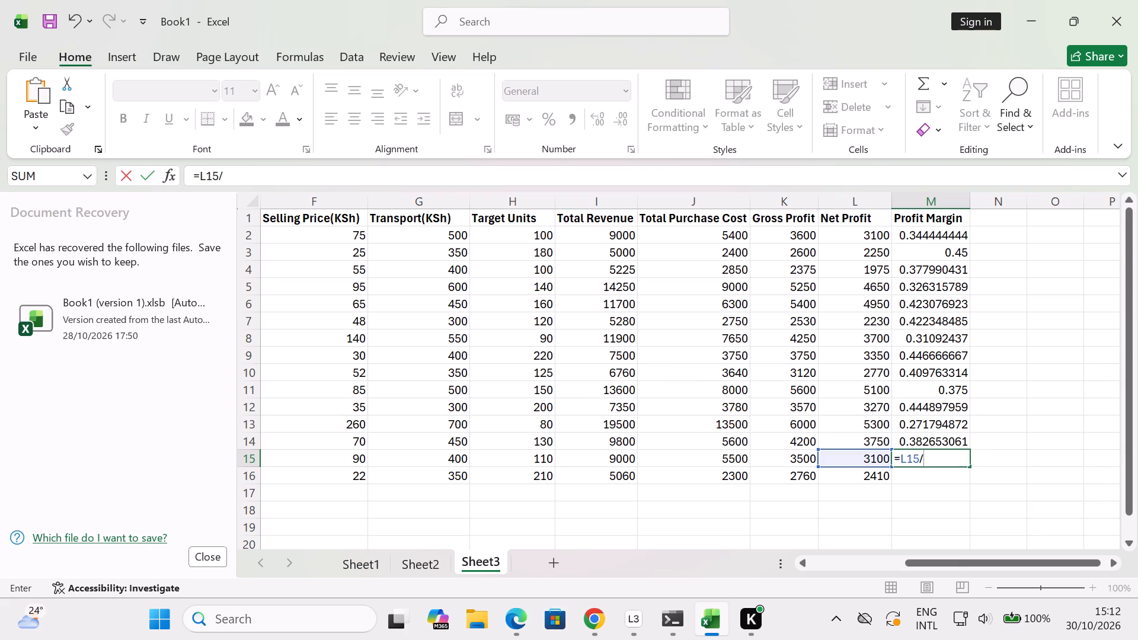
{"action": "type", "text": "I15"}
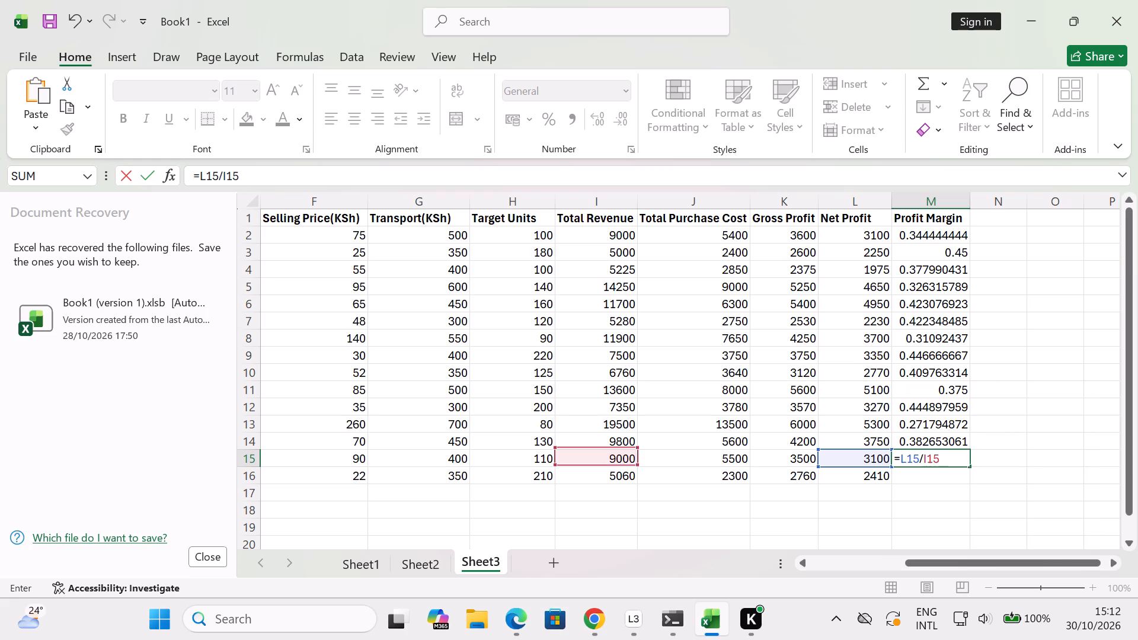
{"action": "key", "text": "Return"}
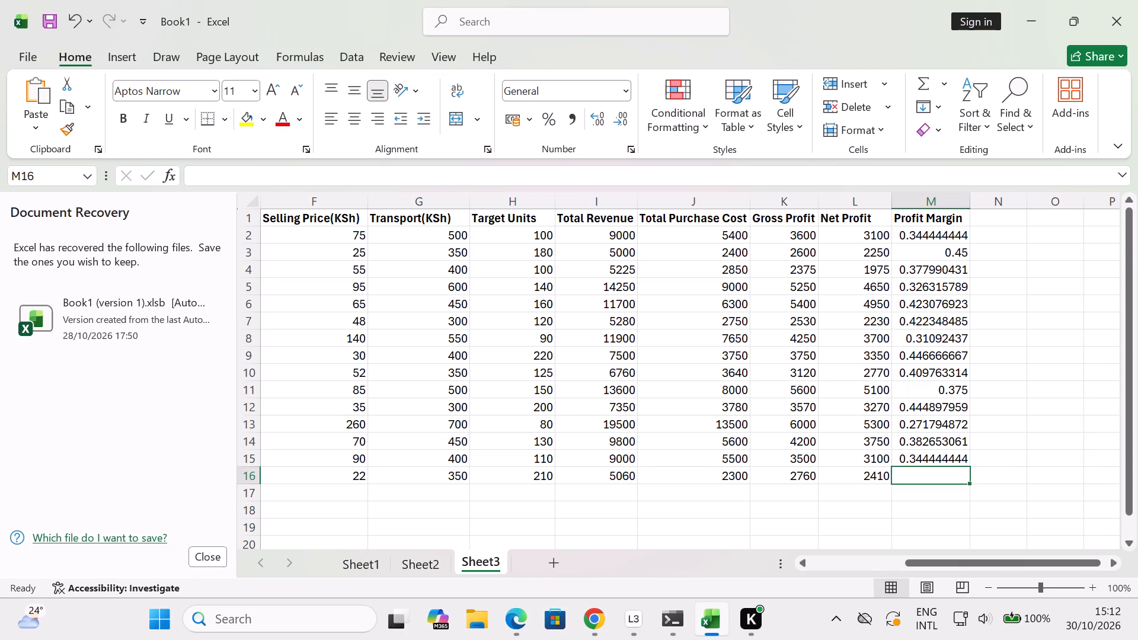
Calculate row 16's profit margin in M16 with the formula =L16/I16.
{"action": "key", "text": "equal"}
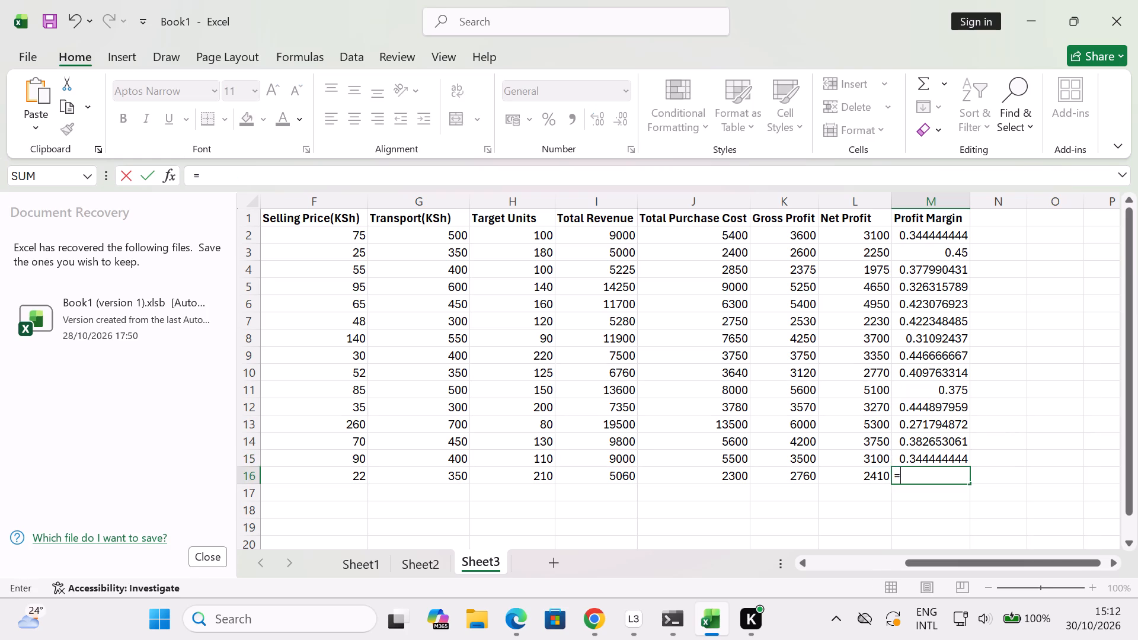
{"action": "type", "text": "L16"}
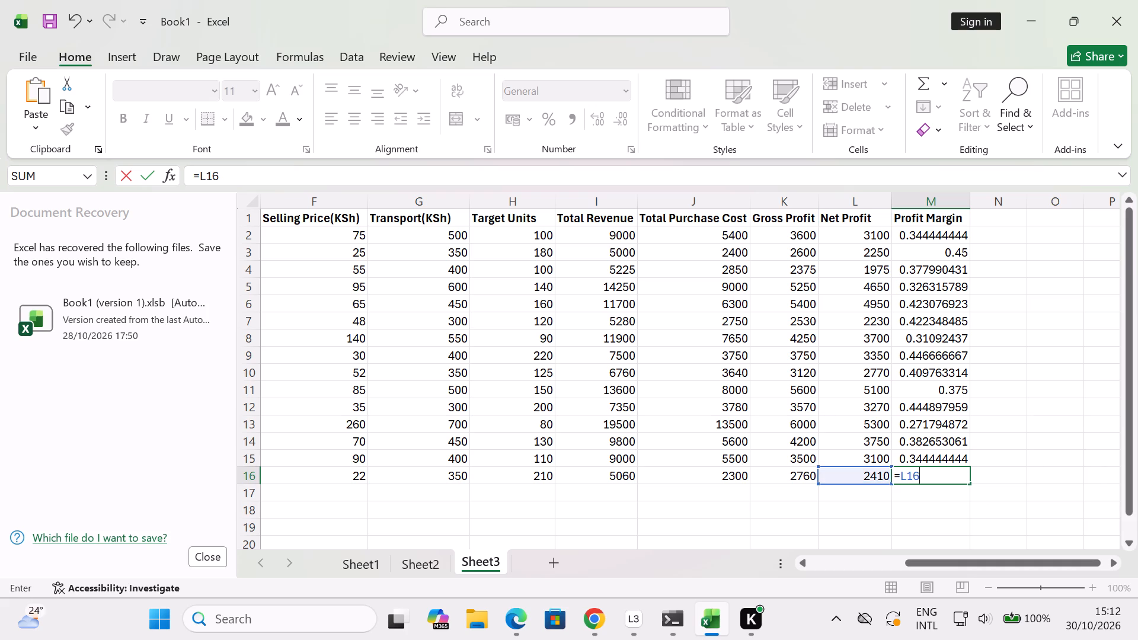
{"action": "key", "text": "slash"}
{"action": "type", "text": "I16"}
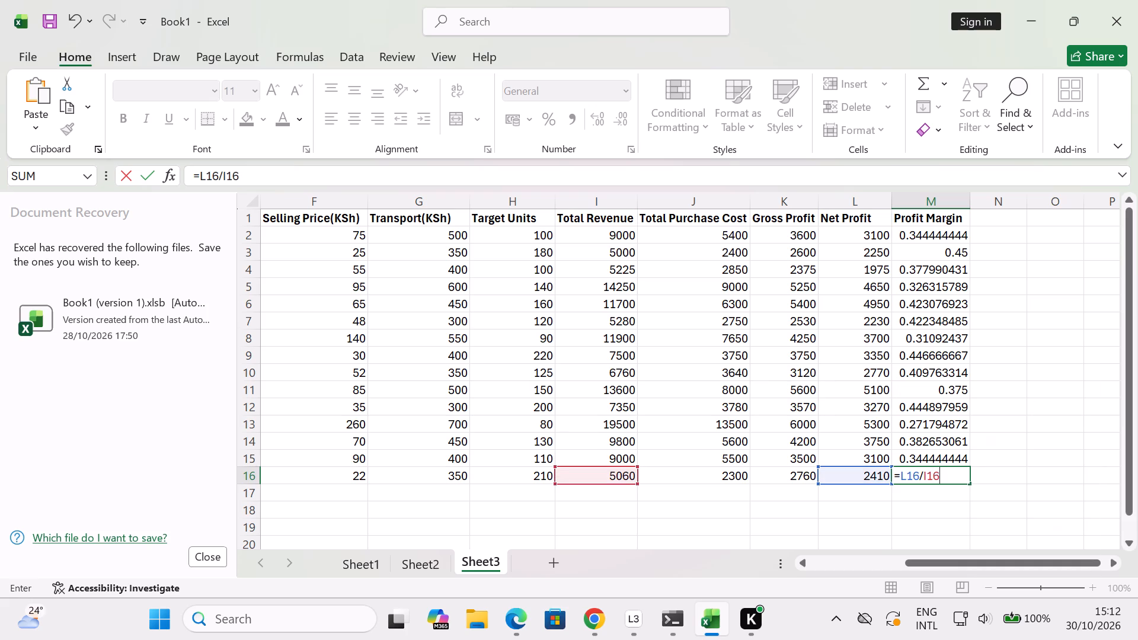
{"action": "key", "text": "Return"}
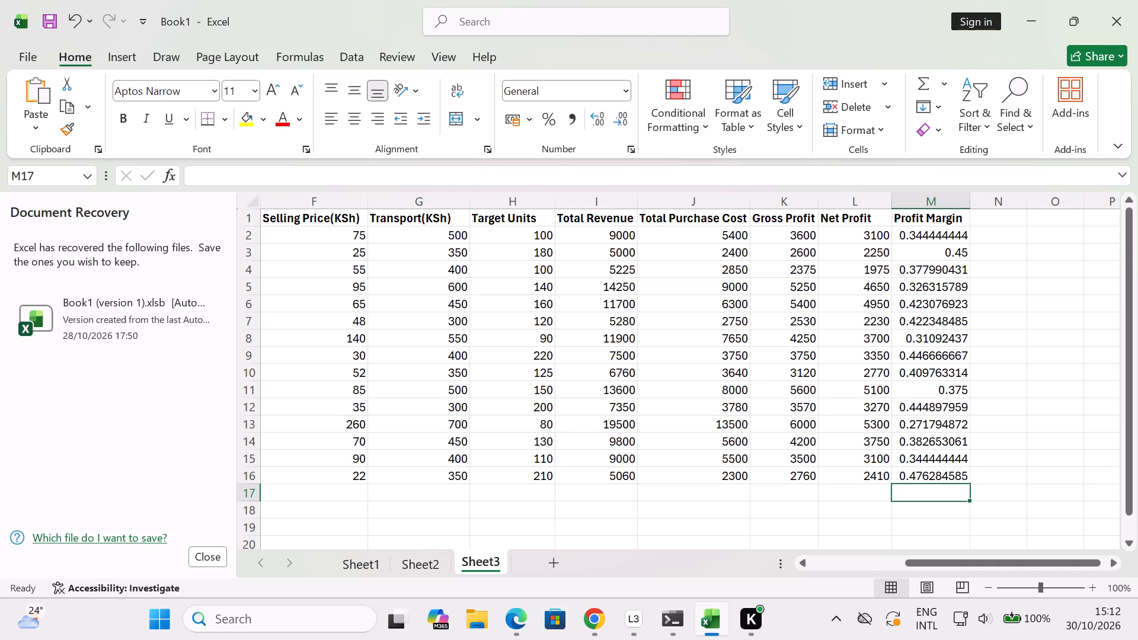
Review the Profit Margin formulas cell by cell from M2 down to M16.
{"action": "left_click", "coordinate": [922, 235]}
{"action": "key", "text": "Down"}
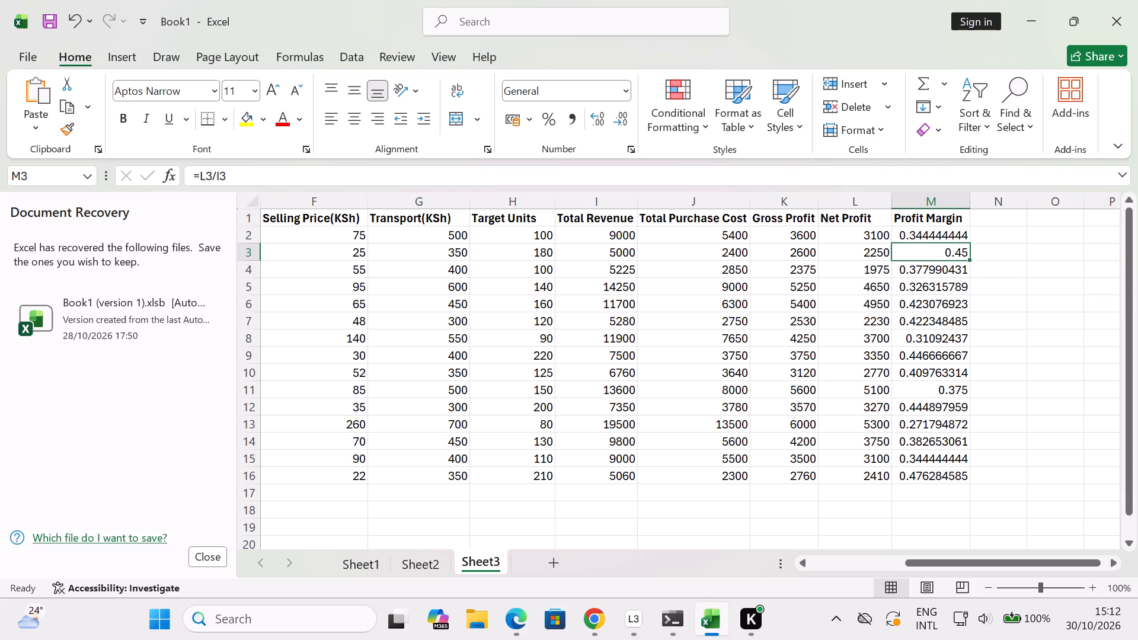
{"action": "key", "text": "Down"}
{"action": "key", "text": "Down"}
{"action": "key", "text": "Down"}
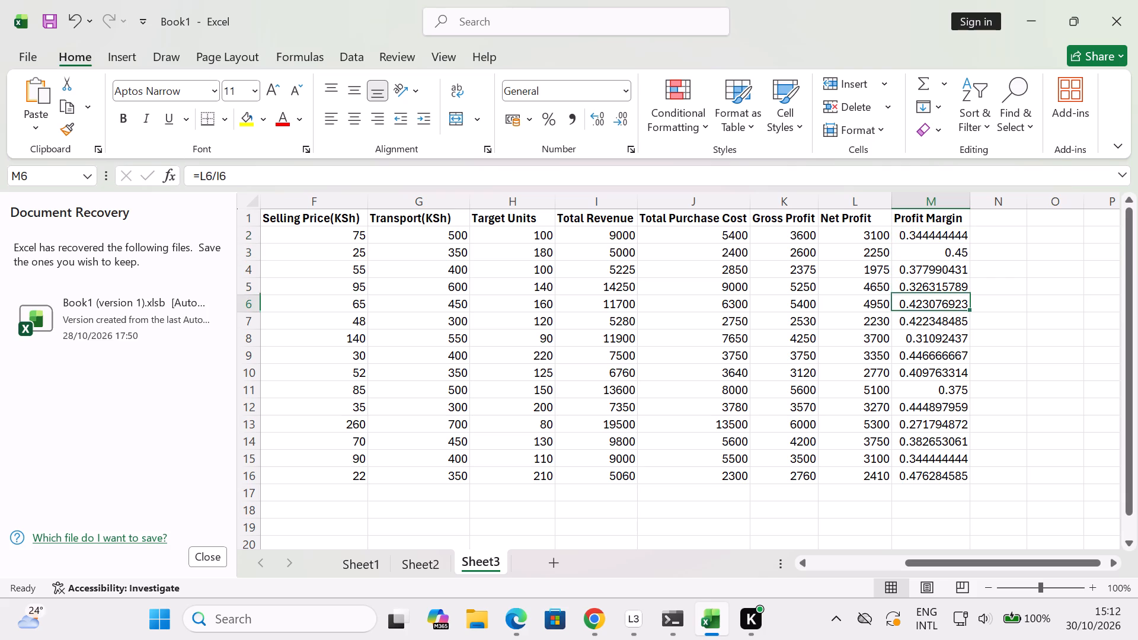
{"action": "key", "text": "Down"}
{"action": "key", "text": "Down"}
{"action": "key", "text": "Down"}
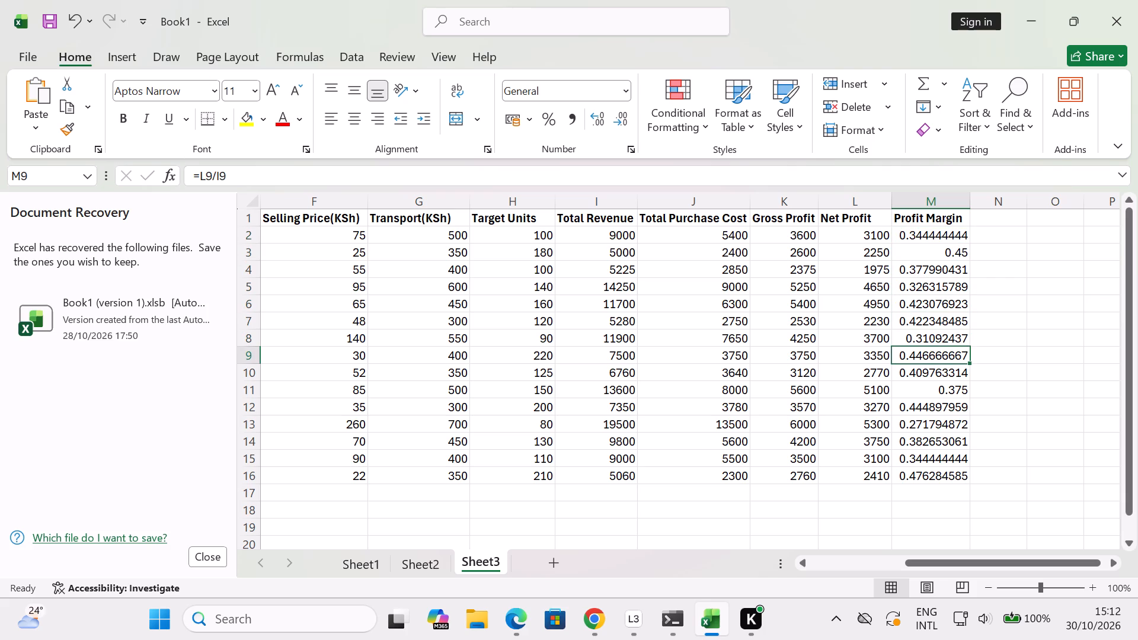
{"action": "key", "text": "Down"}
{"action": "key", "text": "Down"}
{"action": "key", "text": "Down"}
{"action": "key", "text": "Down"}
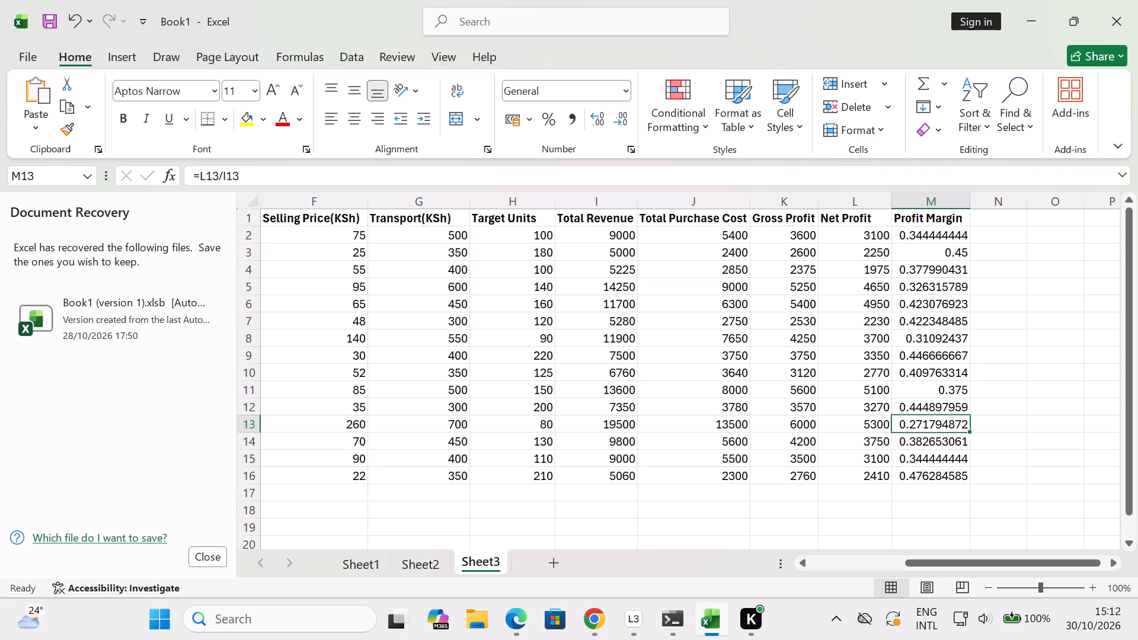
{"action": "key", "text": "Down"}
{"action": "key", "text": "Down"}
{"action": "key", "text": "Down"}
{"action": "key", "text": "Down"}
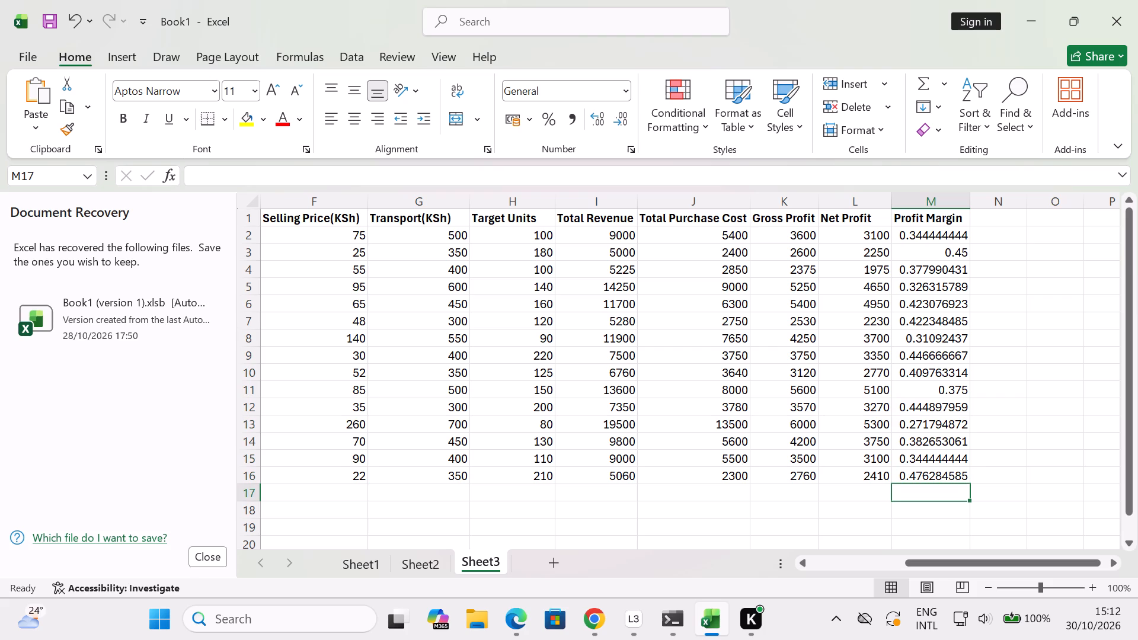
{"action": "key", "text": "Up"}
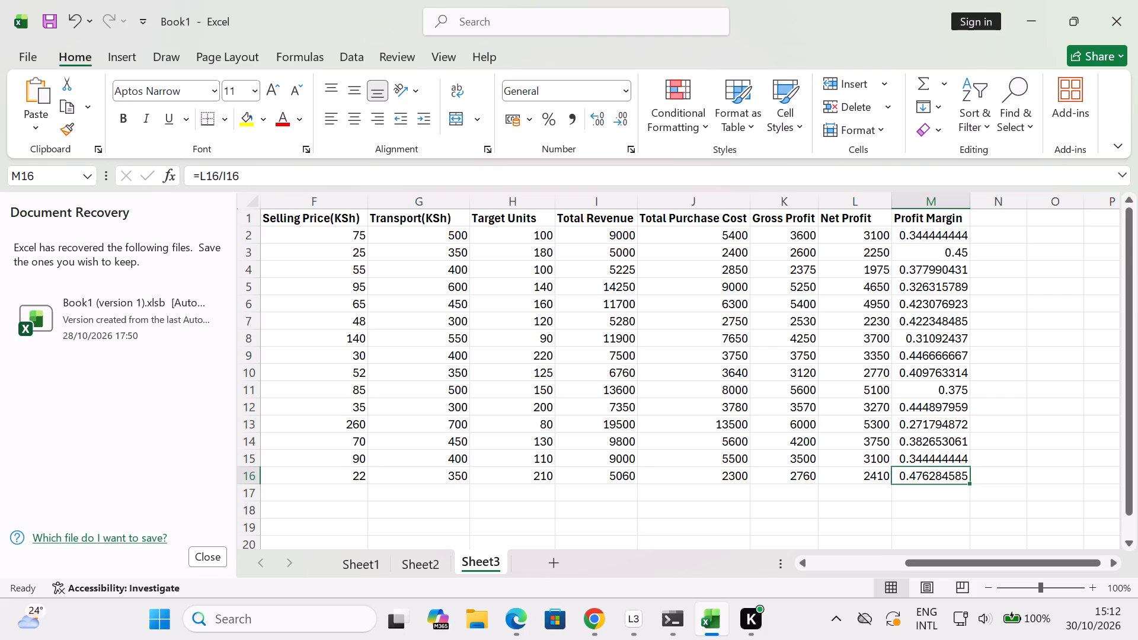
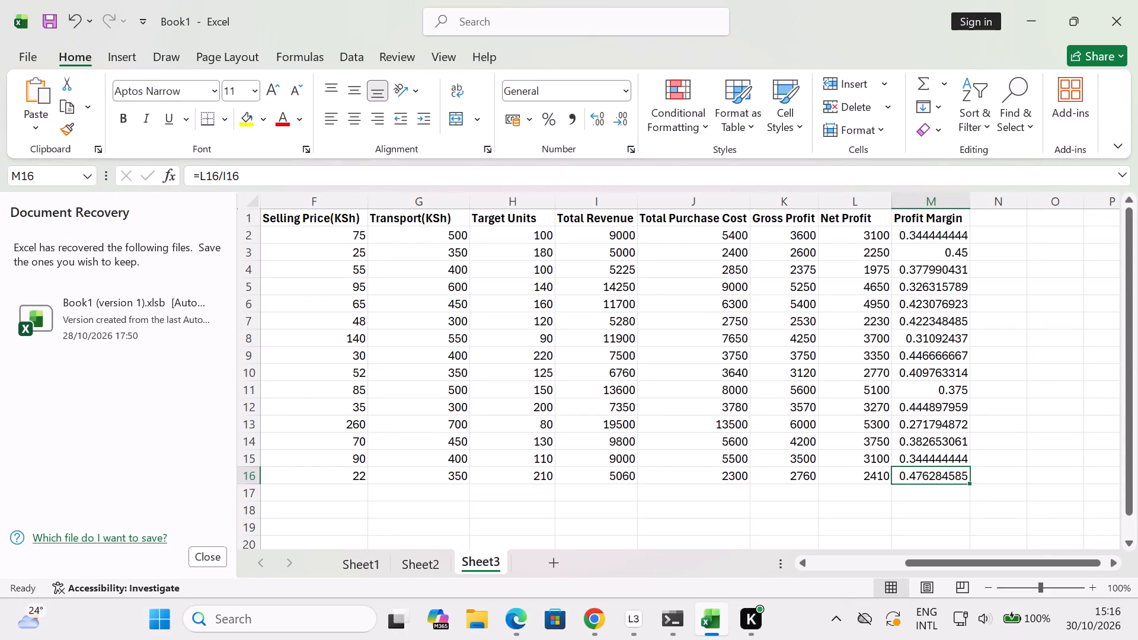
Enter the column header "Target Achivement" in N1, beside Profit Margin.
{"action": "left_click", "coordinate": [1003, 214]}
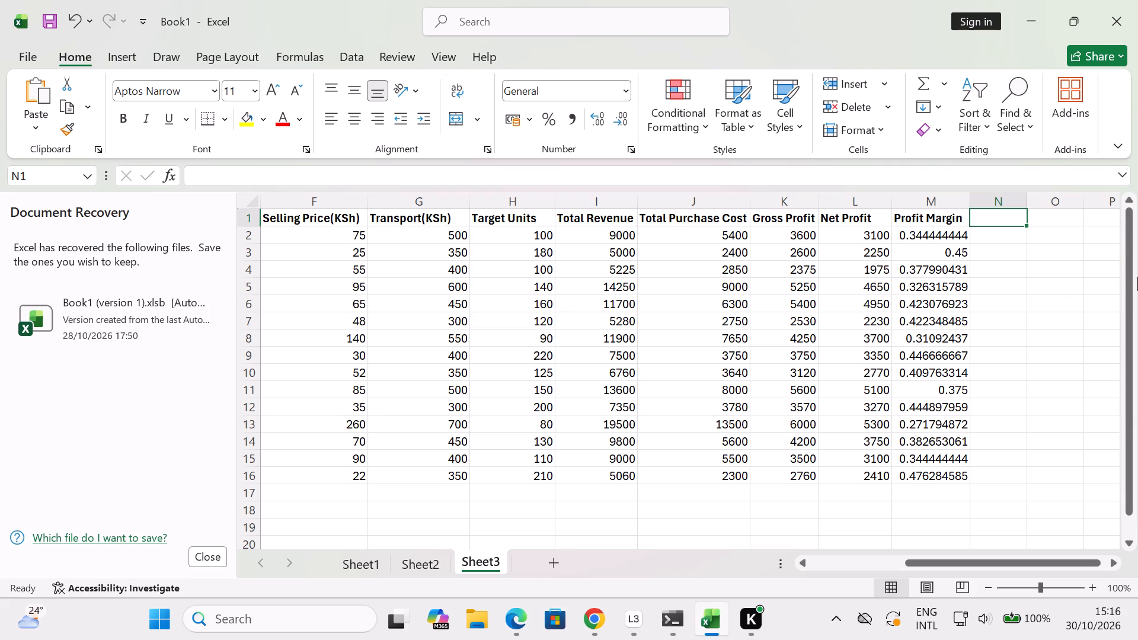
{"action": "key", "text": "shift+t"}
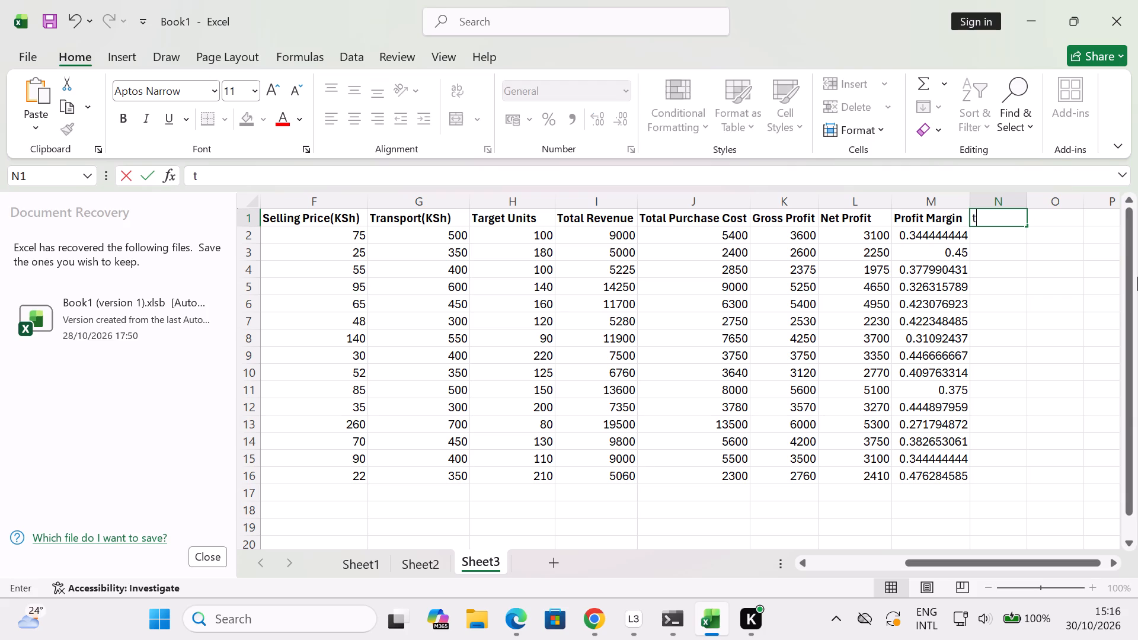
{"action": "type", "text": "ARGET"}
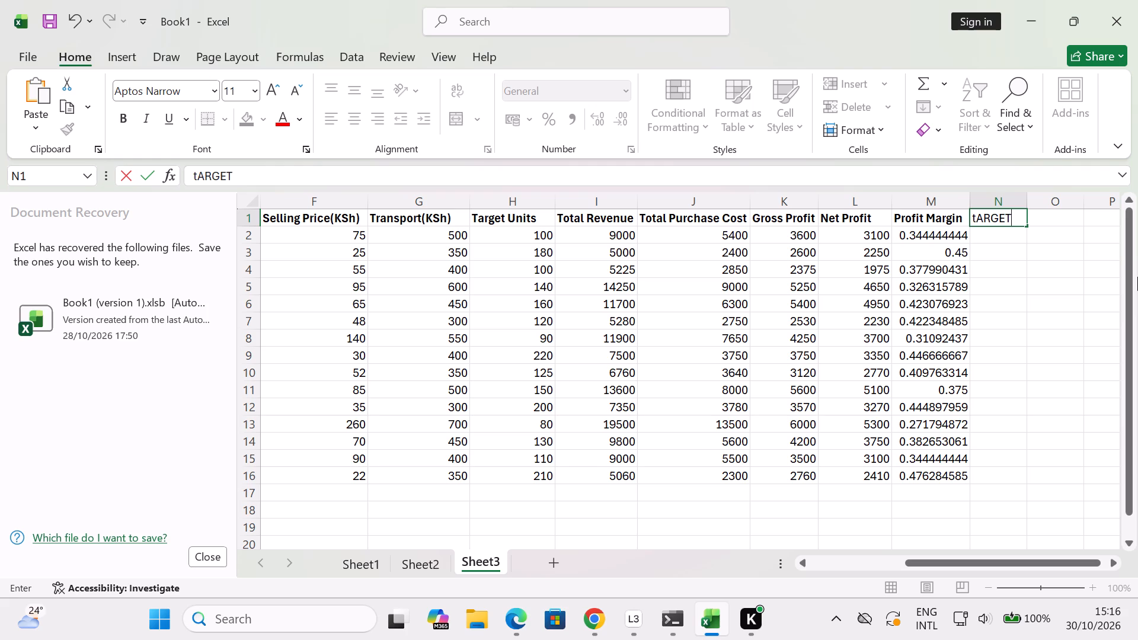
{"action": "key", "text": "BackSpace"}
{"action": "key", "text": "BackSpace"}
{"action": "key", "text": "BackSpace"}
{"action": "key", "text": "BackSpace"}
{"action": "key", "text": "BackSpace"}
{"action": "key", "text": "BackSpace"}
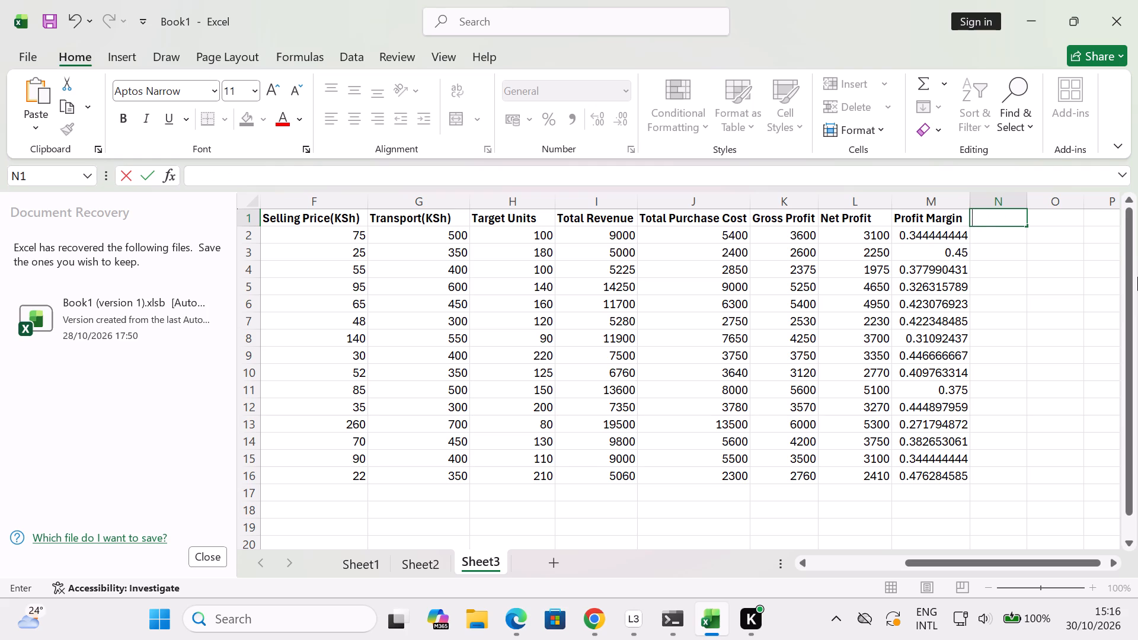
{"action": "key", "text": "shift+t"}
{"action": "key", "text": "a"}
{"action": "type", "text": "rget"}
{"action": "key", "text": "BackSpace"}
{"action": "key", "text": "BackSpace"}
{"action": "key", "text": "BackSpace"}
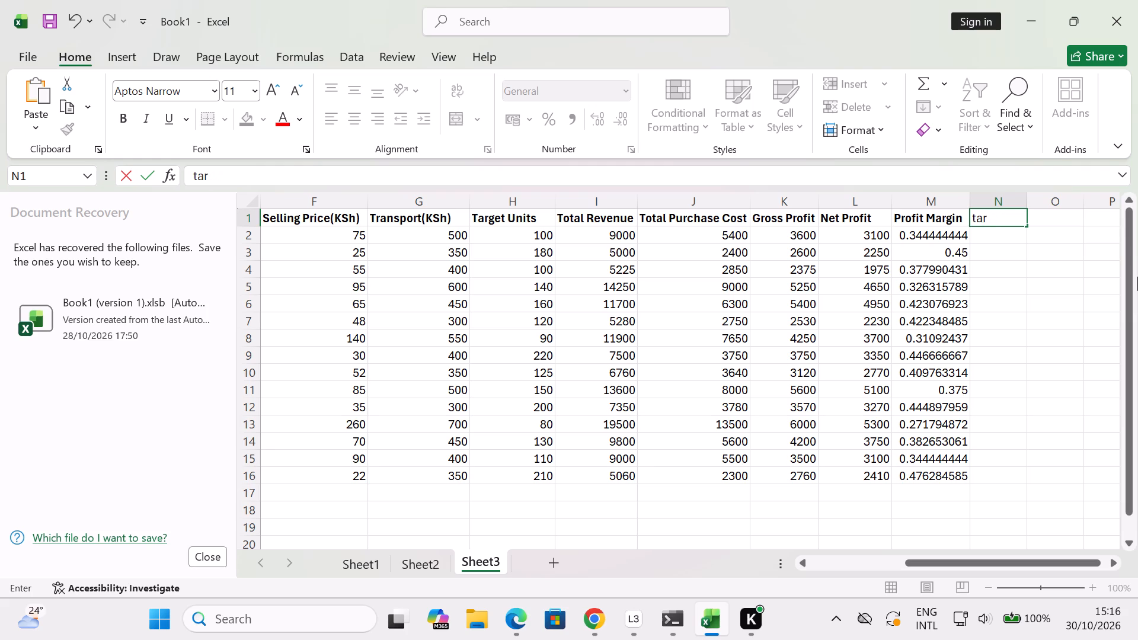
{"action": "key", "text": "BackSpace"}
{"action": "key", "text": "BackSpace"}
{"action": "key", "text": "BackSpace"}
{"action": "type", "text": "Taer"}
{"action": "key", "text": "BackSpace"}
{"action": "key", "text": "BackSpace"}
{"action": "key", "text": "r"}
{"action": "type", "text": "get"}
{"action": "key", "text": "space"}
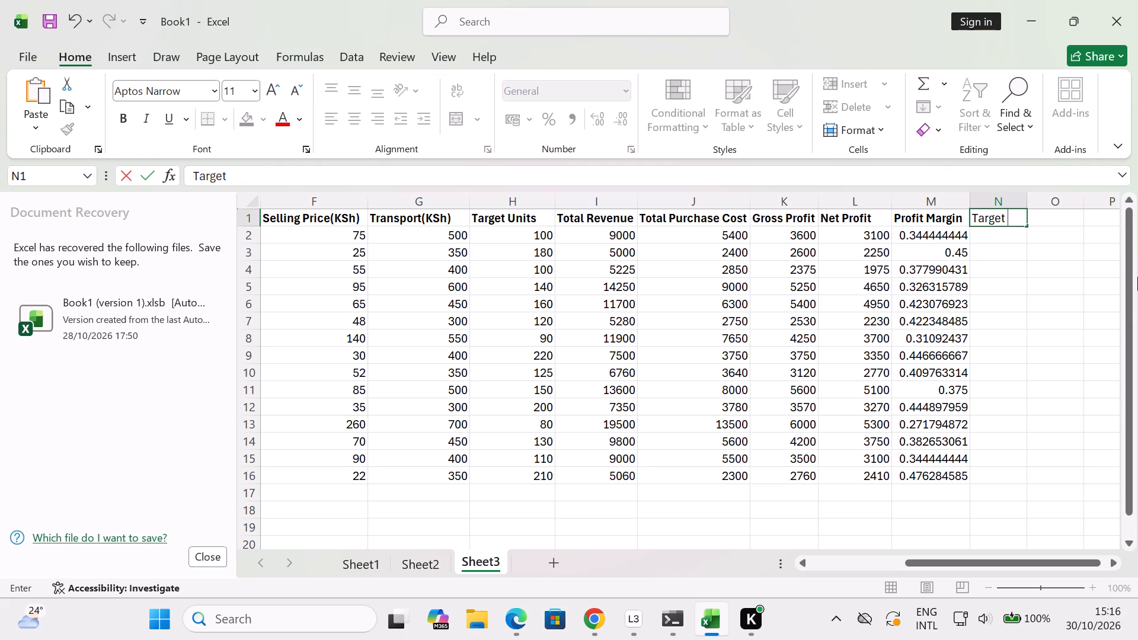
{"action": "type", "text": "Achi"}
{"action": "type", "text": "vement"}
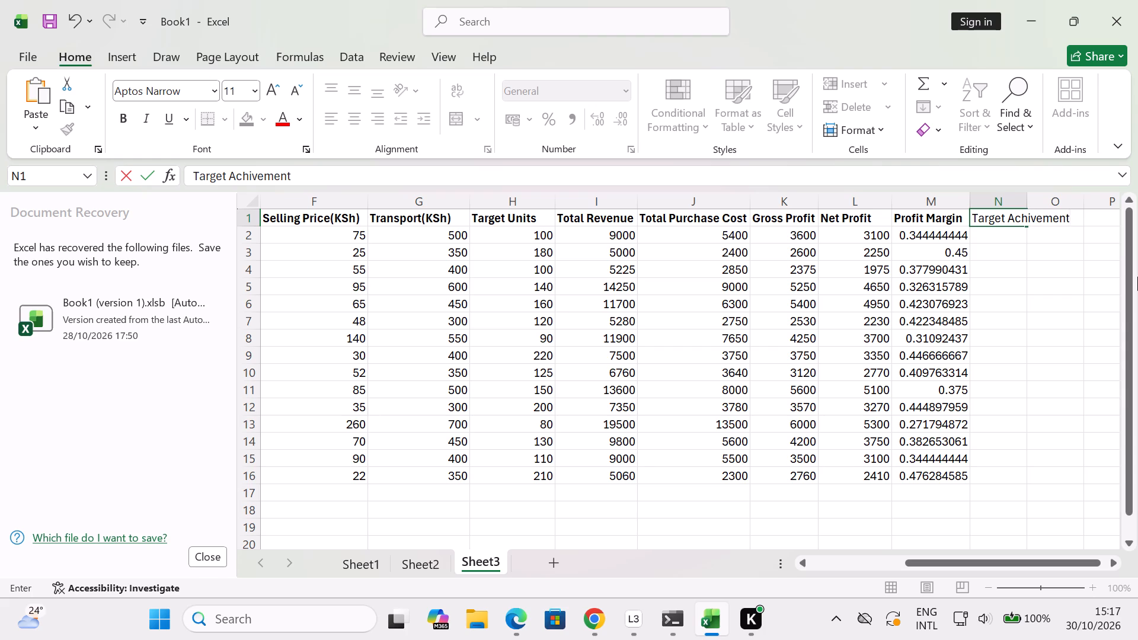
Widen column N so that its full header fits within the column.
{"action": "triple_click", "coordinate": [1116, 562]}
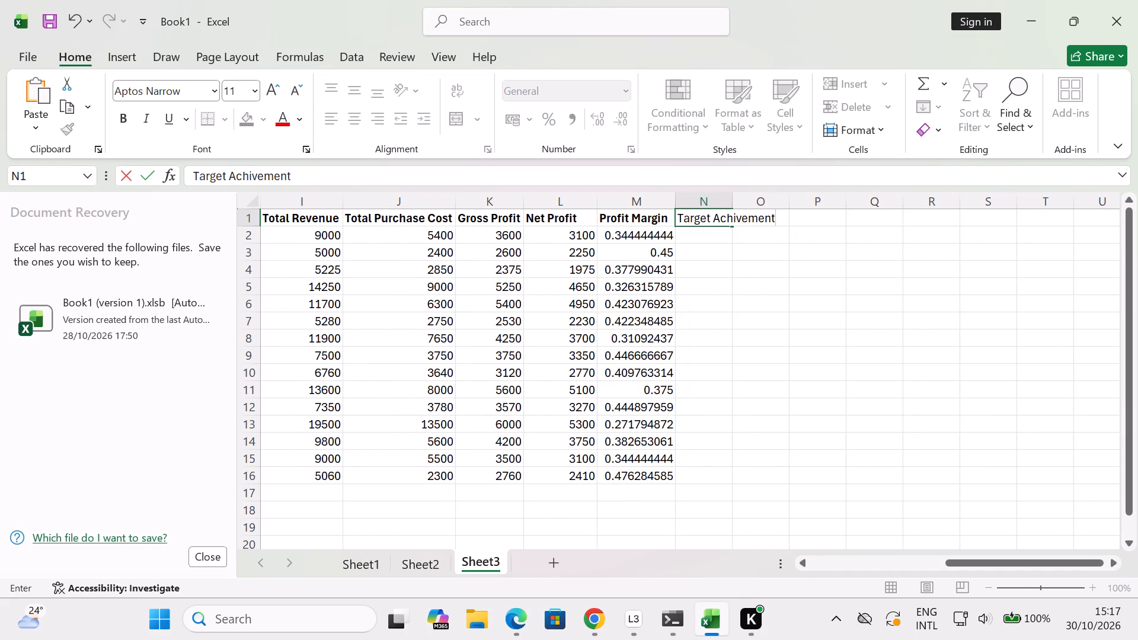
{"action": "left_click_drag", "start_coordinate": [728, 199], "coordinate": [756, 230]}
{"action": "left_click", "coordinate": [756, 230]}
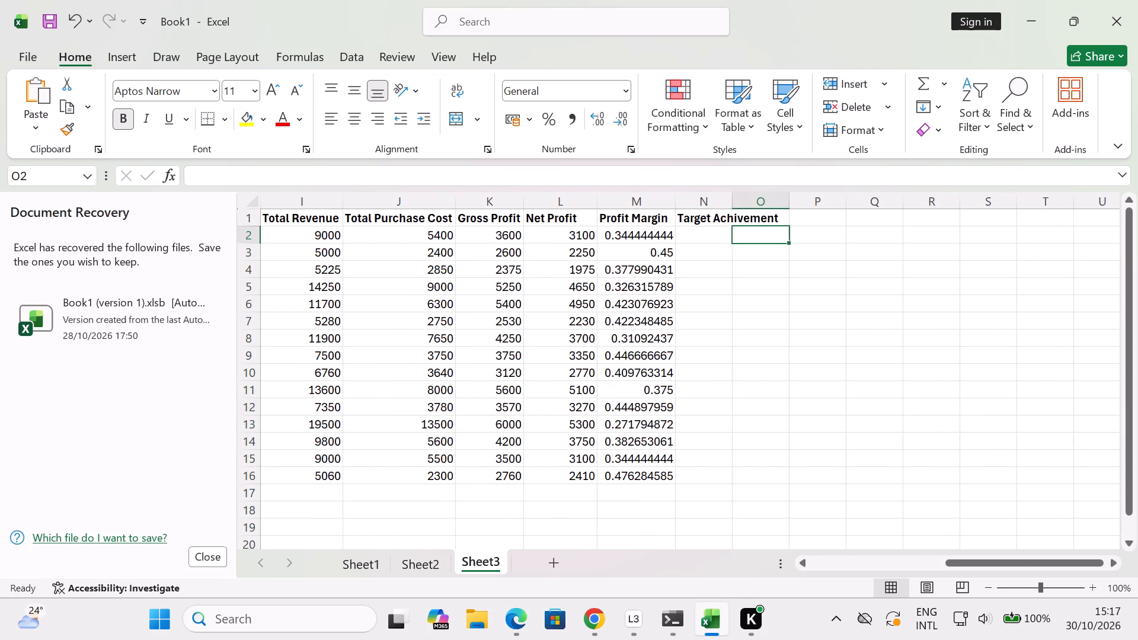
{"action": "left_click", "coordinate": [705, 216]}
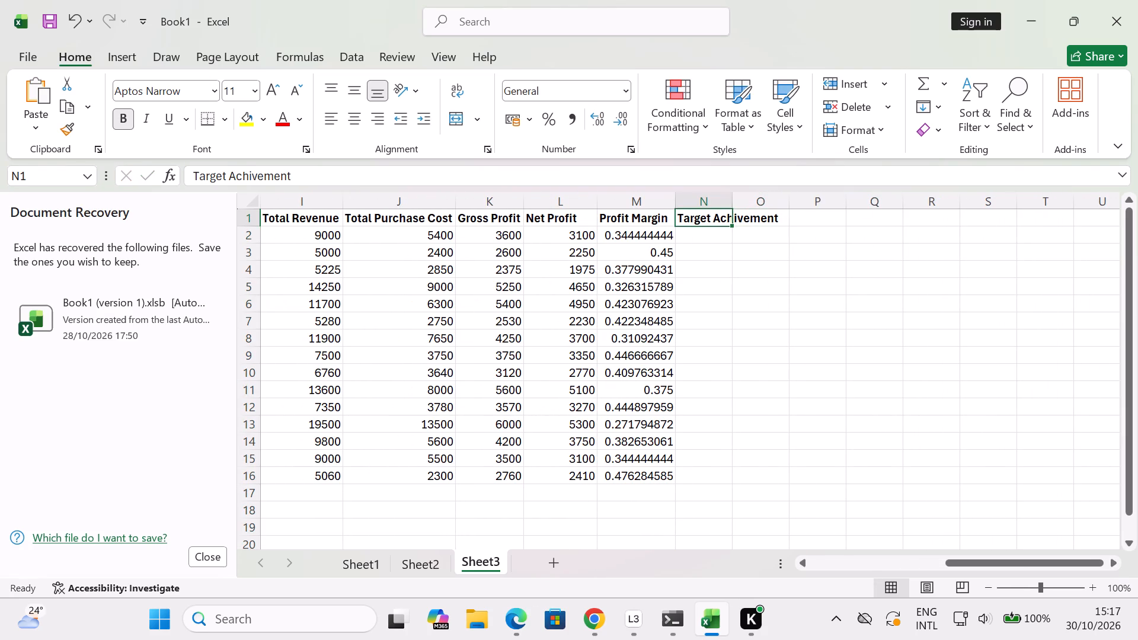
{"action": "left_click_drag", "start_coordinate": [733, 200], "coordinate": [777, 201]}
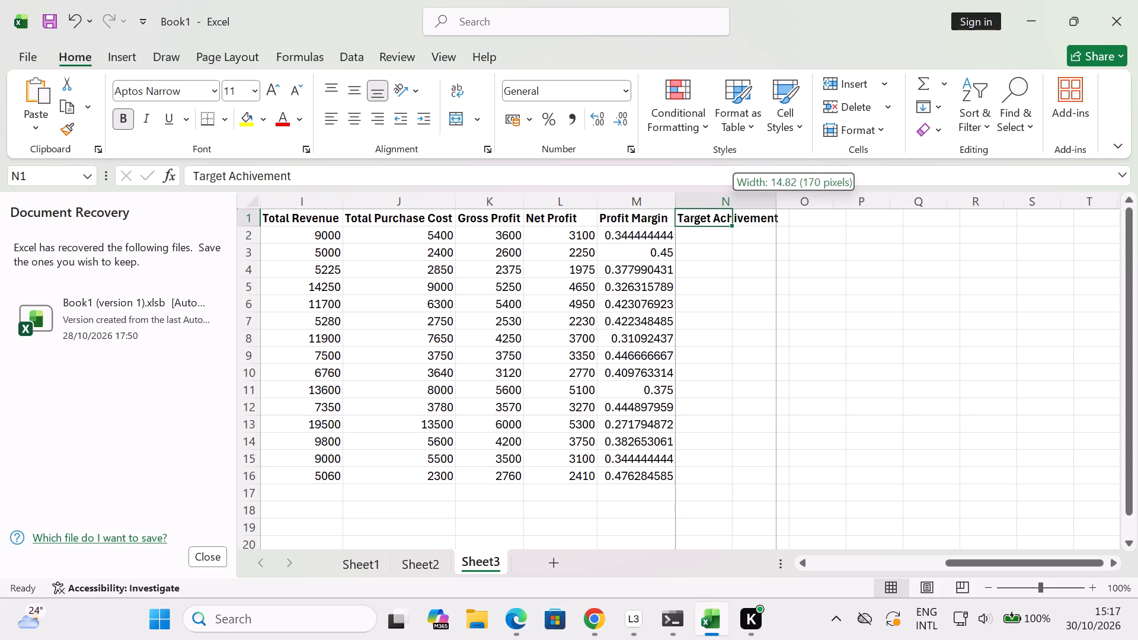
{"action": "left_click_drag", "start_coordinate": [777, 201], "coordinate": [782, 202]}
{"action": "left_click", "coordinate": [782, 202]}
Calculate row 2's target achievement in N2 with the formula =D2/H2.
{"action": "left_click", "coordinate": [744, 235]}
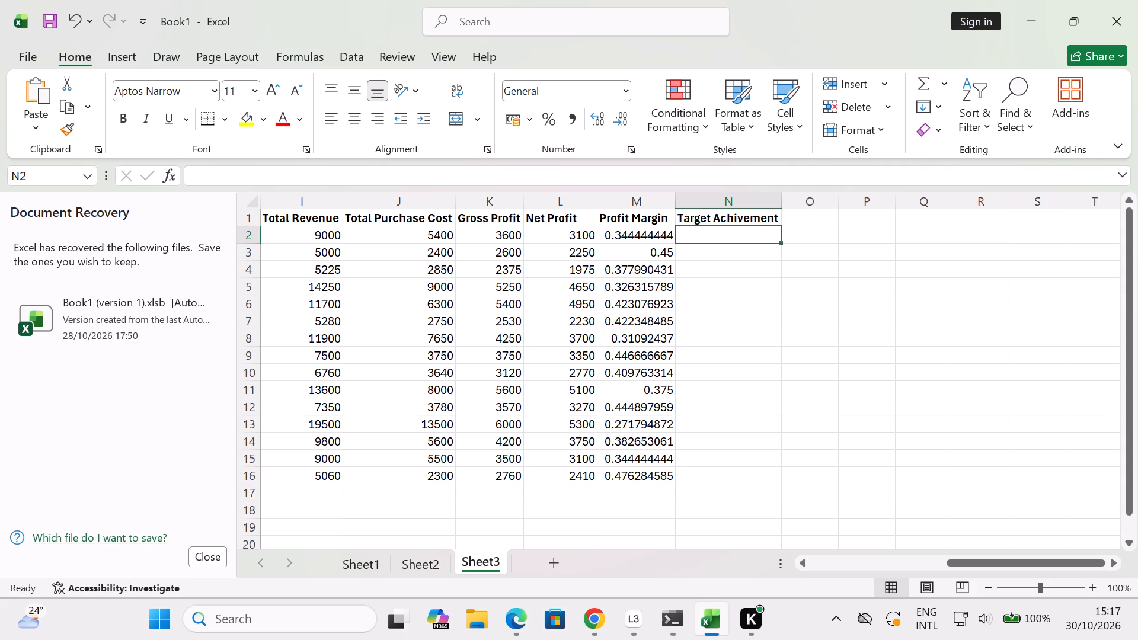
{"action": "key", "text": "equal"}
{"action": "type", "text": "d2"}
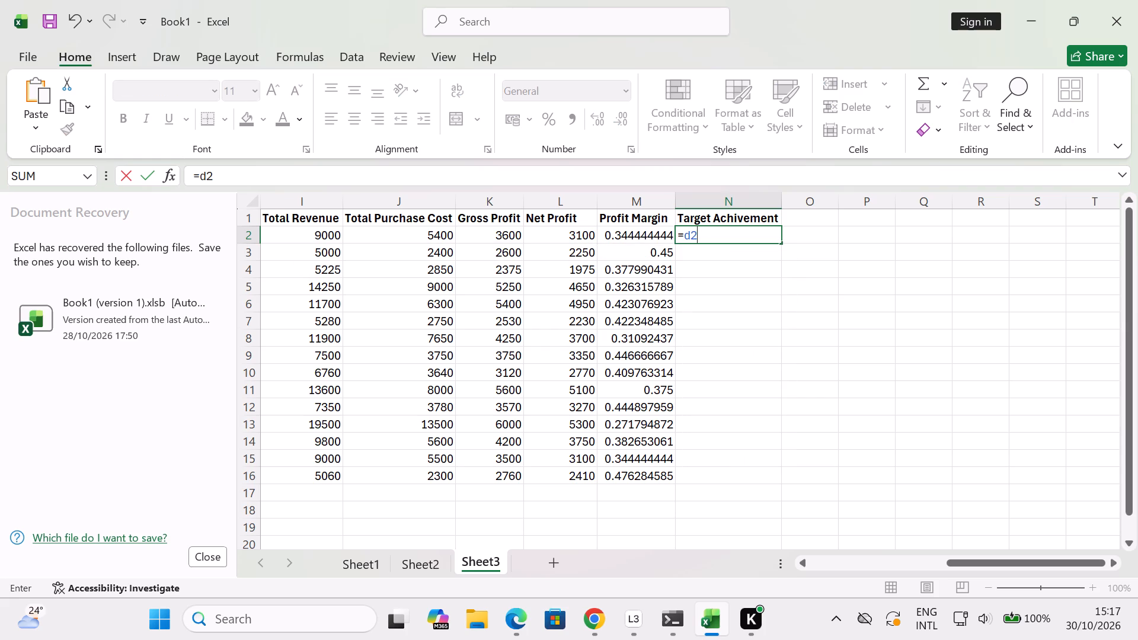
{"action": "key", "text": "slash"}
{"action": "type", "text": "h2"}
{"action": "key", "text": "Return"}
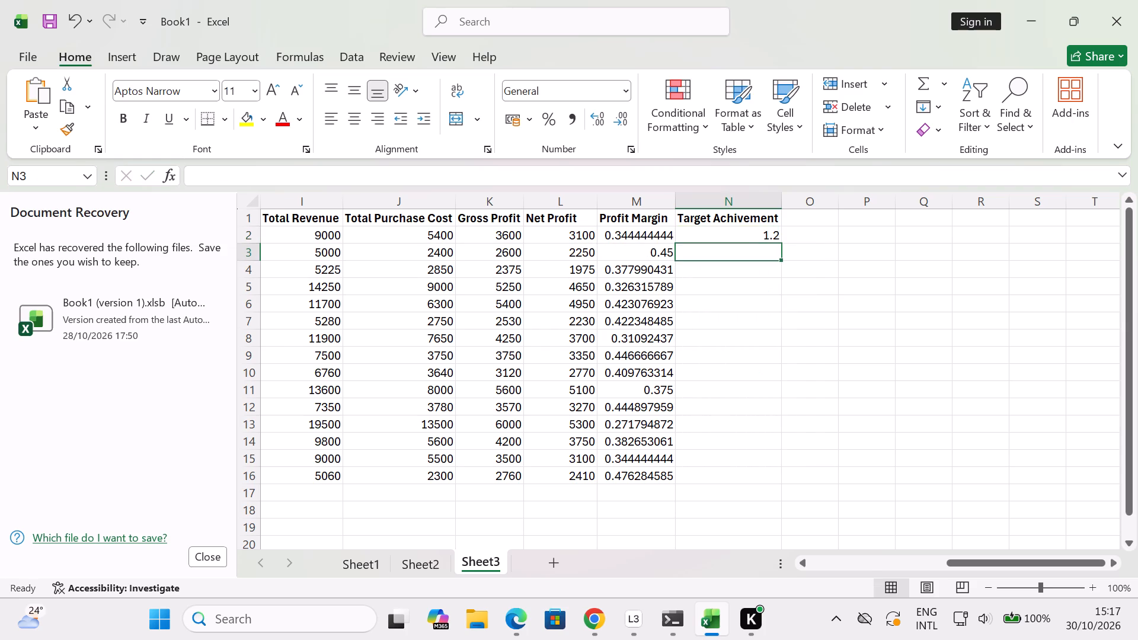
Begin the formula for row 3's target achievement in N3.
{"action": "key", "text": "equal"}
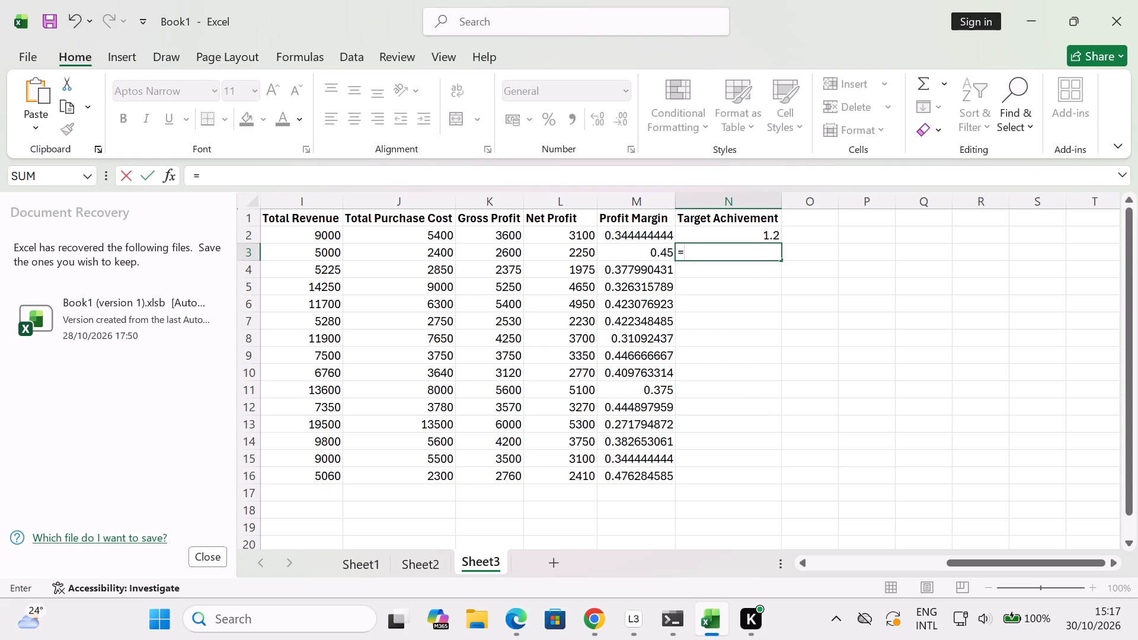
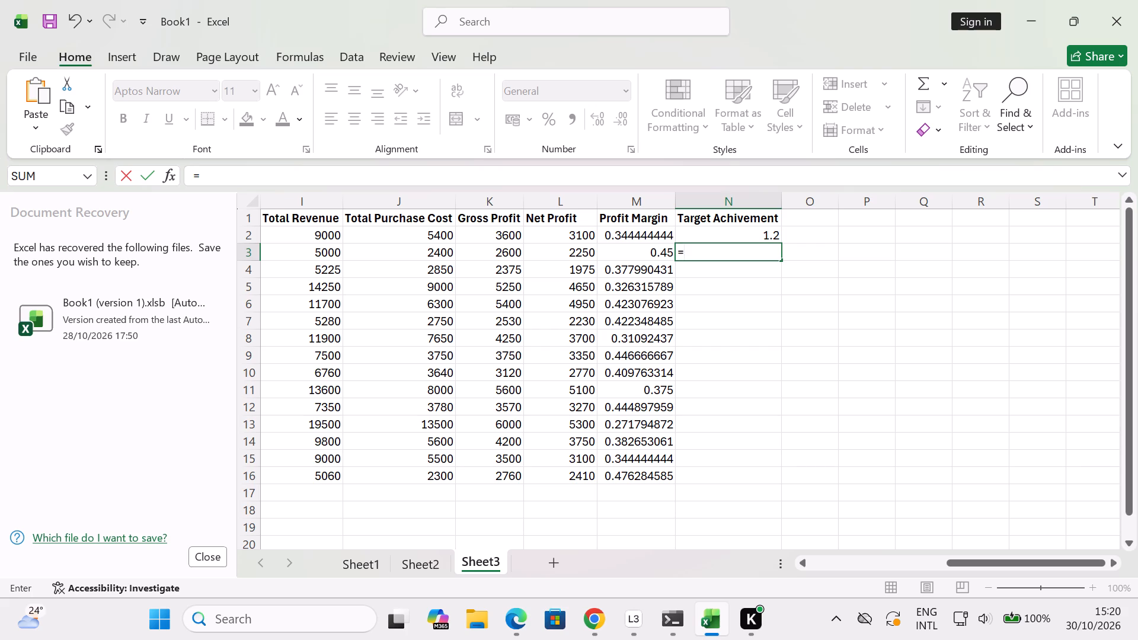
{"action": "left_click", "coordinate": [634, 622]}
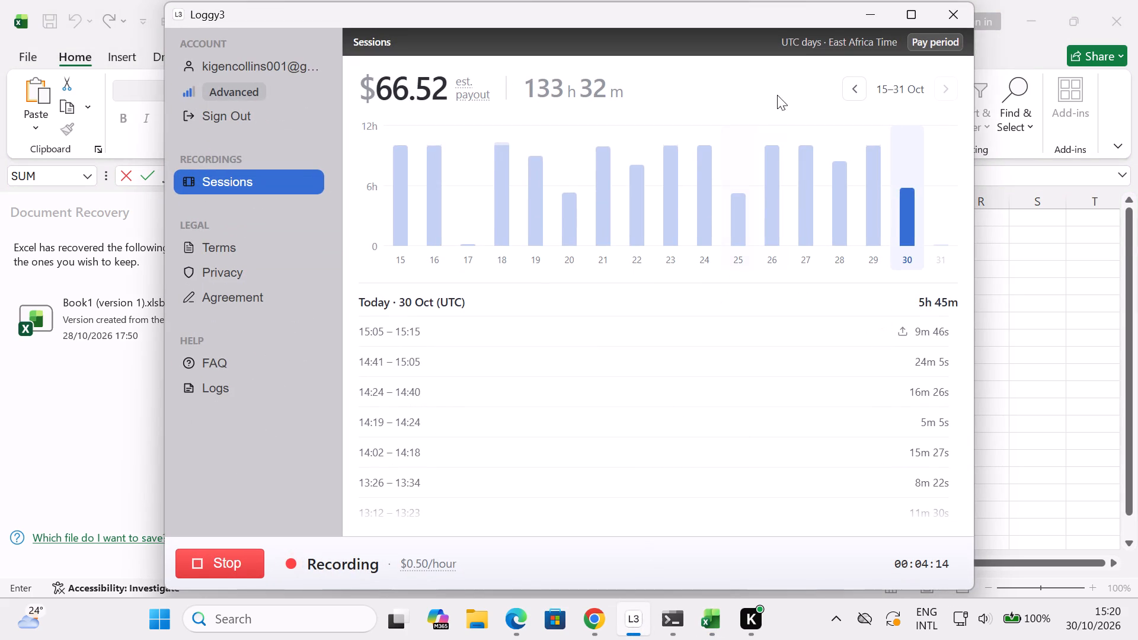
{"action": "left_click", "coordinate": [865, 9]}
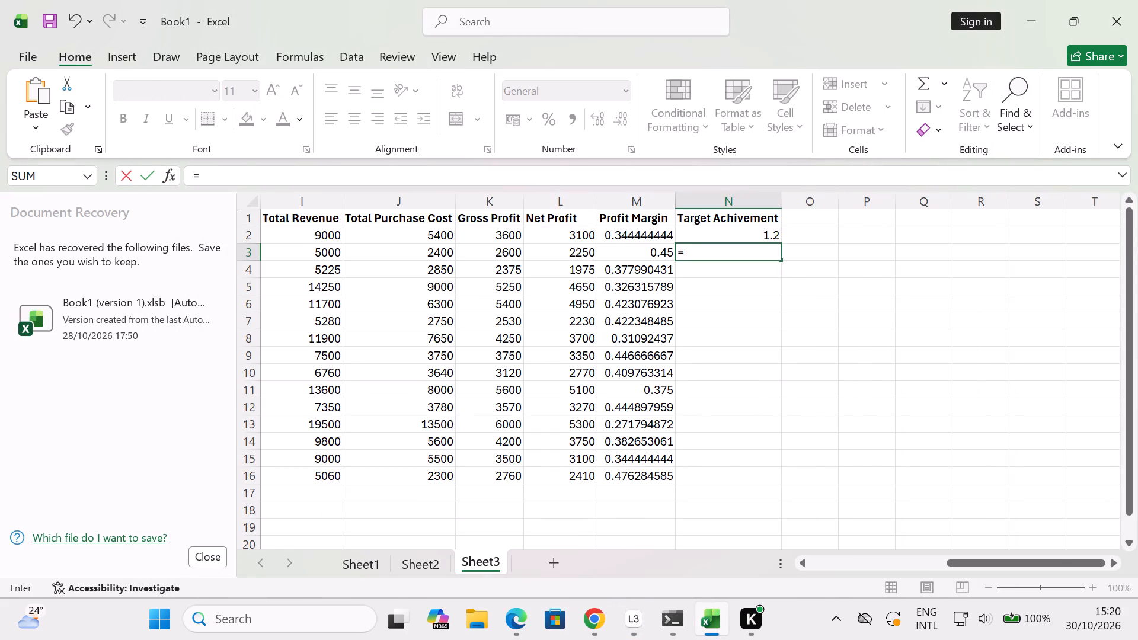
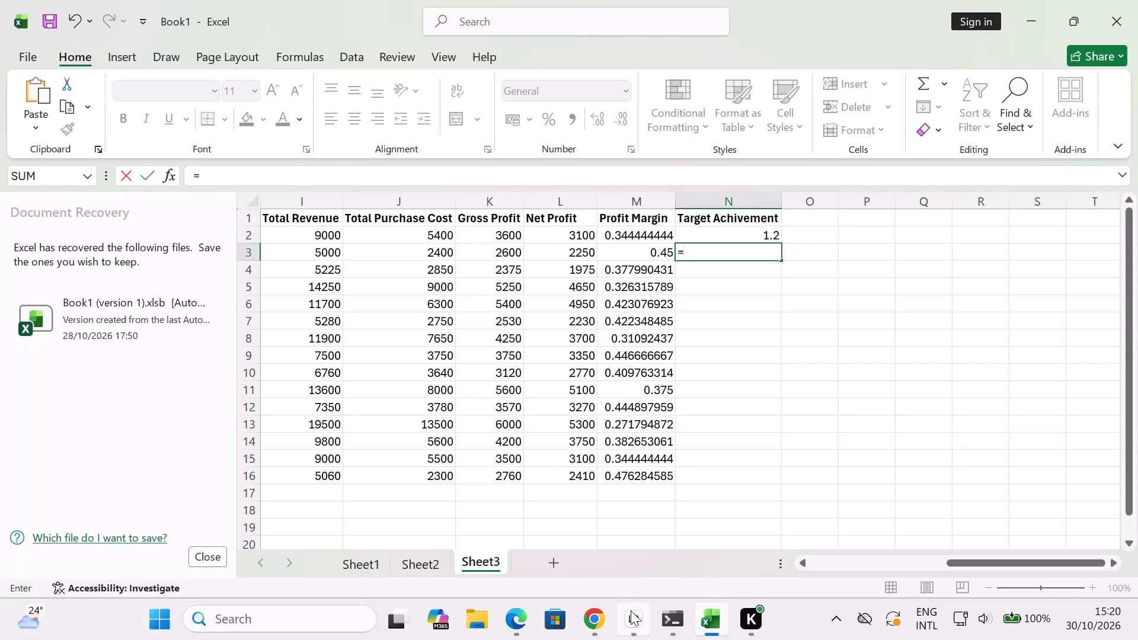
Switch to Loggy3, stop the current recording and start a new one, and return to the Excel workbook.
{"action": "left_click", "coordinate": [629, 617]}
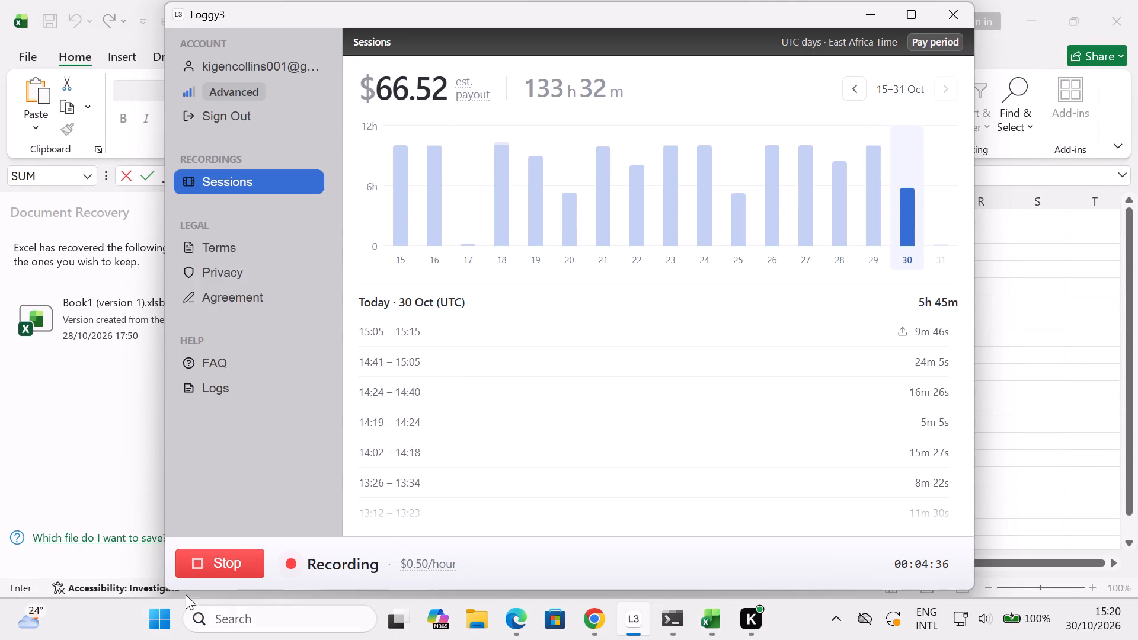
{"action": "left_click", "coordinate": [241, 559]}
{"action": "left_click", "coordinate": [241, 559]}
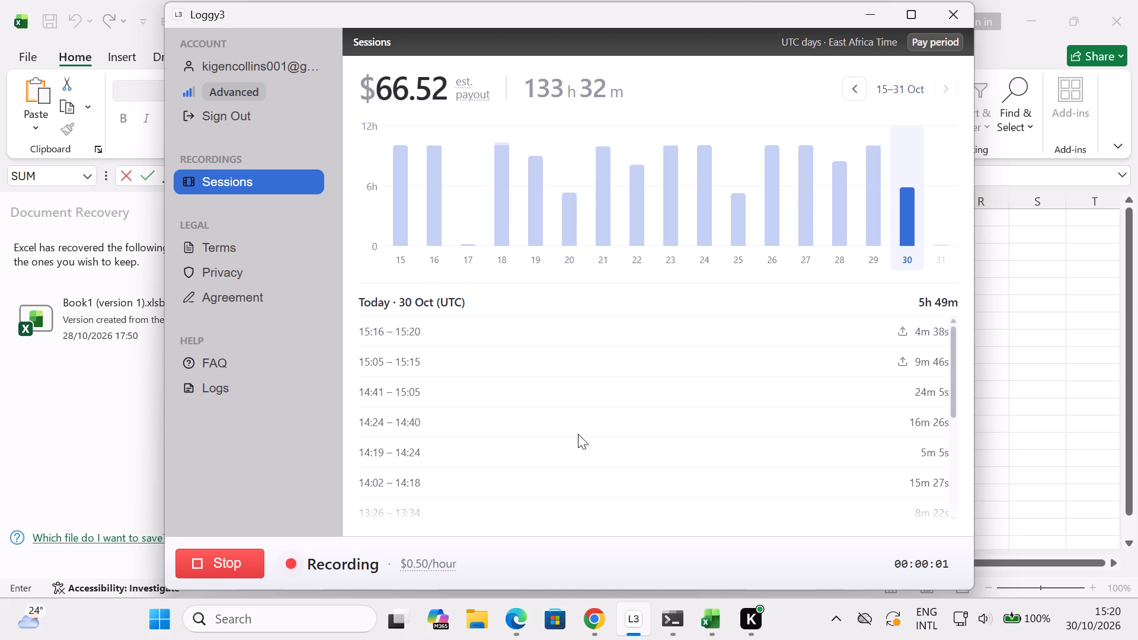
{"action": "left_click", "coordinate": [871, 11]}
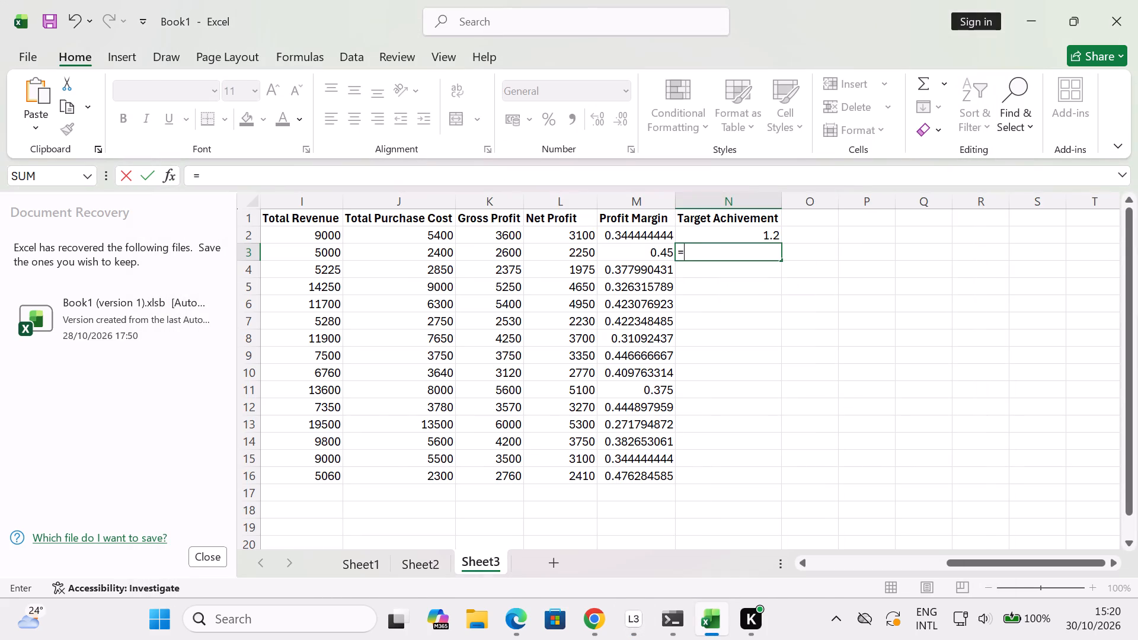
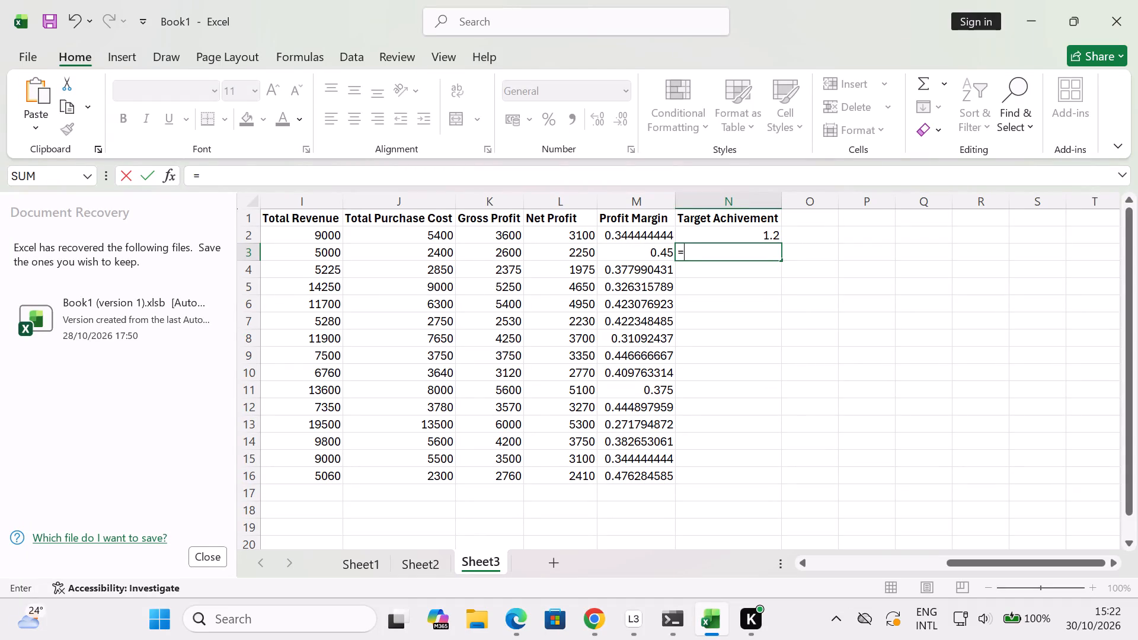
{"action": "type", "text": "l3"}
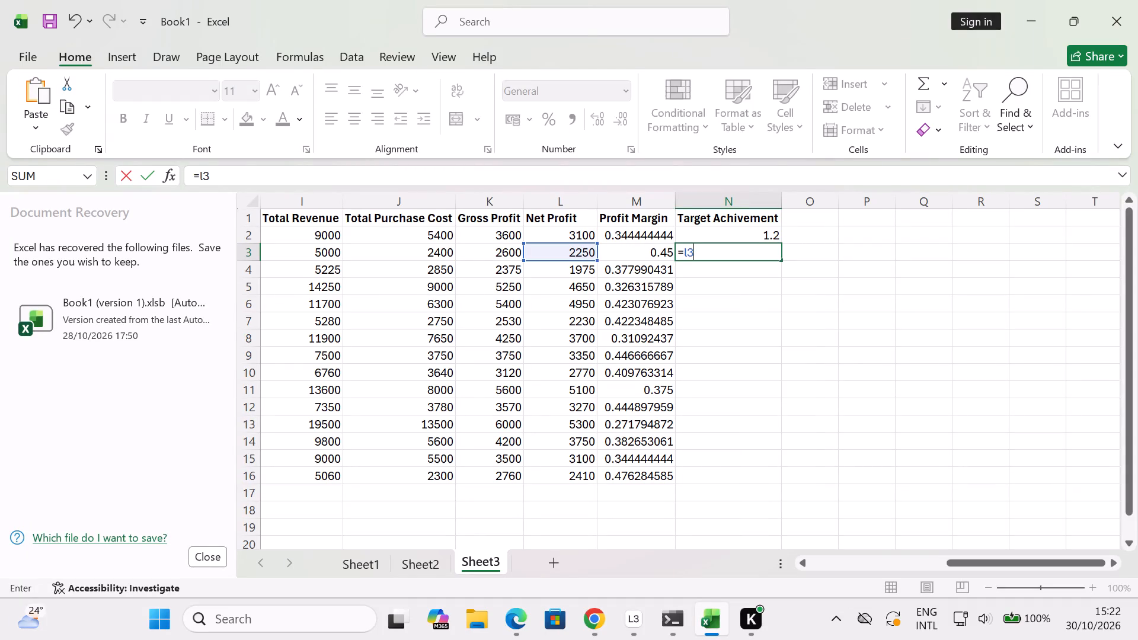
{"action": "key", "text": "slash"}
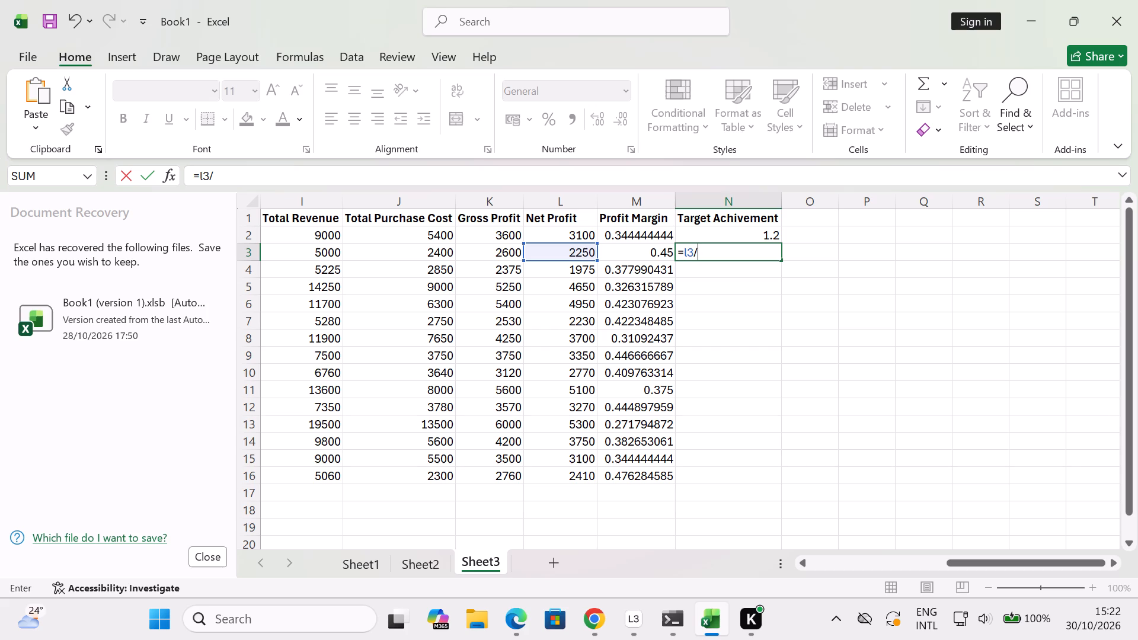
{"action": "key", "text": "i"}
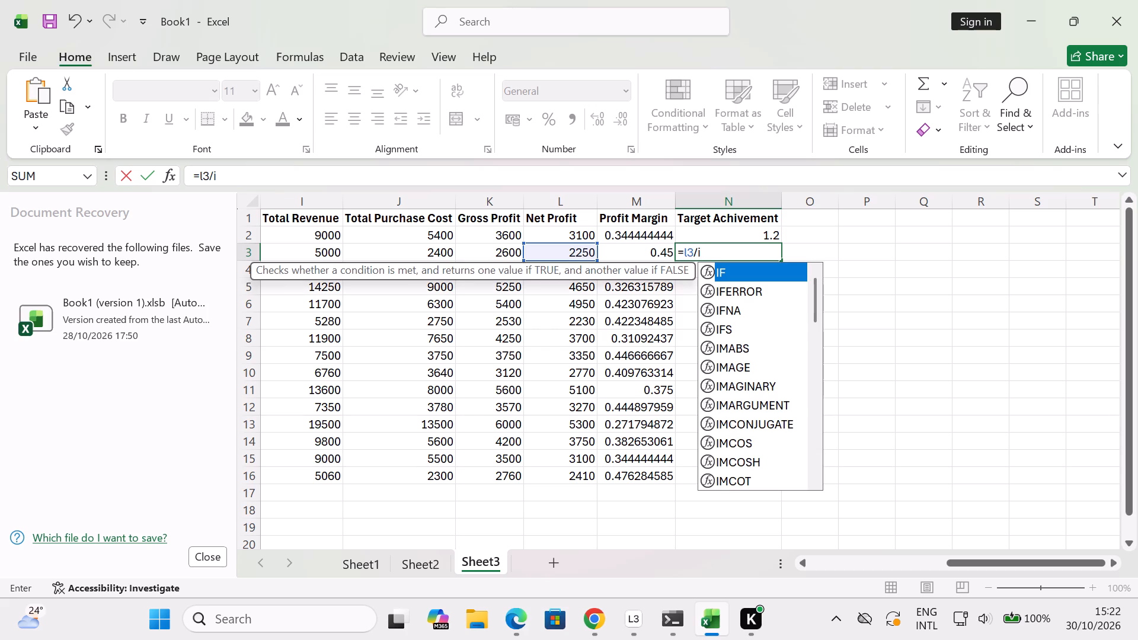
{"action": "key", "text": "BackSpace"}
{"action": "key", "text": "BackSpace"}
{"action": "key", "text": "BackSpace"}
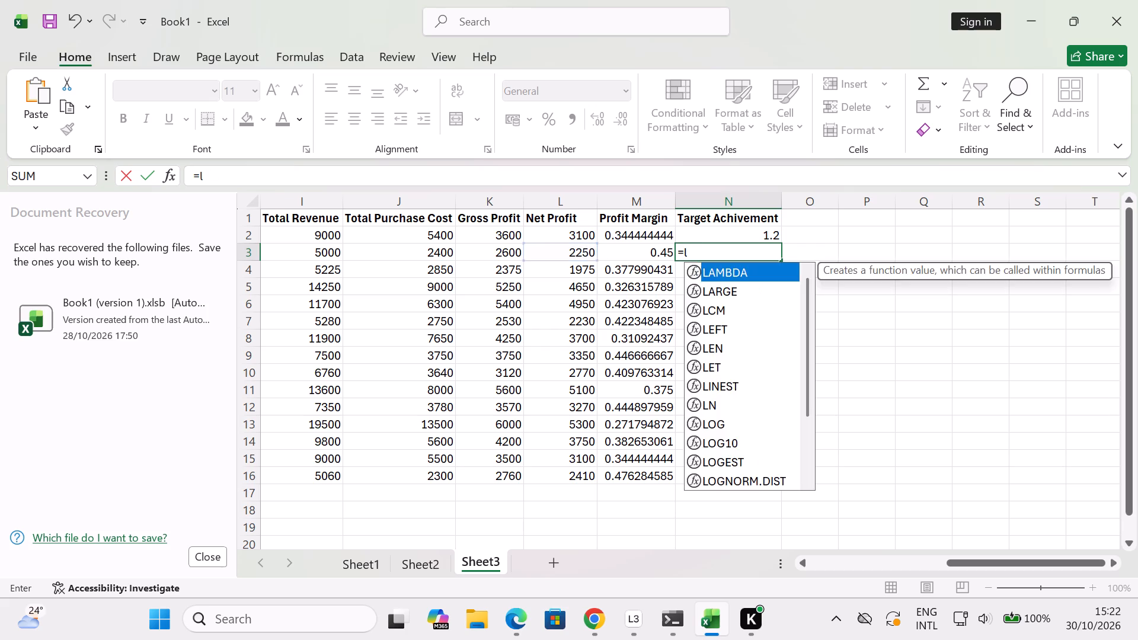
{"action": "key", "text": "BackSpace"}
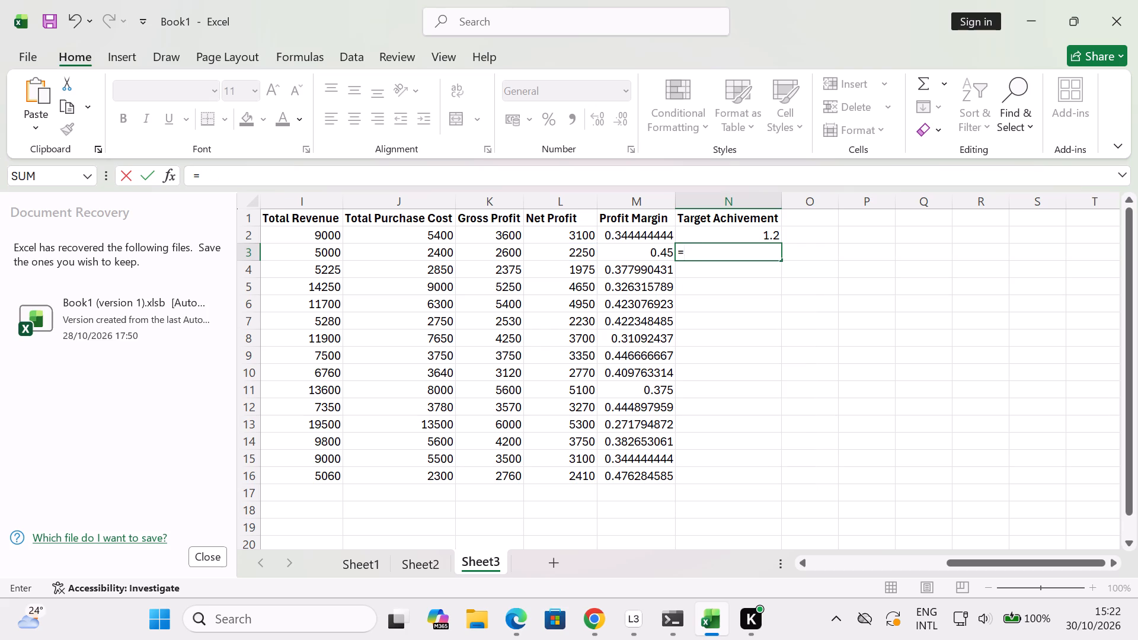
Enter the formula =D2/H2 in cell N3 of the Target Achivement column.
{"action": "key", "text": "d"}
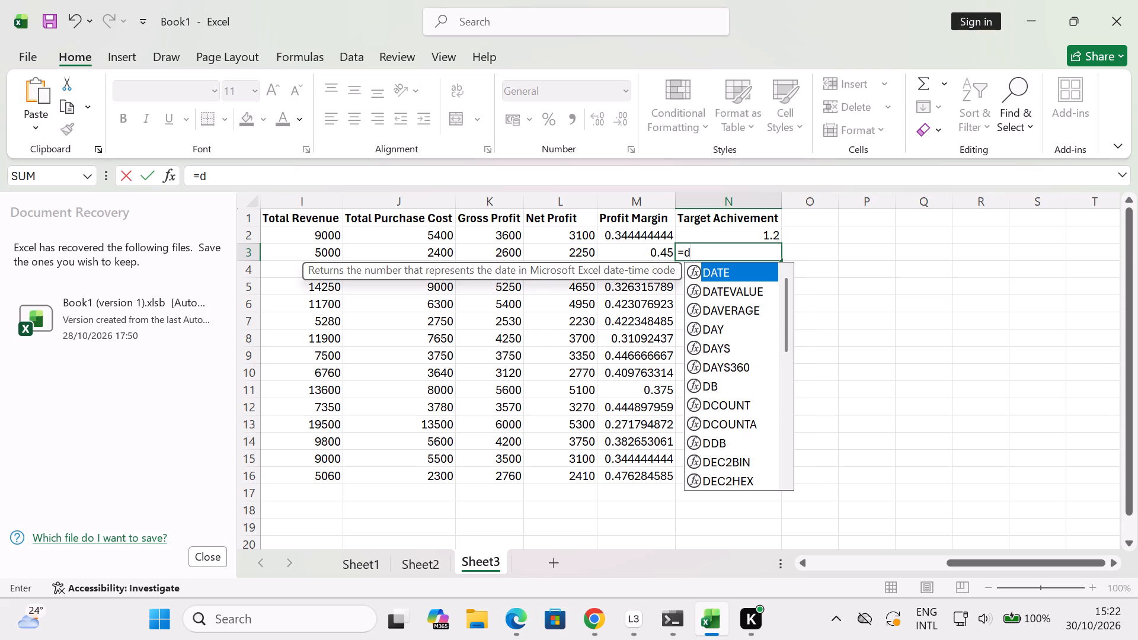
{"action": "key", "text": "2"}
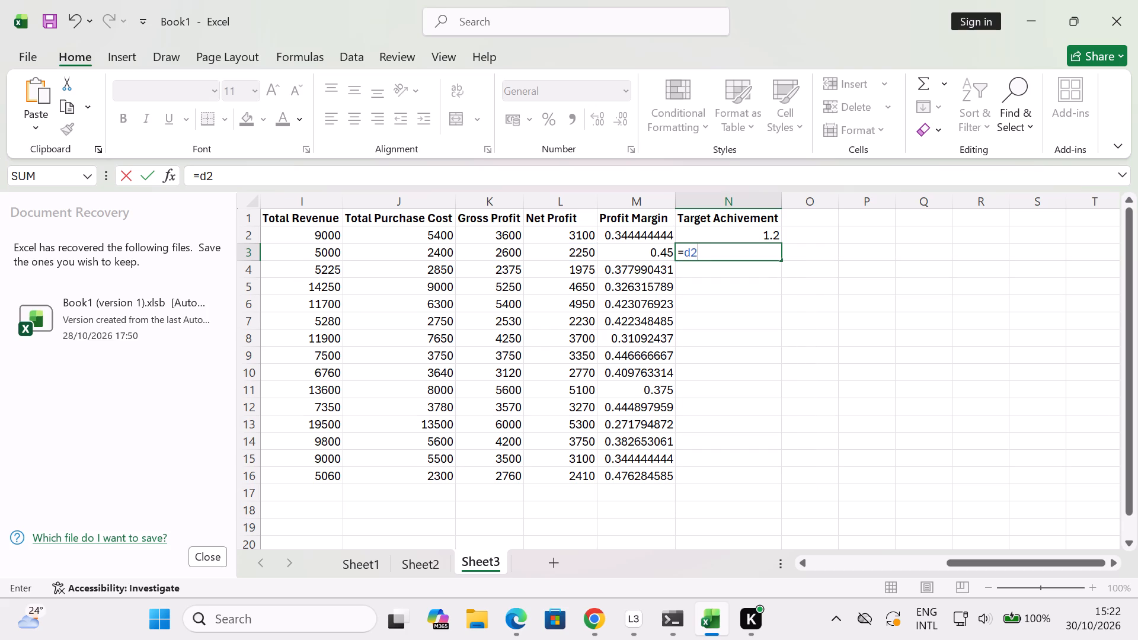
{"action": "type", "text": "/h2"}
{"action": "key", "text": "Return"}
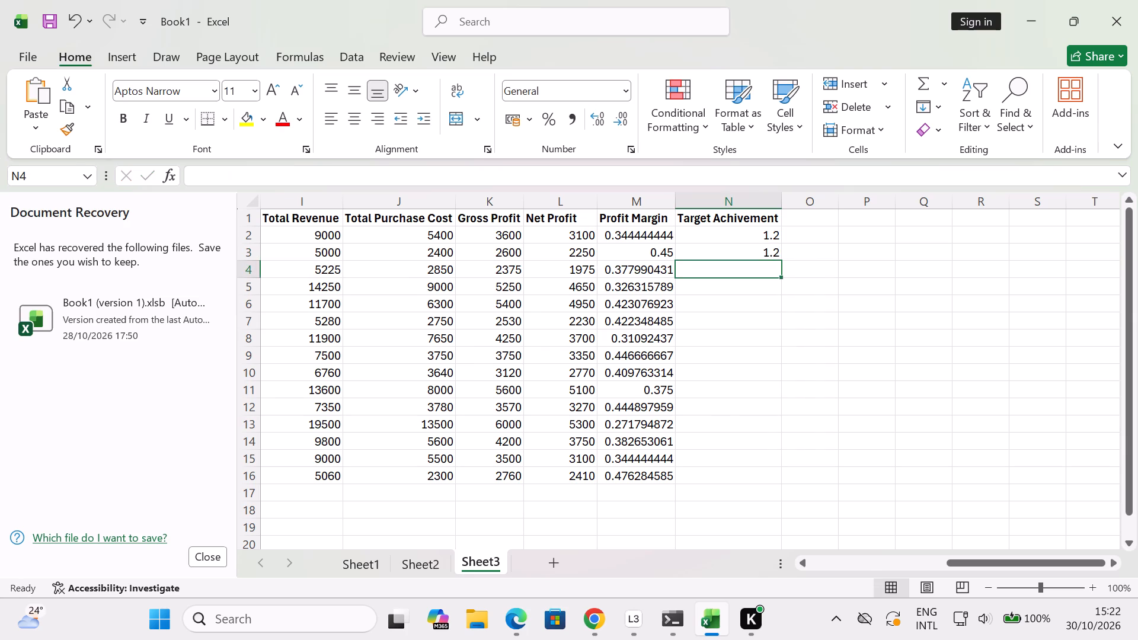
Replace the formula in cell N3 with =D3/H3 to calculate the target achievement for row 3.
{"action": "key", "text": "Up"}
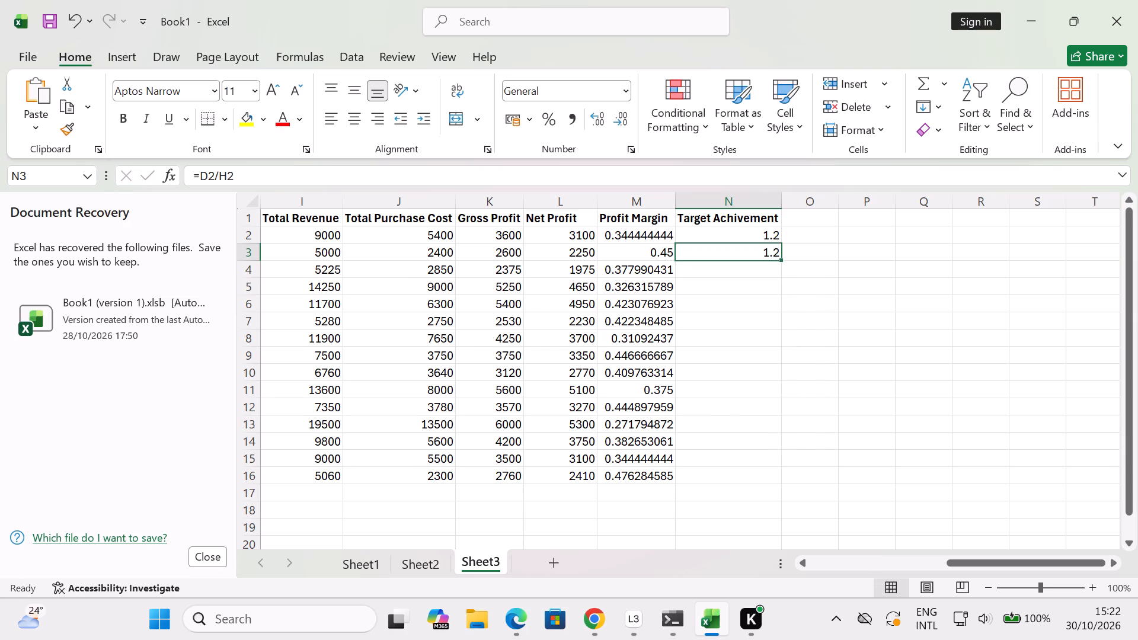
{"action": "key", "text": "BackSpace"}
{"action": "key", "text": "BackSpace"}
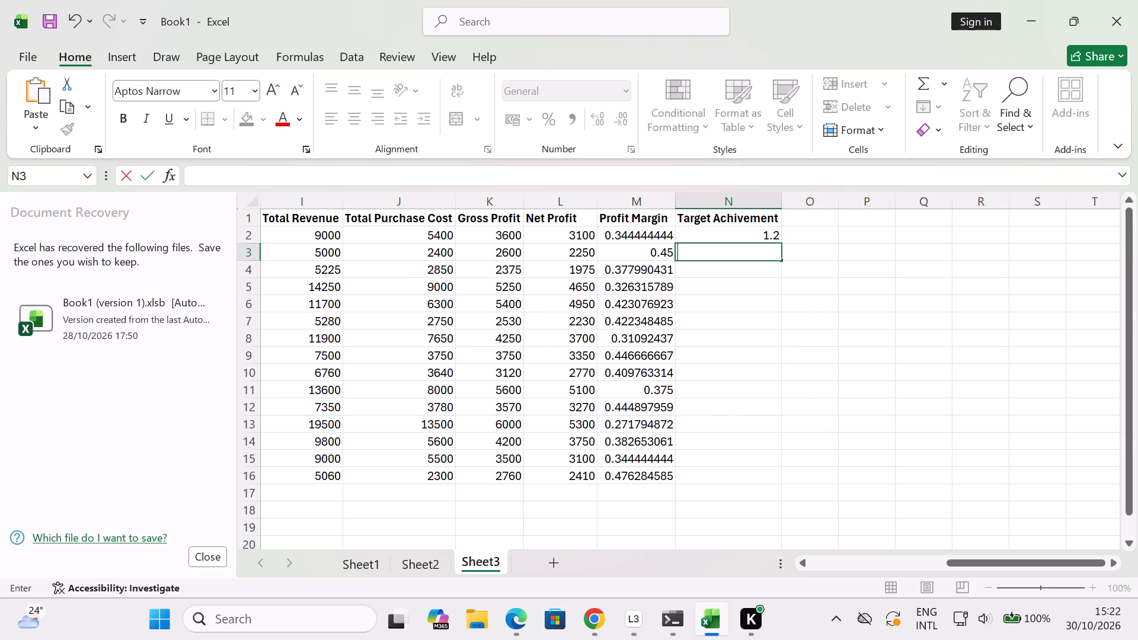
{"action": "type", "text": "=d3"}
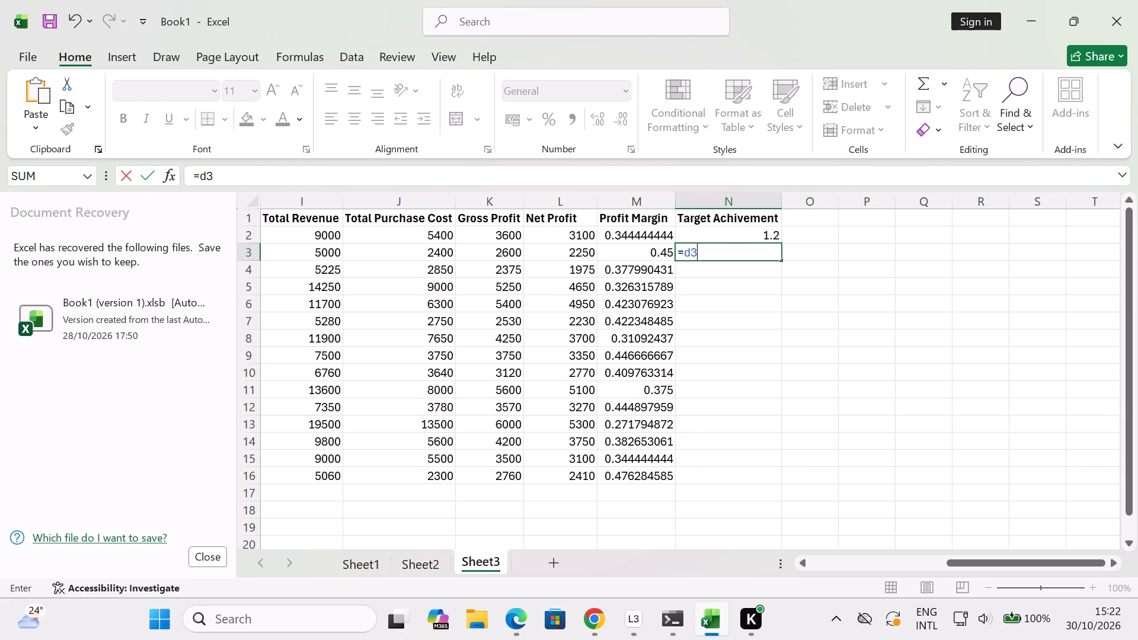
{"action": "key", "text": "slash"}
{"action": "type", "text": "h3"}
{"action": "key", "text": "Return"}
Calculate the target achievement for row 4 in cell N4 with the formula =D4/H4.
{"action": "key", "text": "equal"}
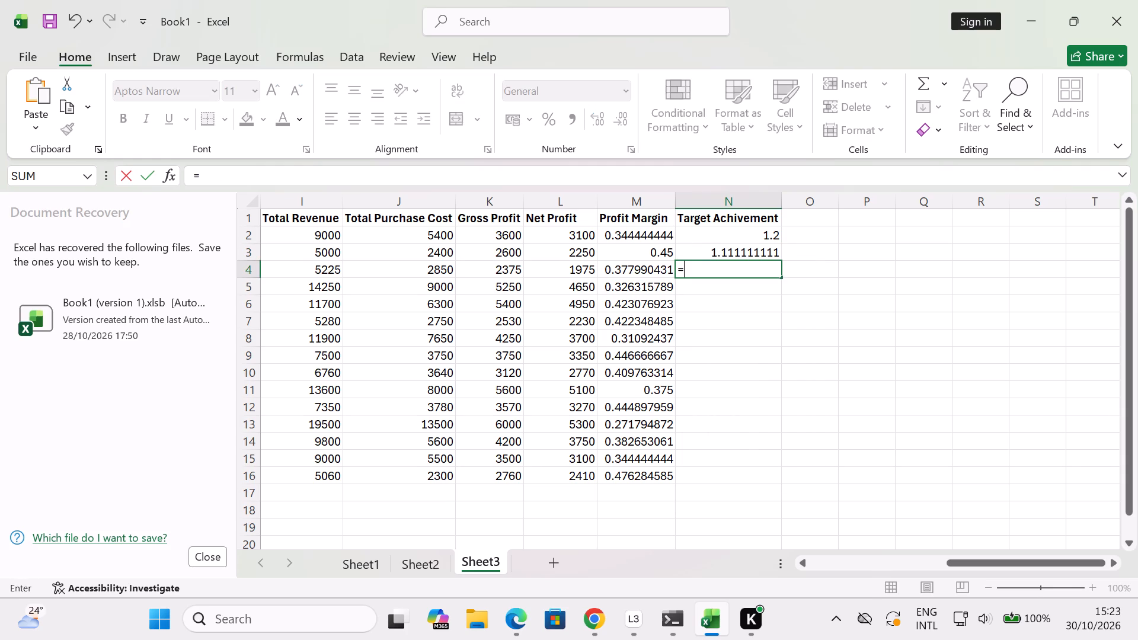
{"action": "key", "text": "d"}
{"action": "key", "text": "4"}
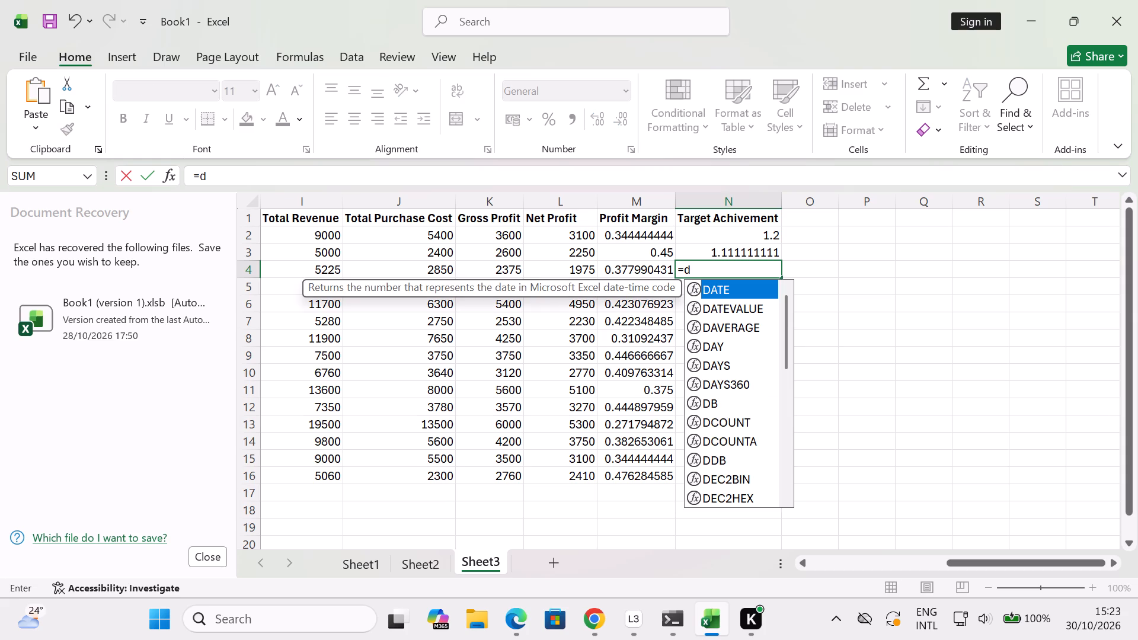
{"action": "type", "text": "/h4"}
{"action": "key", "text": "Return"}
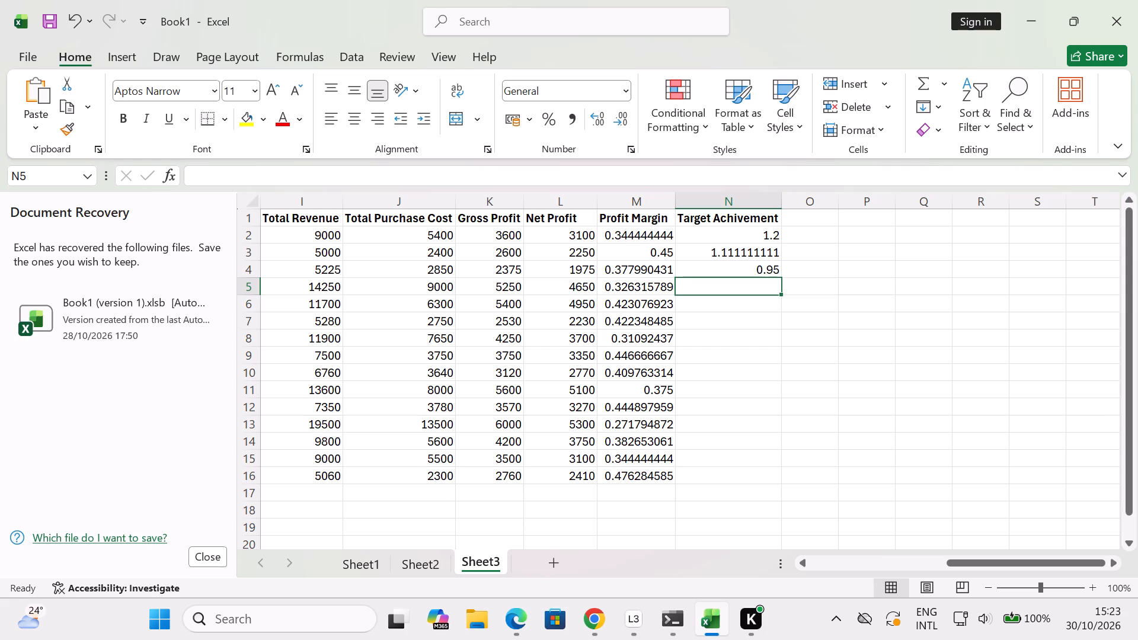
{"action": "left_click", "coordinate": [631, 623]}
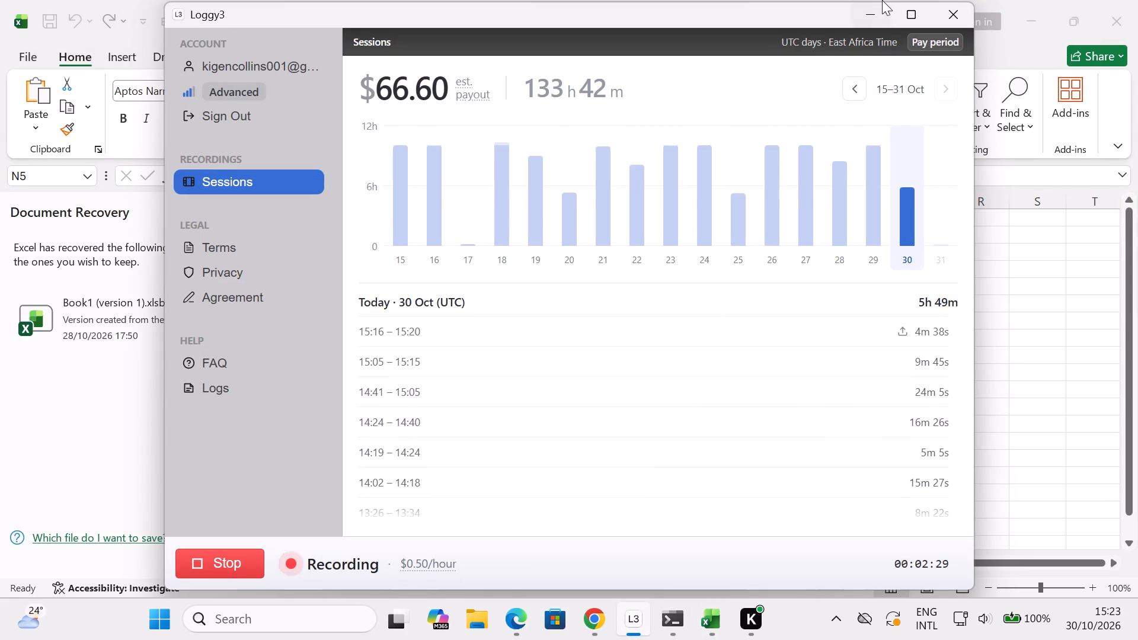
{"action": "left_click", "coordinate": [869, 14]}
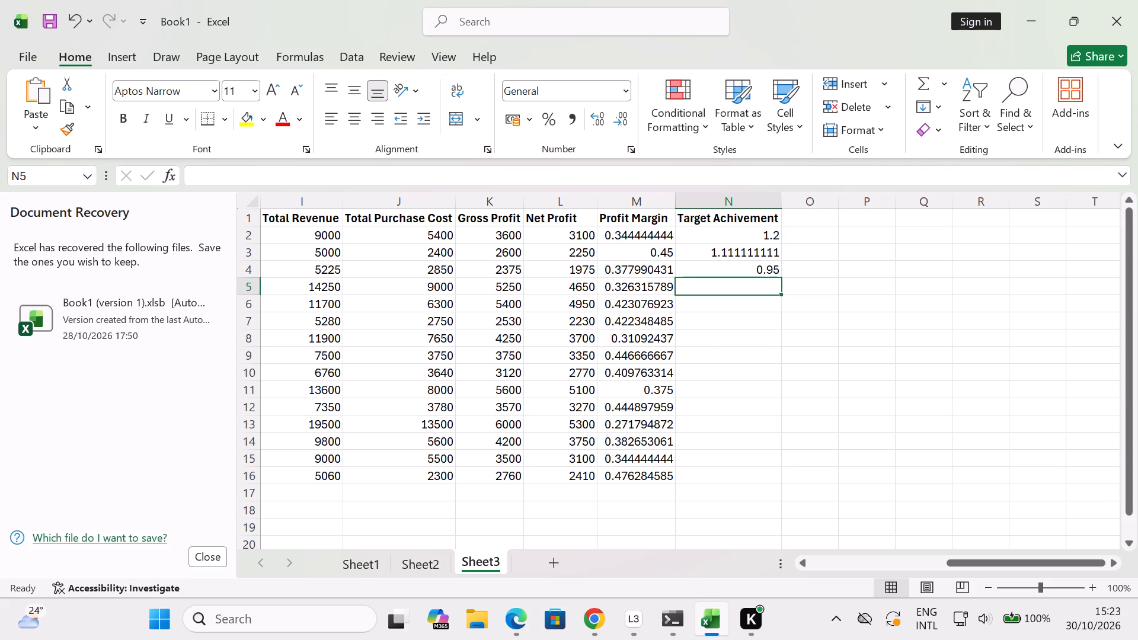
Calculate the target achievement for row 5 in cell N5 with the formula =D5/H5.
{"action": "key", "text": "equal"}
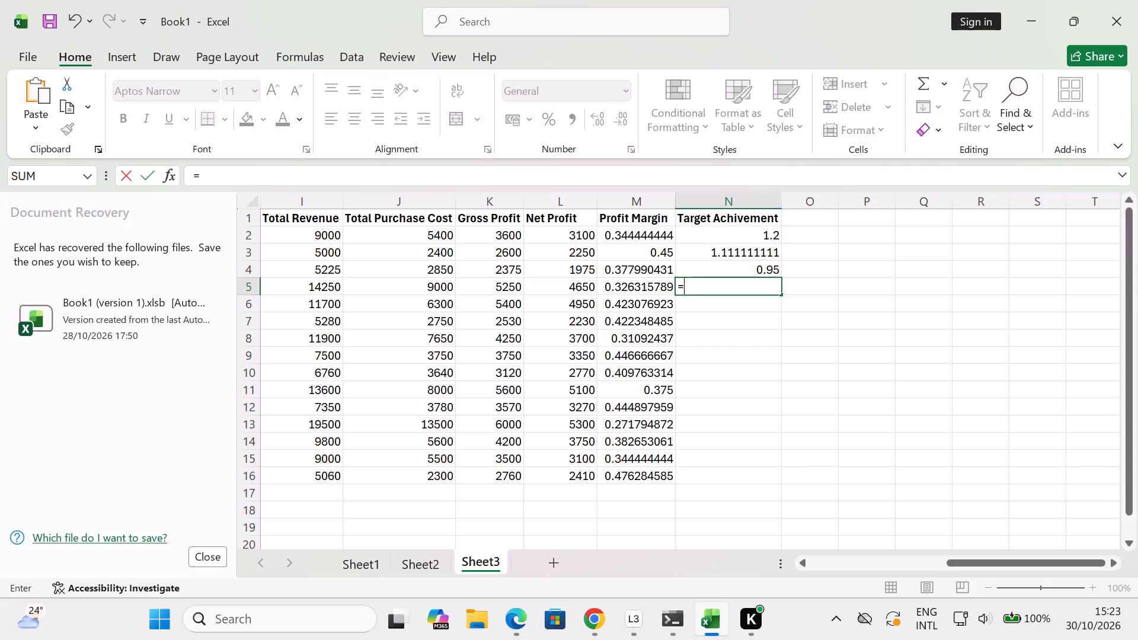
{"action": "type", "text": "d5"}
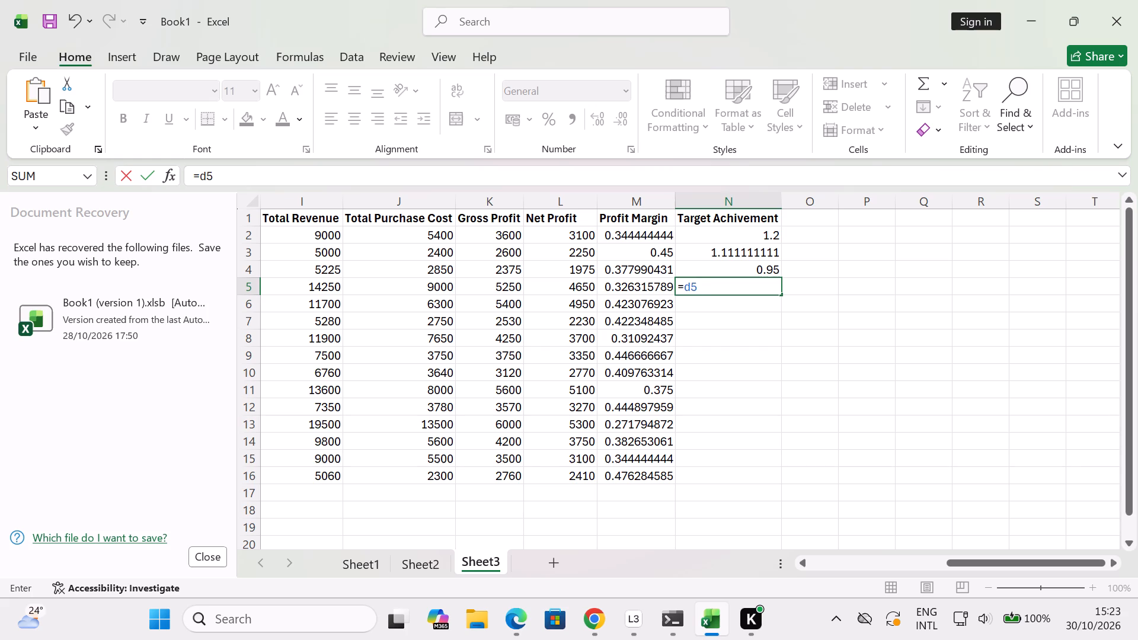
{"action": "key", "text": "slash"}
{"action": "key", "text": "h"}
{"action": "key", "text": "5"}
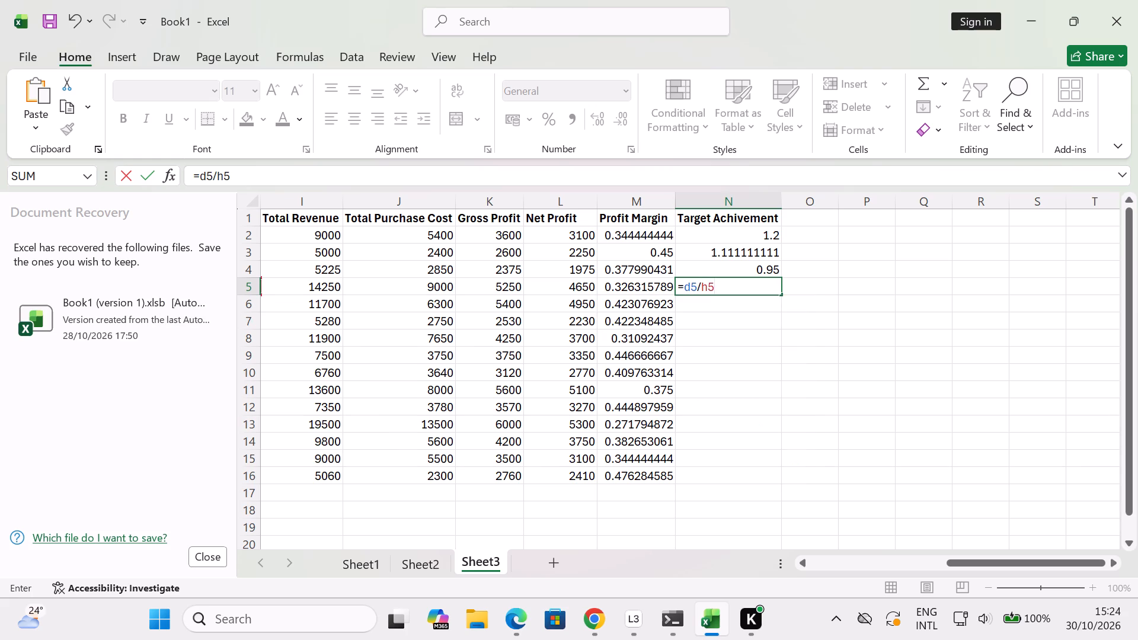
{"action": "key", "text": "Return"}
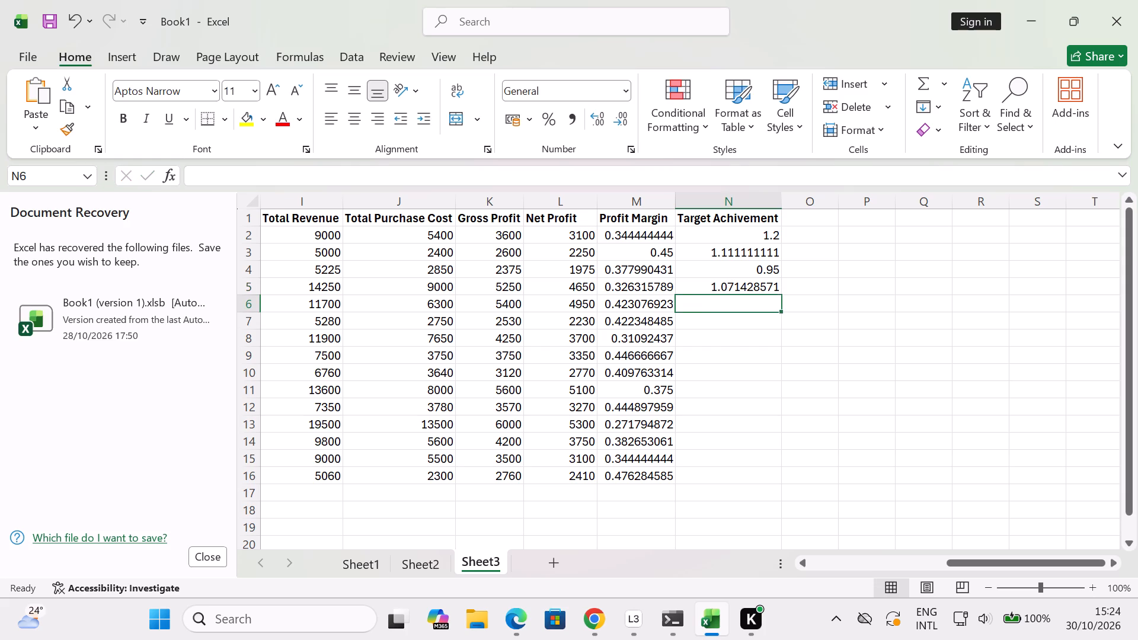
Calculate the target achievement for row 6 in cell N6 with the formula =D6/H6.
{"action": "key", "text": "equal"}
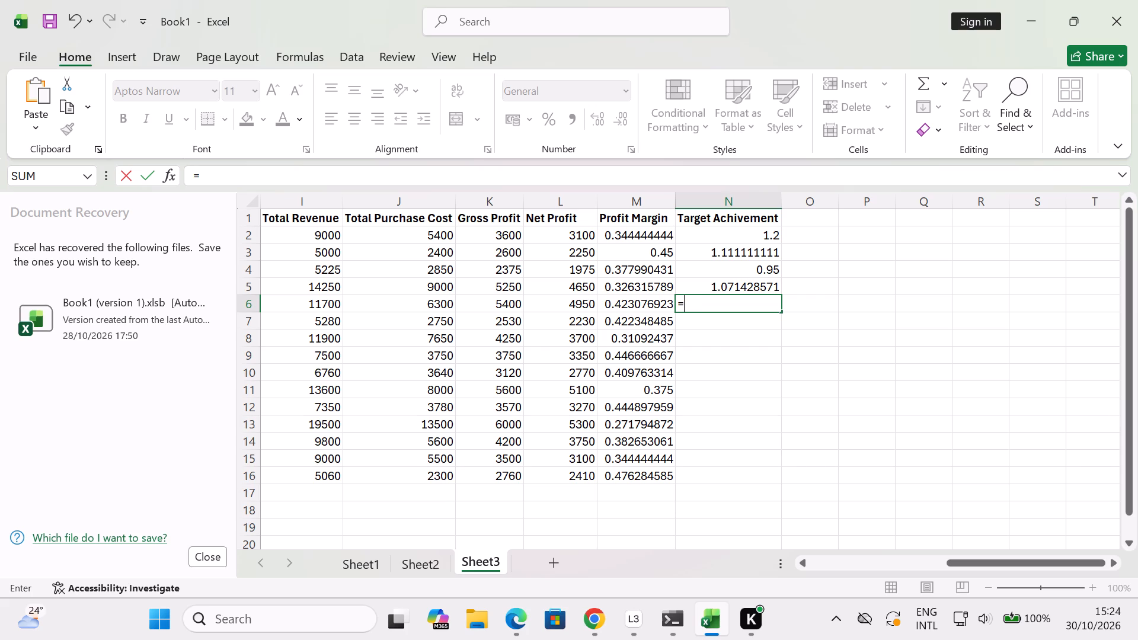
{"action": "key", "text": "d"}
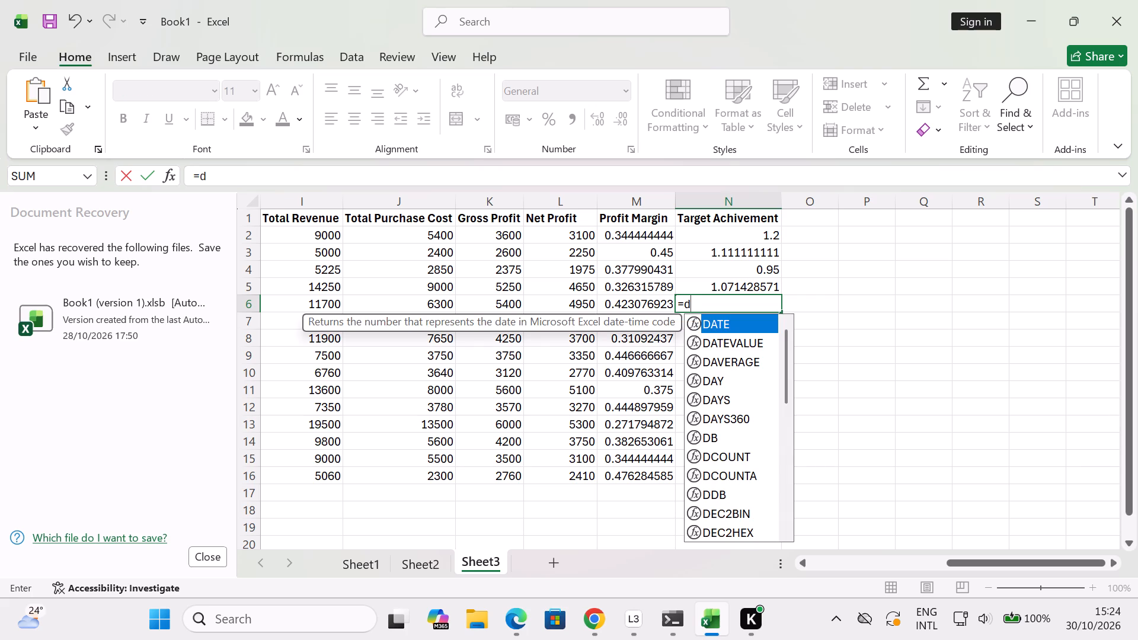
{"action": "key", "text": "6"}
{"action": "key", "text": "slash"}
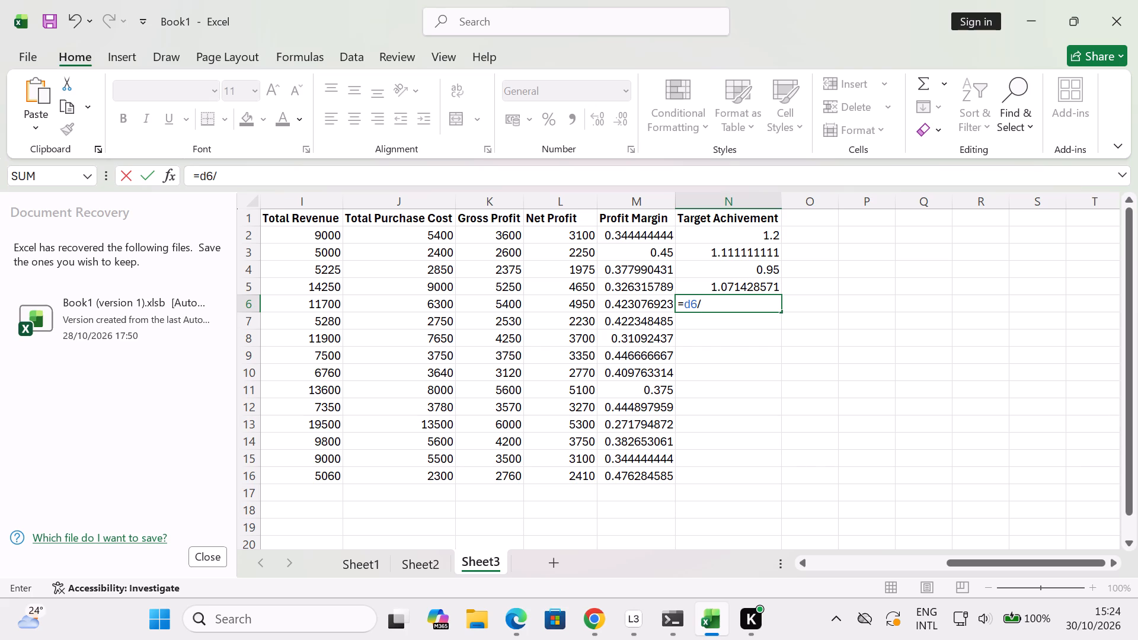
{"action": "key", "text": "h"}
{"action": "key", "text": "6"}
{"action": "key", "text": "Return"}
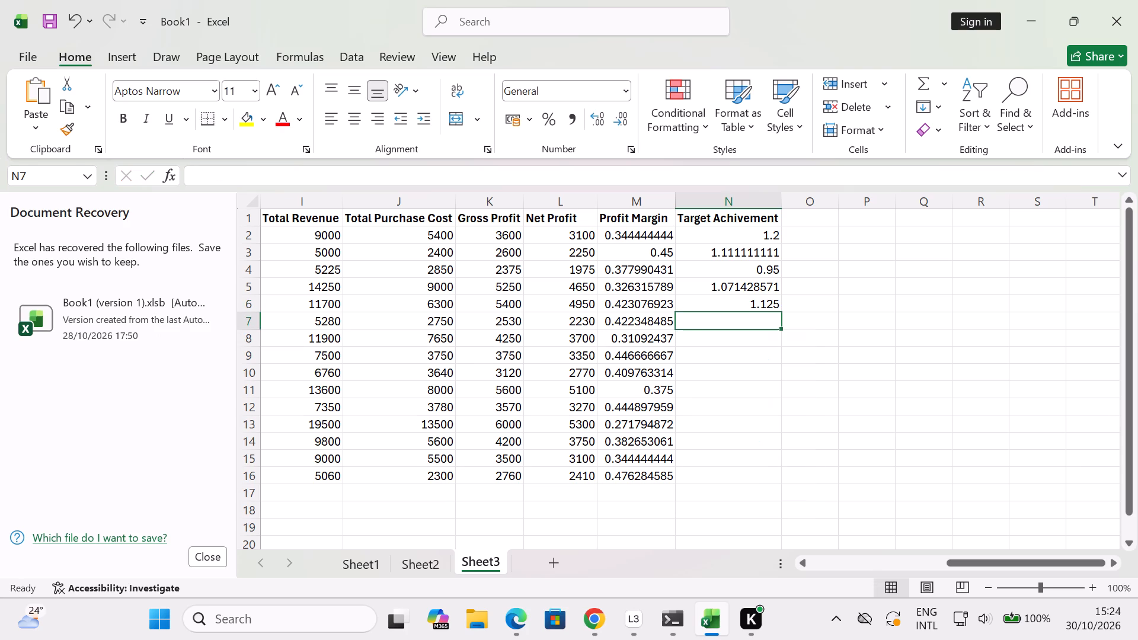
Calculate the target achievement for row 7 in cell N7 with the formula =D7/H7.
{"action": "key", "text": "equal"}
{"action": "key", "text": "d"}
{"action": "key", "text": "7"}
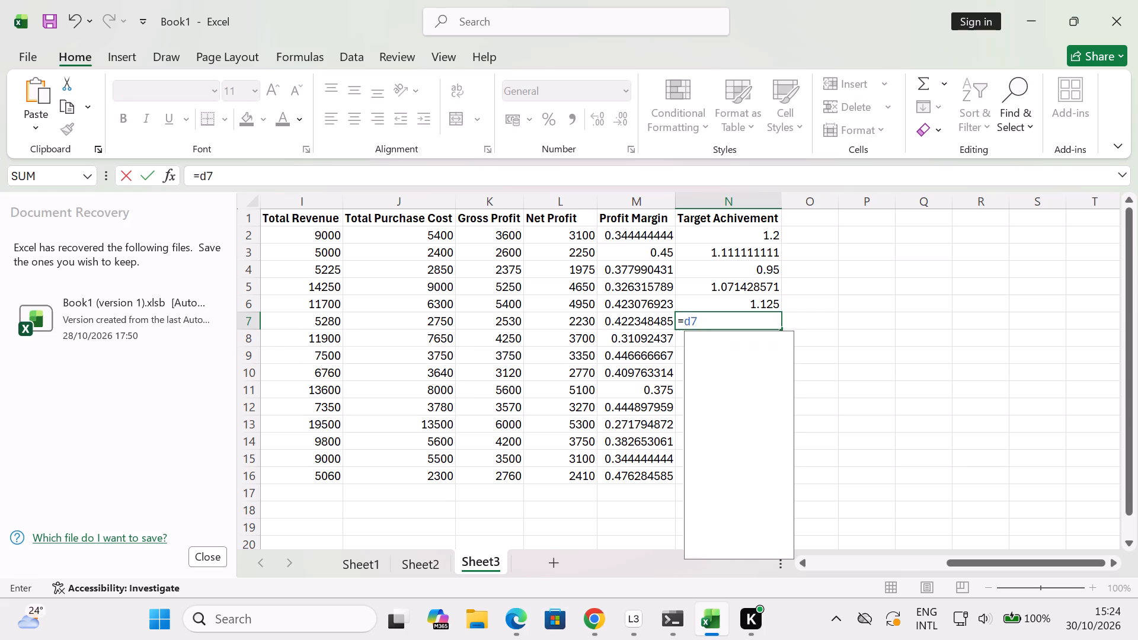
{"action": "key", "text": "slash"}
{"action": "type", "text": "h7"}
{"action": "key", "text": "Return"}
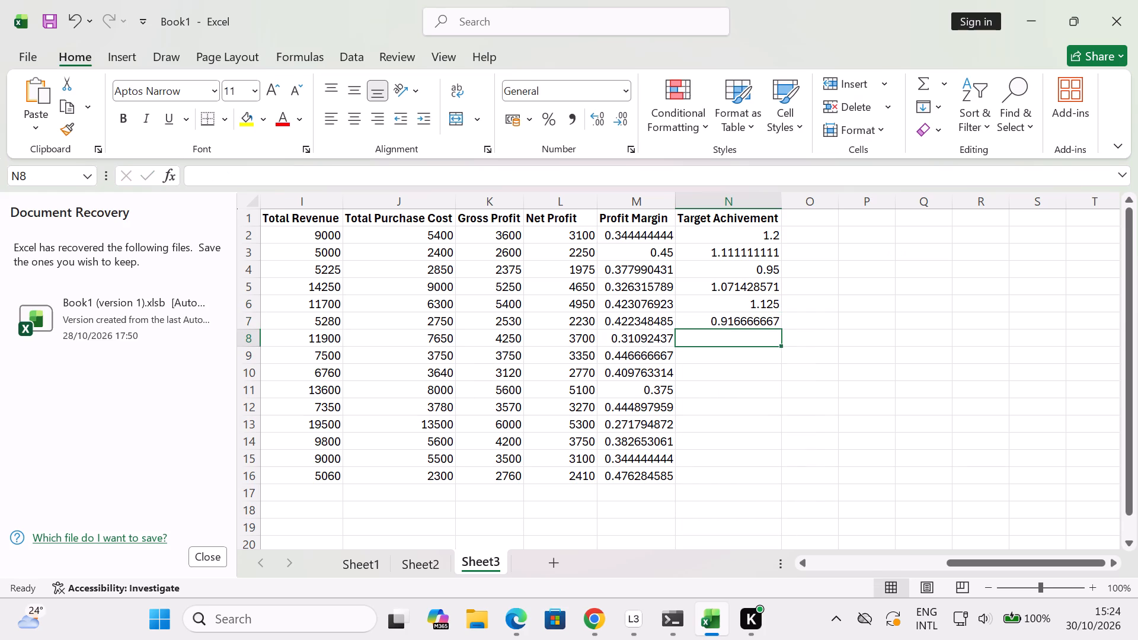
Calculate the target achievement for row 8 in cell N8 with the formula =D8/H8.
{"action": "key", "text": "equal"}
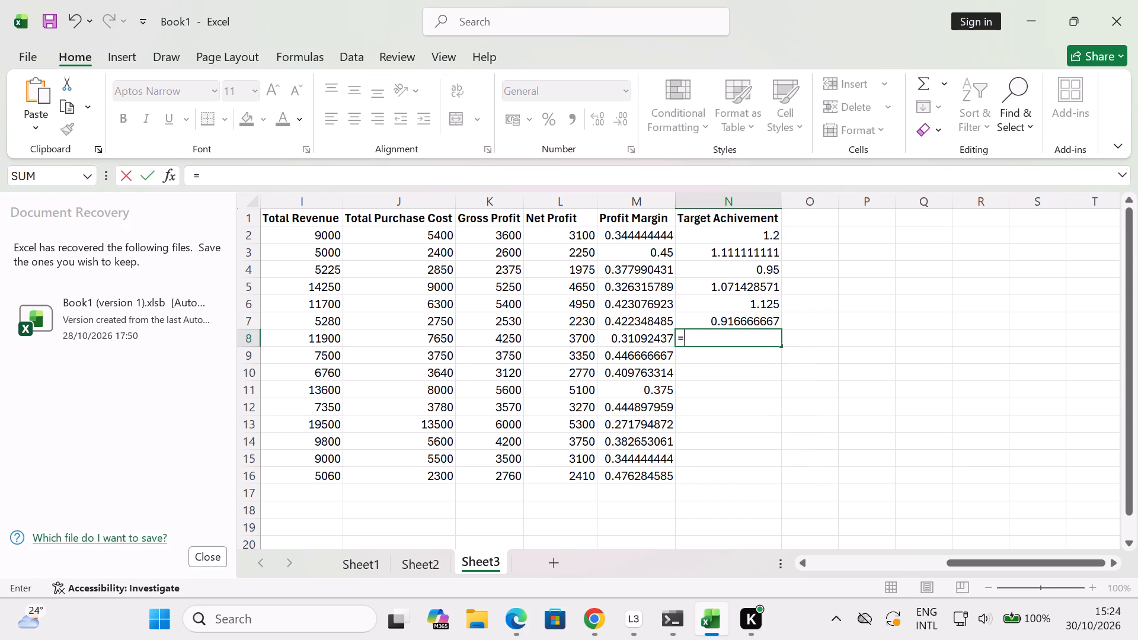
{"action": "key", "text": "d"}
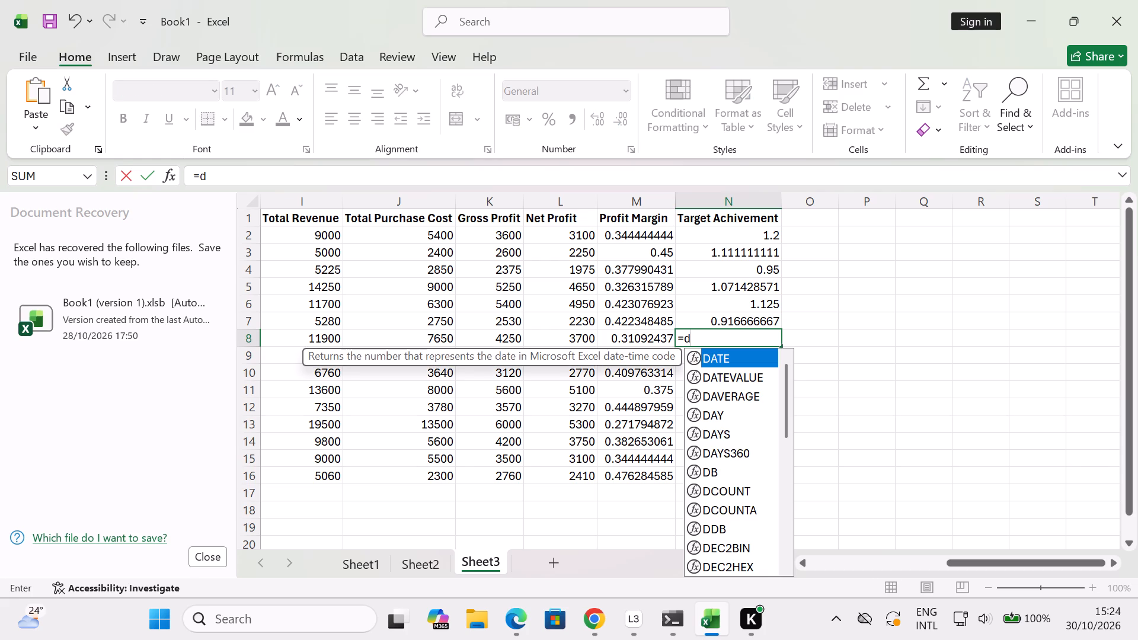
{"action": "key", "text": "8"}
{"action": "key", "text": "slash"}
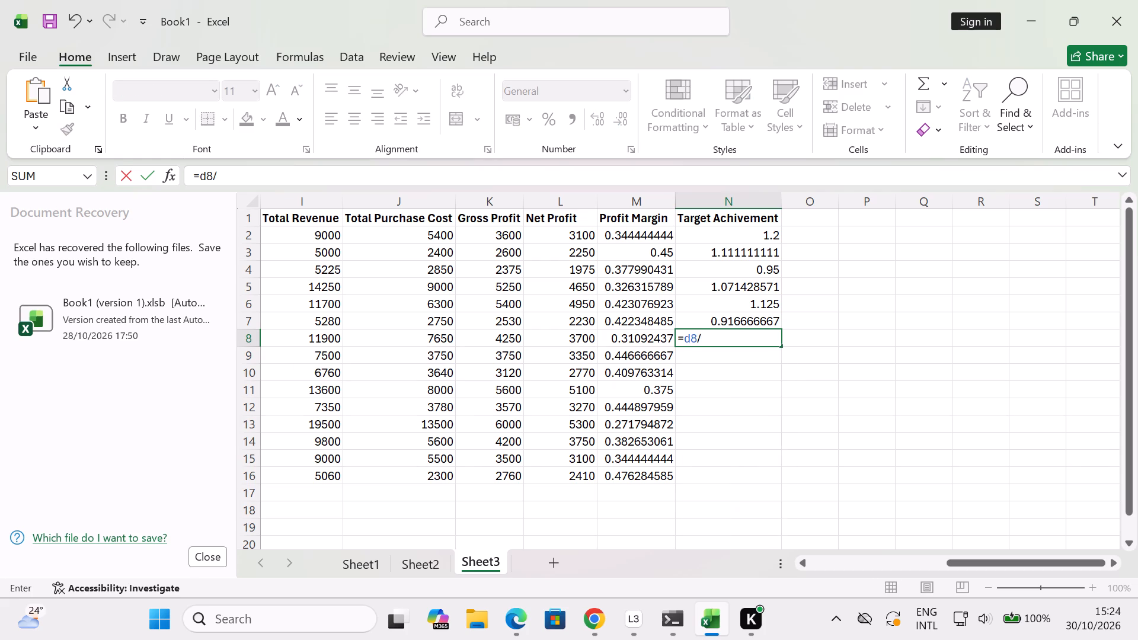
{"action": "key", "text": "h"}
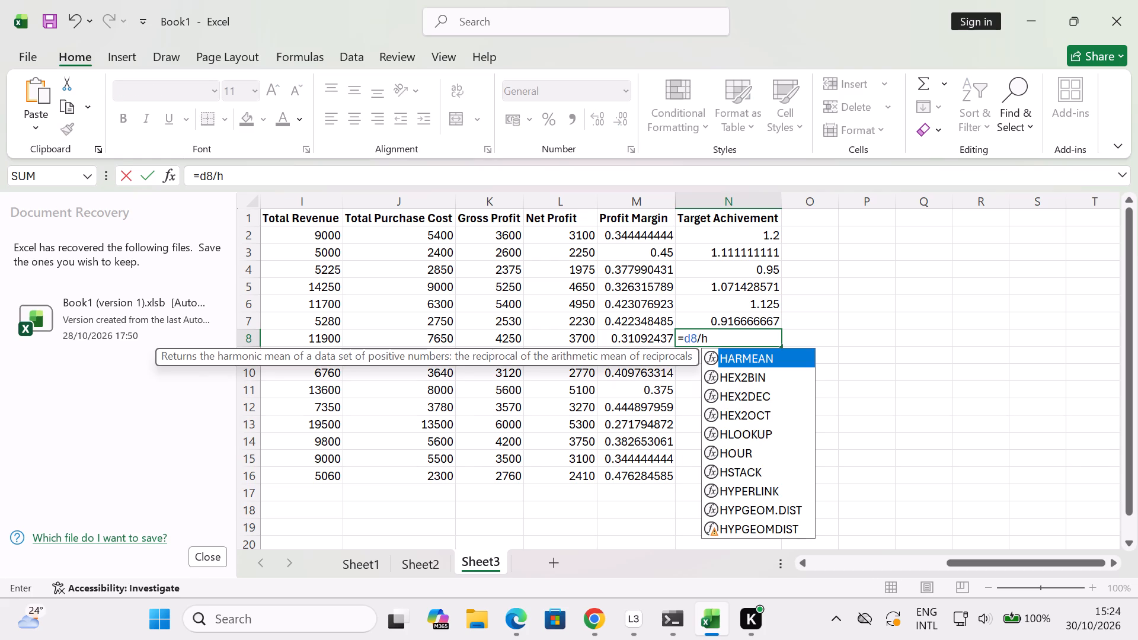
{"action": "key", "text": "8"}
{"action": "key", "text": "Return"}
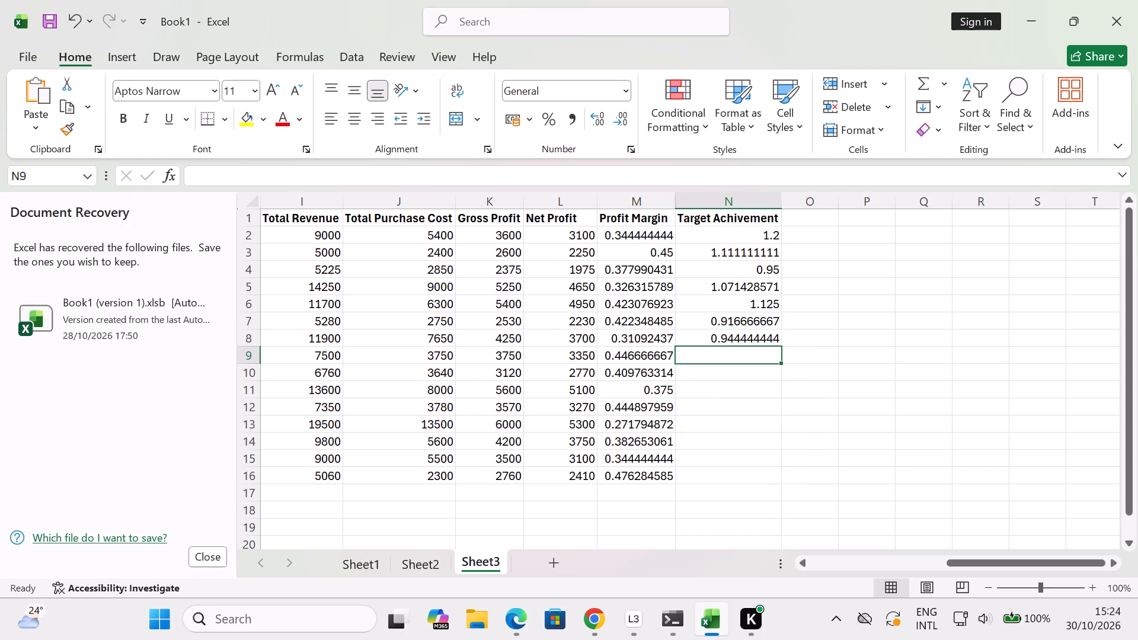
Calculate the target achievement for row 9 in cell N9 with the formula =D9/H9.
{"action": "key", "text": "equal"}
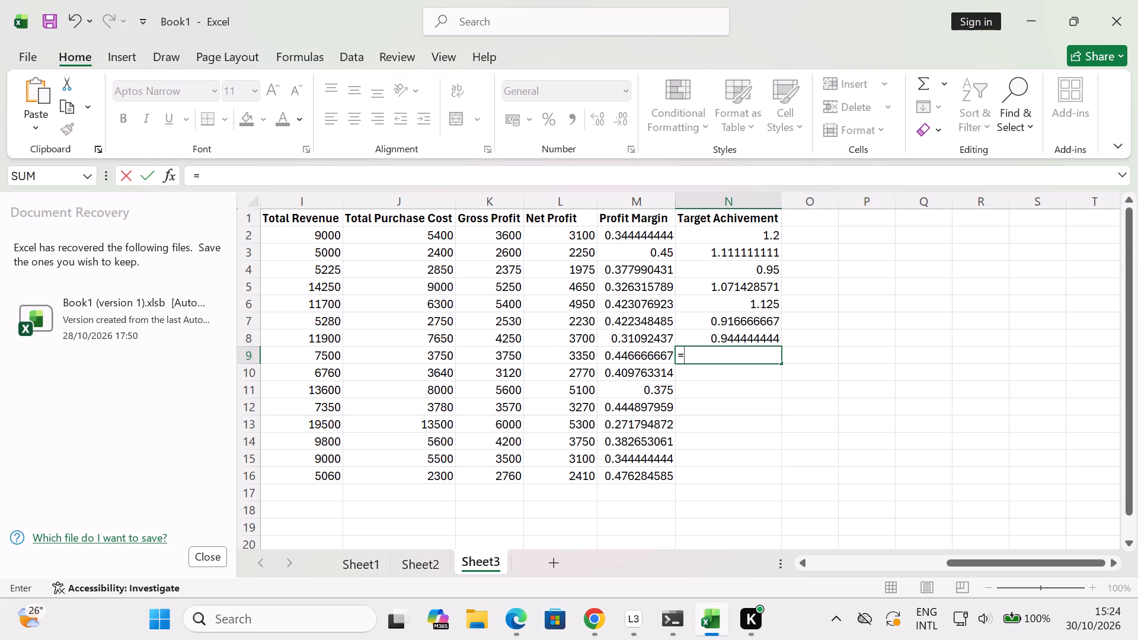
{"action": "key", "text": "d"}
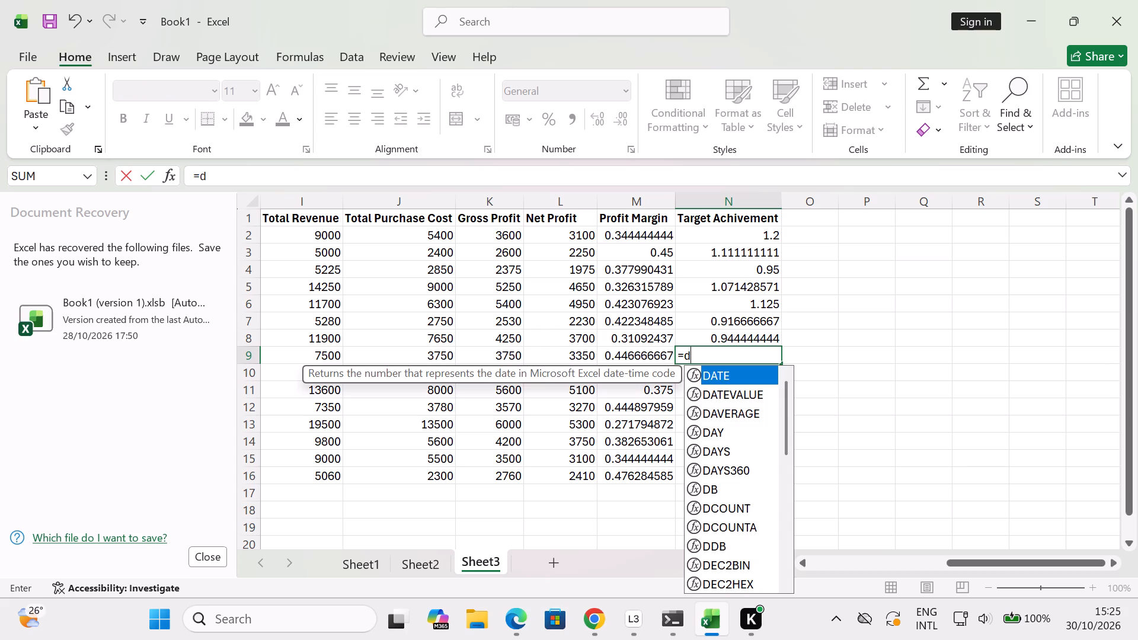
{"action": "key", "text": "9"}
{"action": "key", "text": "slash"}
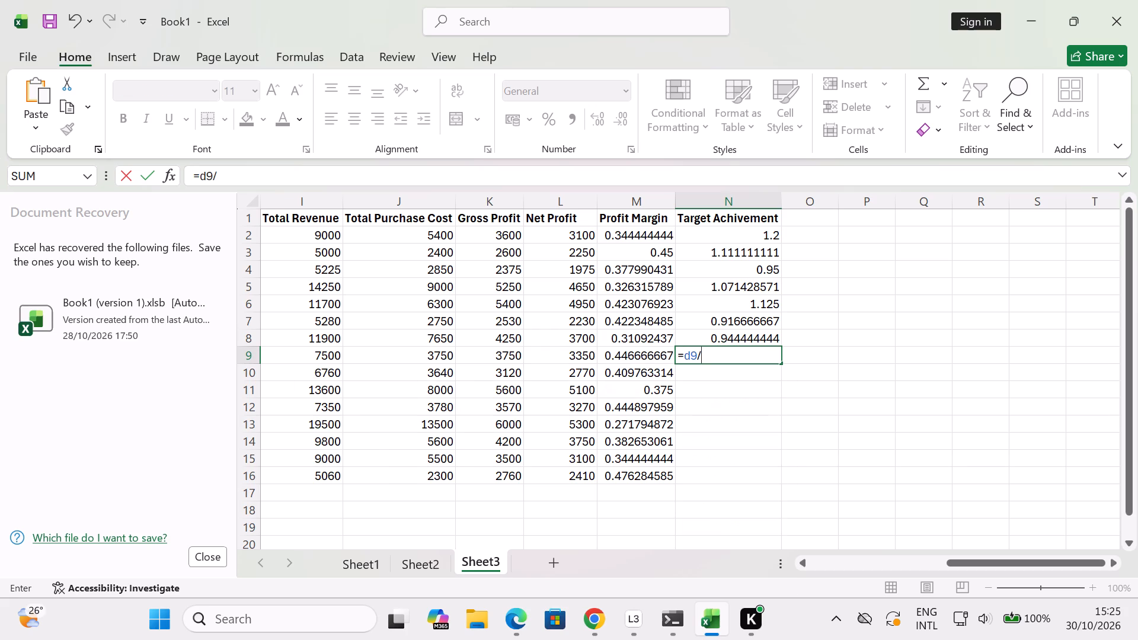
{"action": "type", "text": "h9"}
{"action": "key", "text": "Return"}
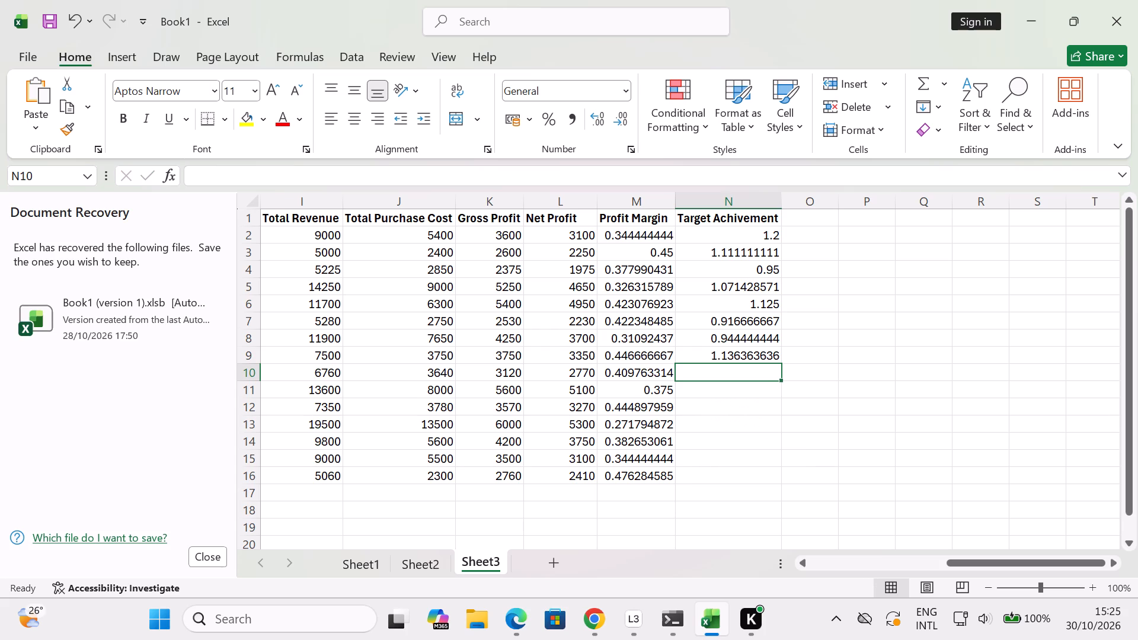
Calculate the target achievement for row 10 in cell N10 with the formula =D10/H10.
{"action": "key", "text": "equal"}
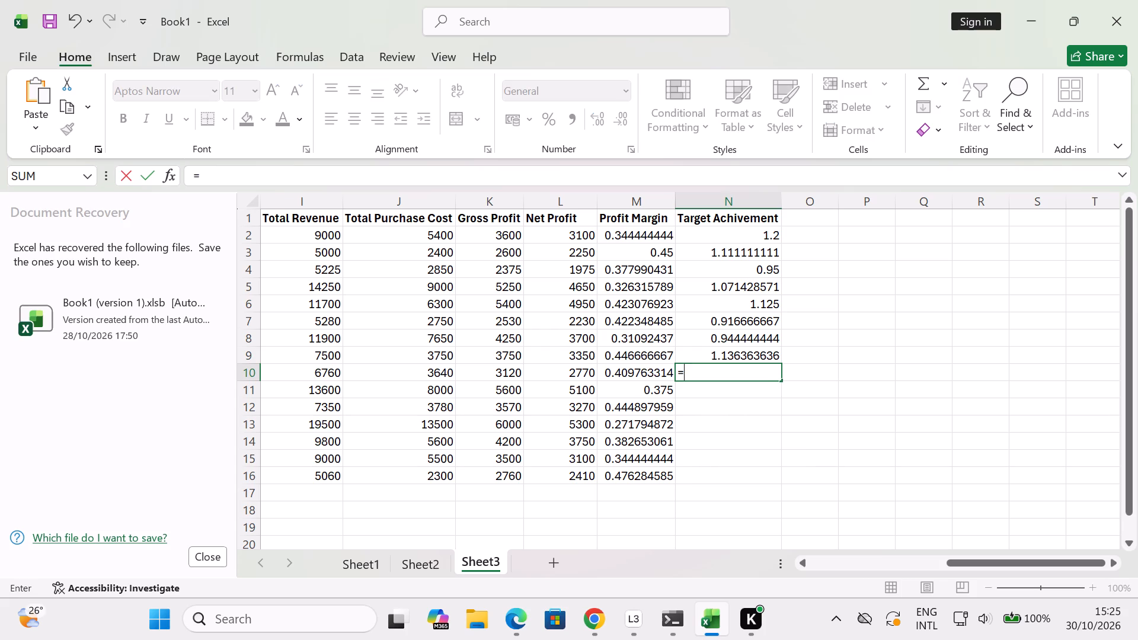
{"action": "type", "text": "d1"}
{"action": "type", "text": "0/"}
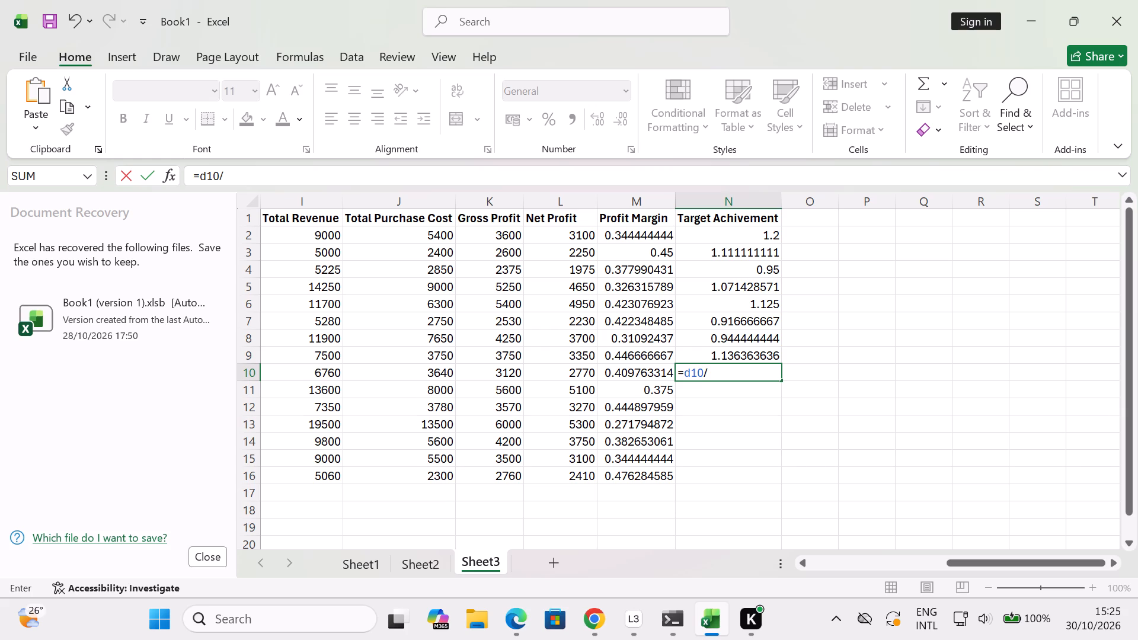
{"action": "key", "text": "h"}
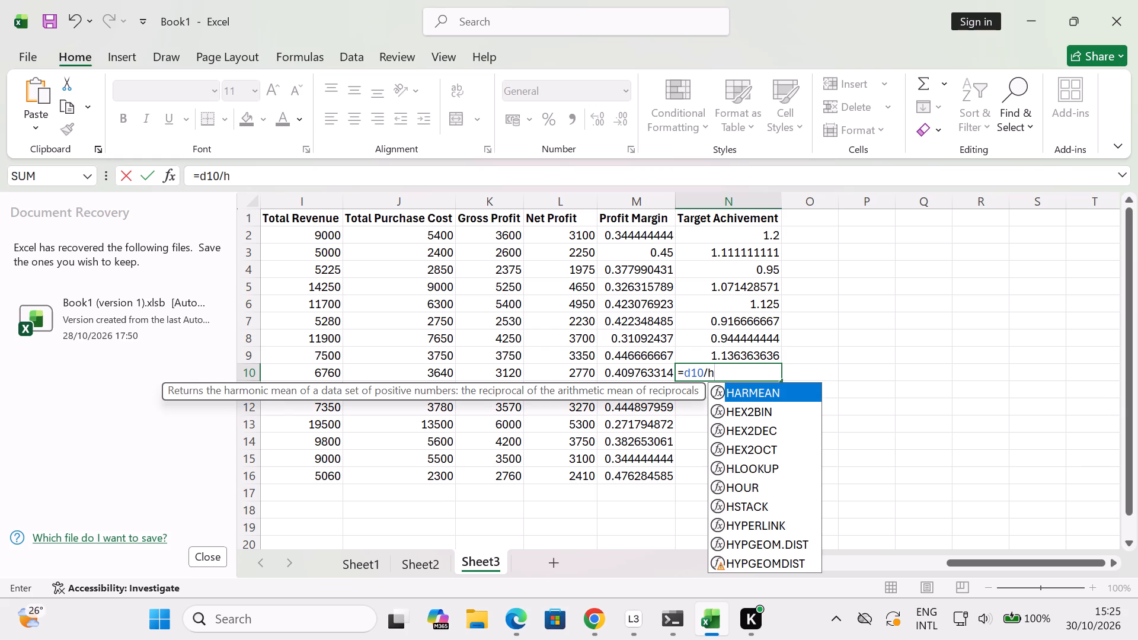
{"action": "key", "text": "1"}
{"action": "key", "text": "0"}
{"action": "key", "text": "Return"}
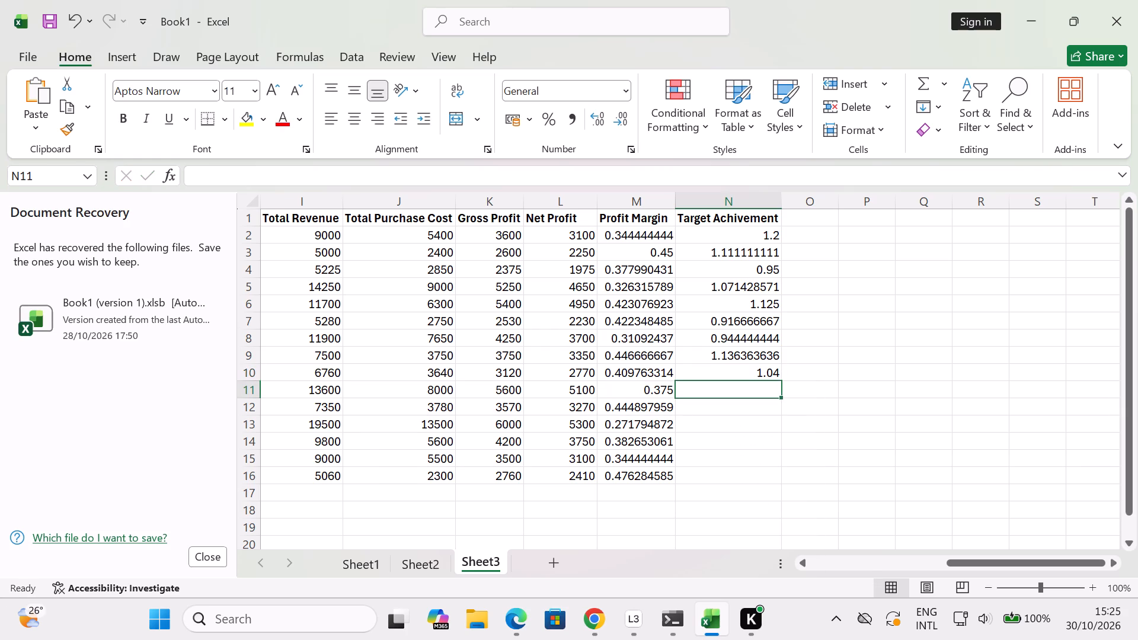
Calculate the target achievement for row 11 in cell N11 with the formula =D11/H11.
{"action": "key", "text": "equal"}
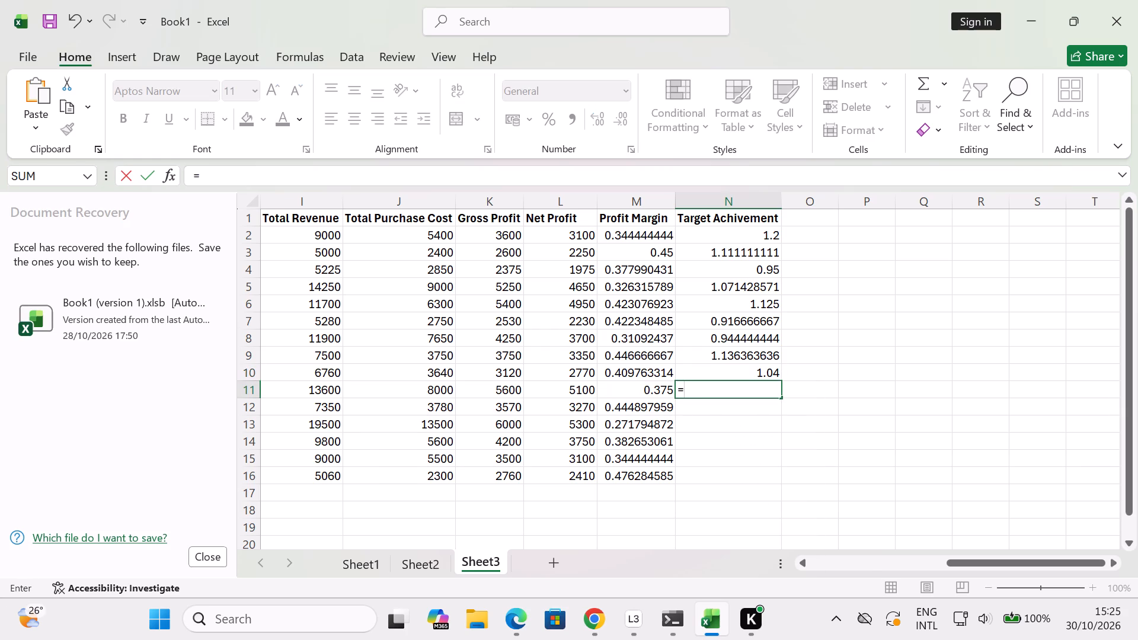
{"action": "type", "text": "d11"}
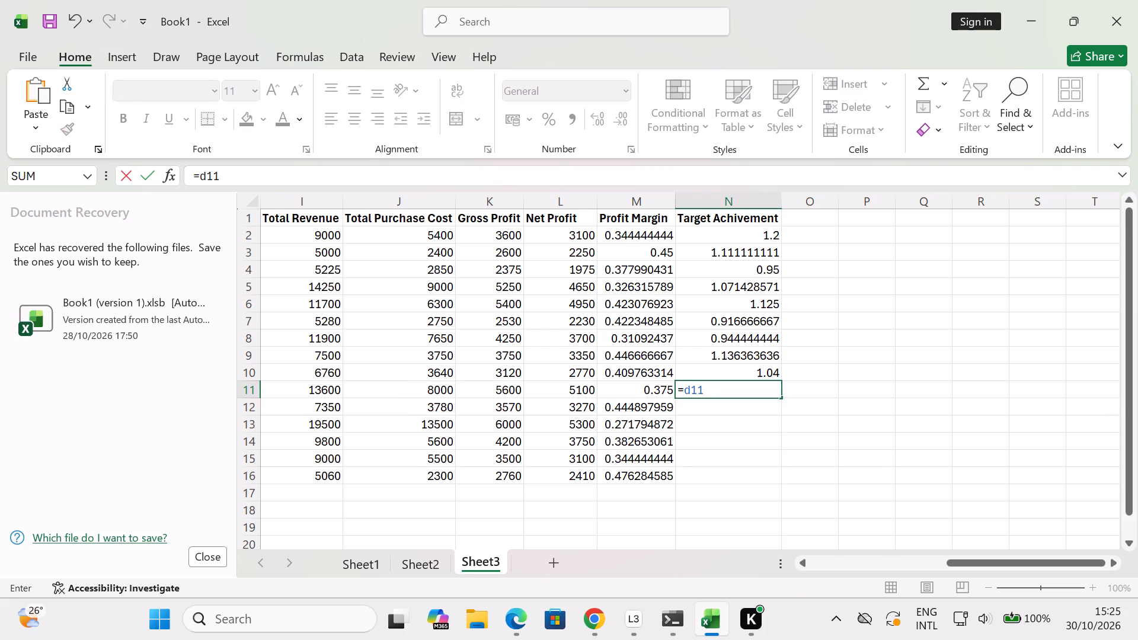
{"action": "key", "text": "slash"}
{"action": "key", "text": "h"}
{"action": "type", "text": "11"}
{"action": "key", "text": "Return"}
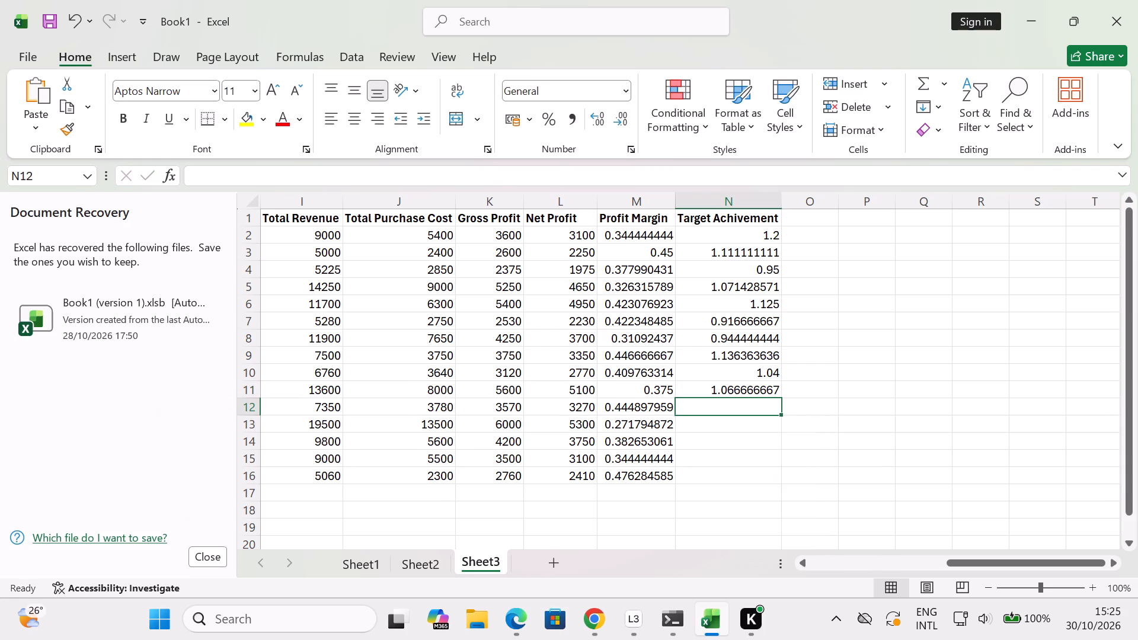
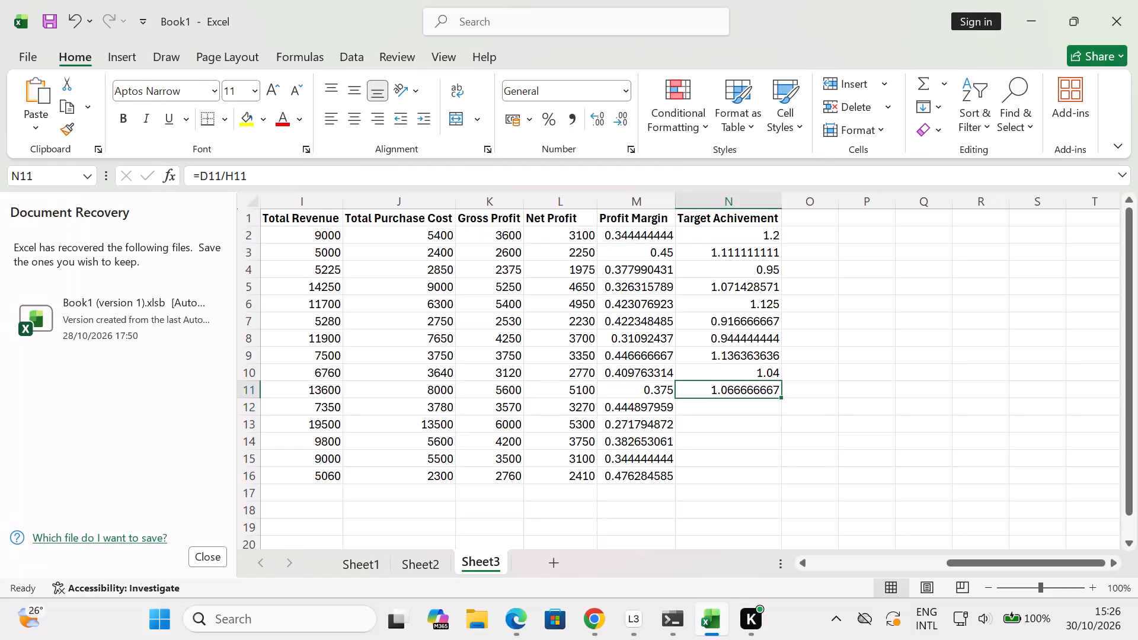
Calculate Target Achivement for rows 12 and 13 by entering =d12/h12 in N12 and =d13/h13 in N13.
{"action": "key", "text": "Down"}
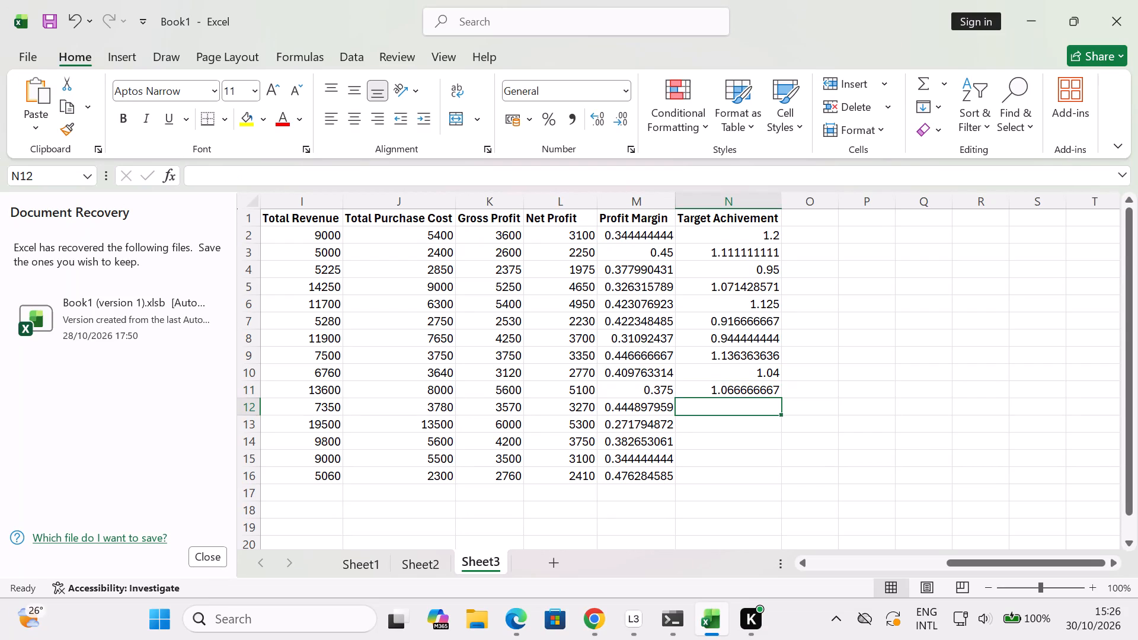
{"action": "key", "text": "equal"}
{"action": "type", "text": "d12"}
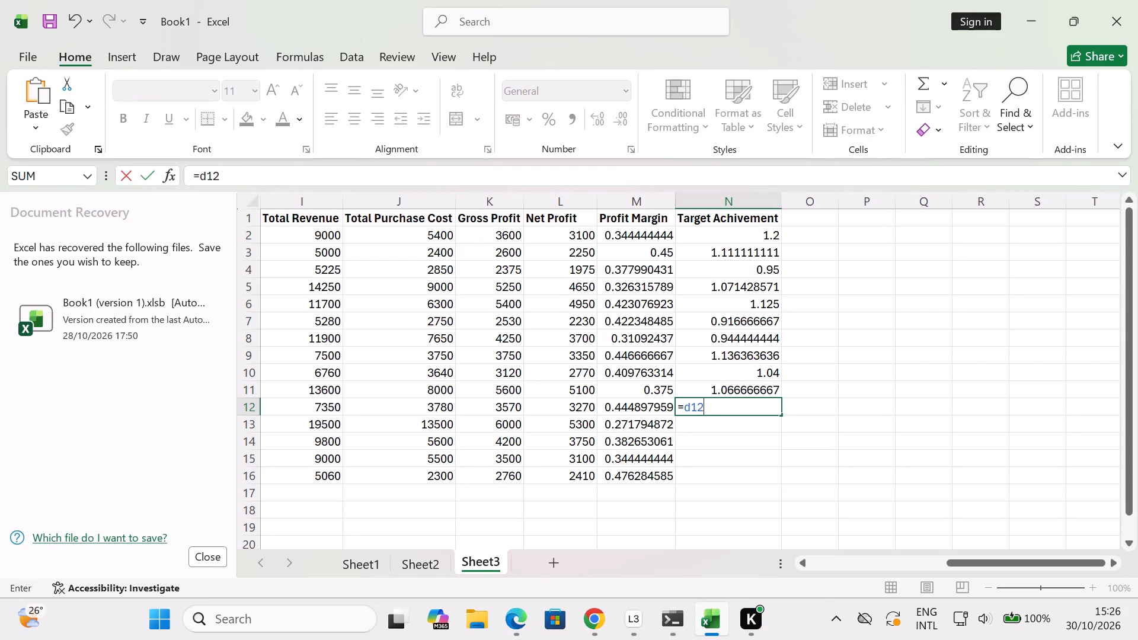
{"action": "key", "text": "slash"}
{"action": "key", "text": "h"}
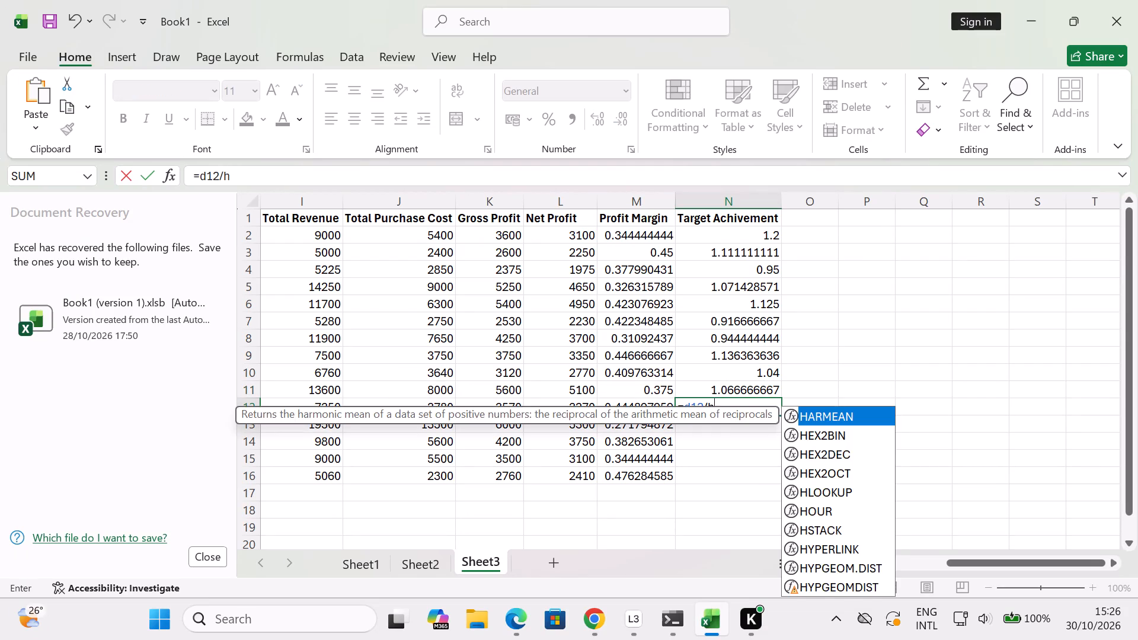
{"action": "type", "text": "12"}
{"action": "key", "text": "Return"}
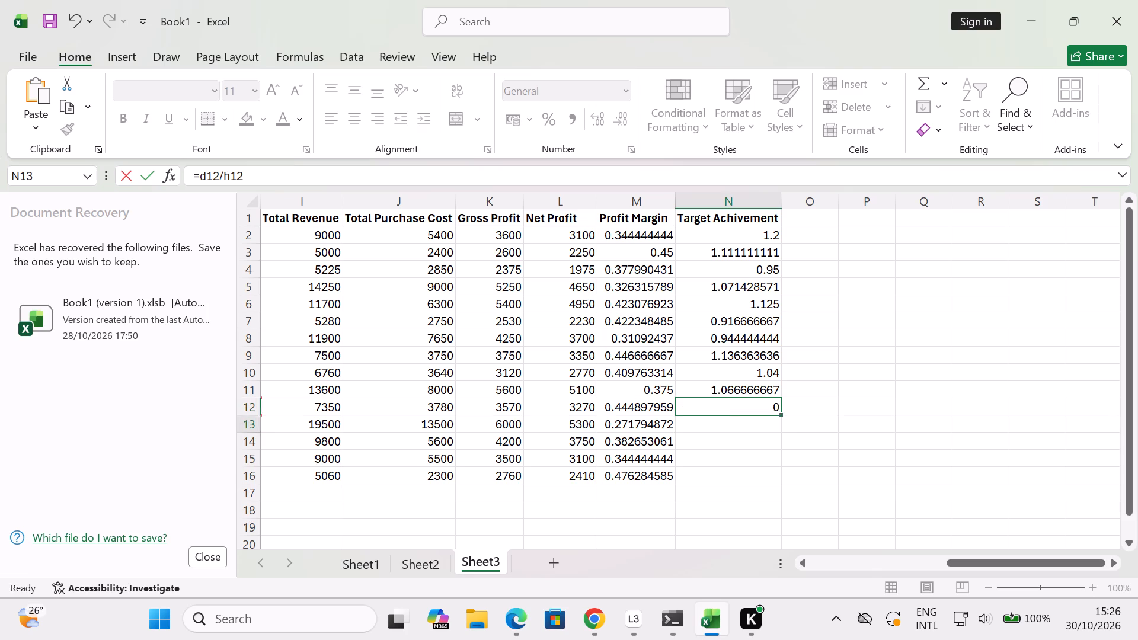
{"action": "key", "text": "equal"}
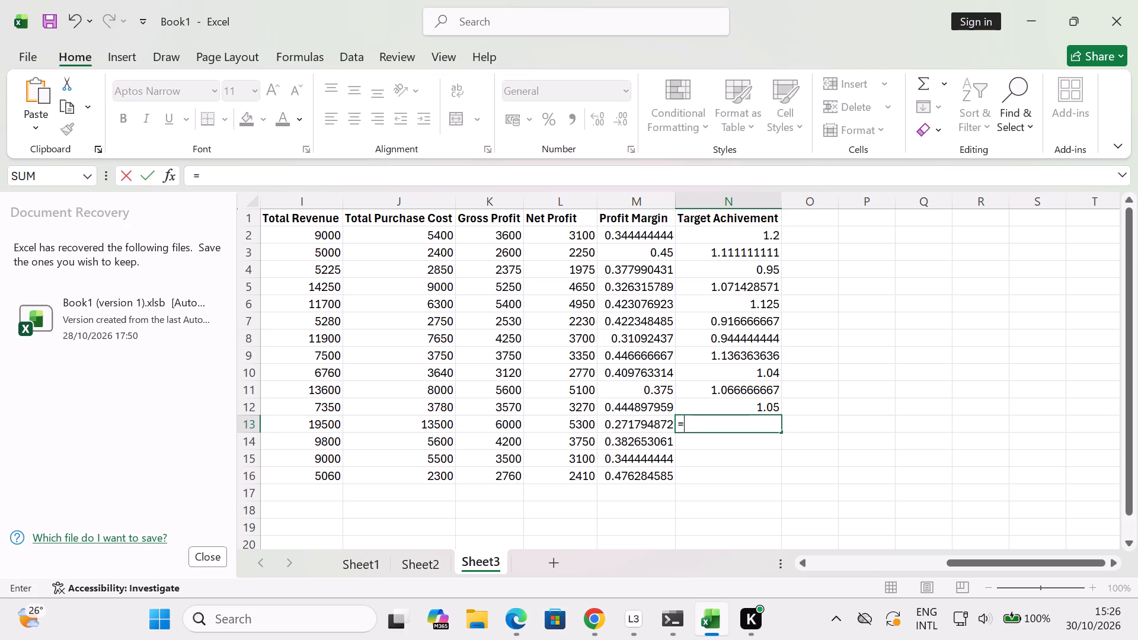
{"action": "type", "text": "d13/h13"}
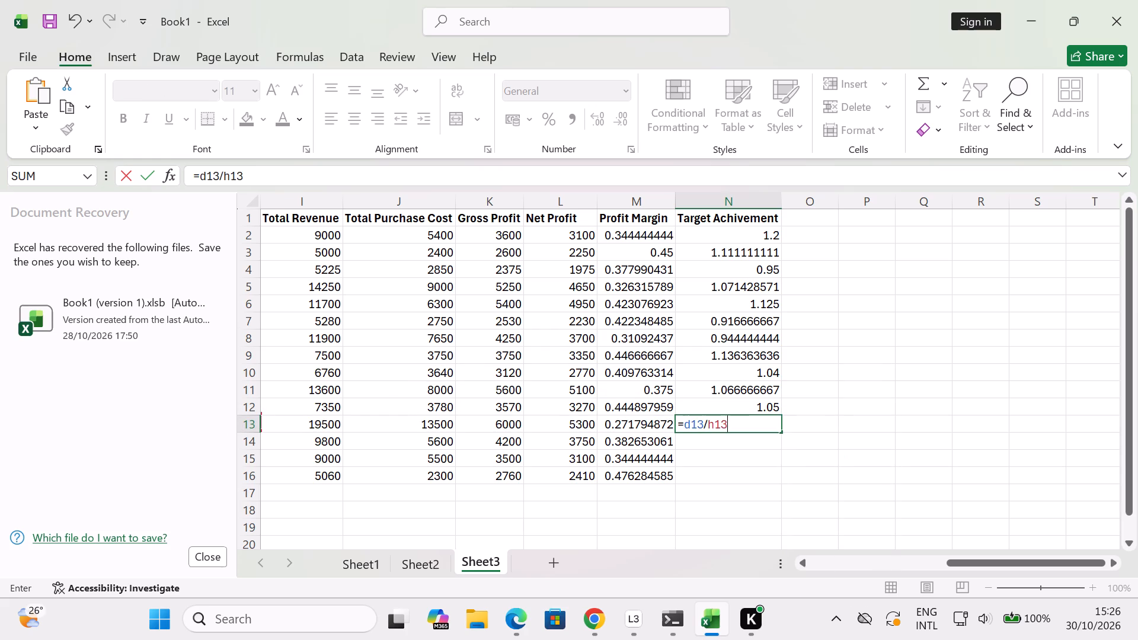
{"action": "key", "text": "Return"}
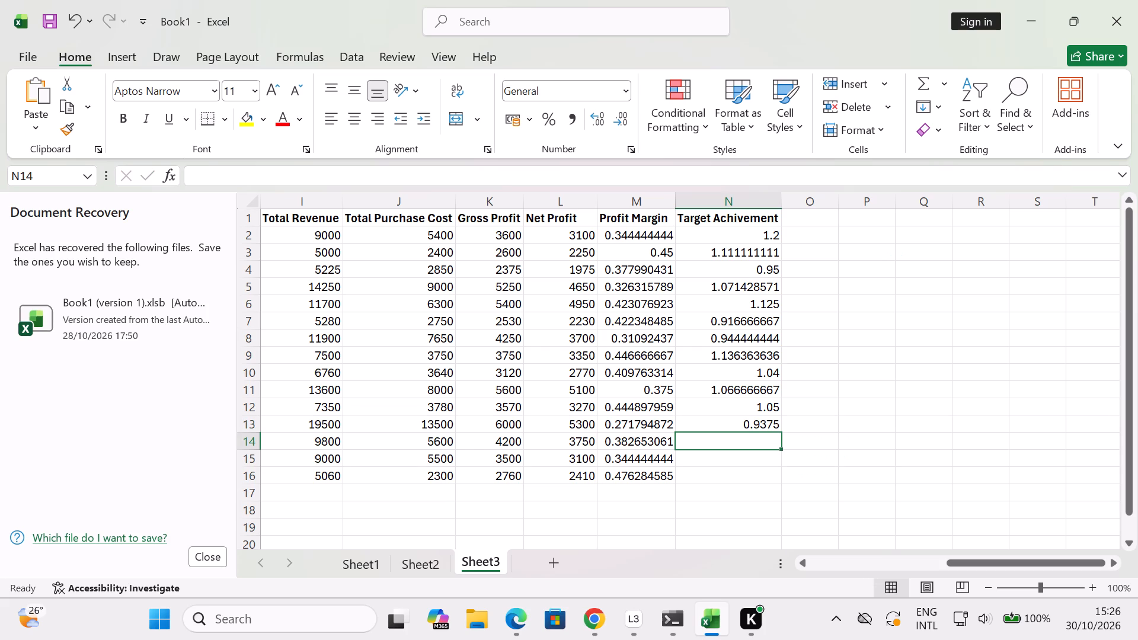
Calculate Target Achivement for rows 14 and 15 by entering =d14/h14 in N14 and =d15/h15 in N15.
{"action": "key", "text": "equal"}
{"action": "type", "text": "d14"}
{"action": "key", "text": "slash"}
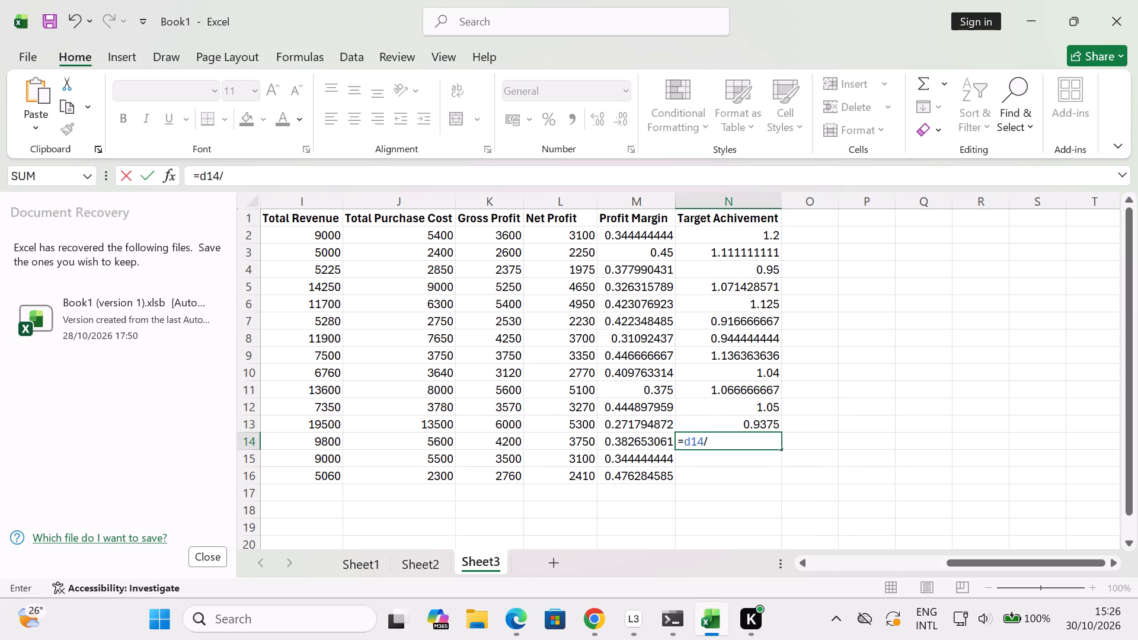
{"action": "key", "text": "h"}
{"action": "type", "text": "14"}
{"action": "key", "text": "Return"}
{"action": "key", "text": "equal"}
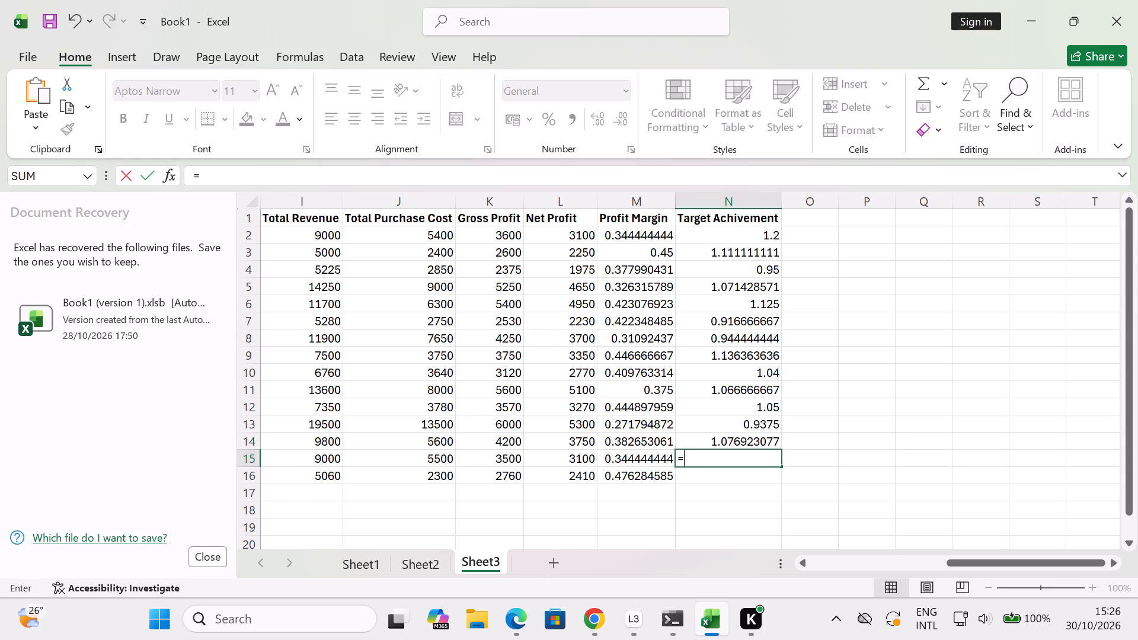
{"action": "key", "text": "d"}
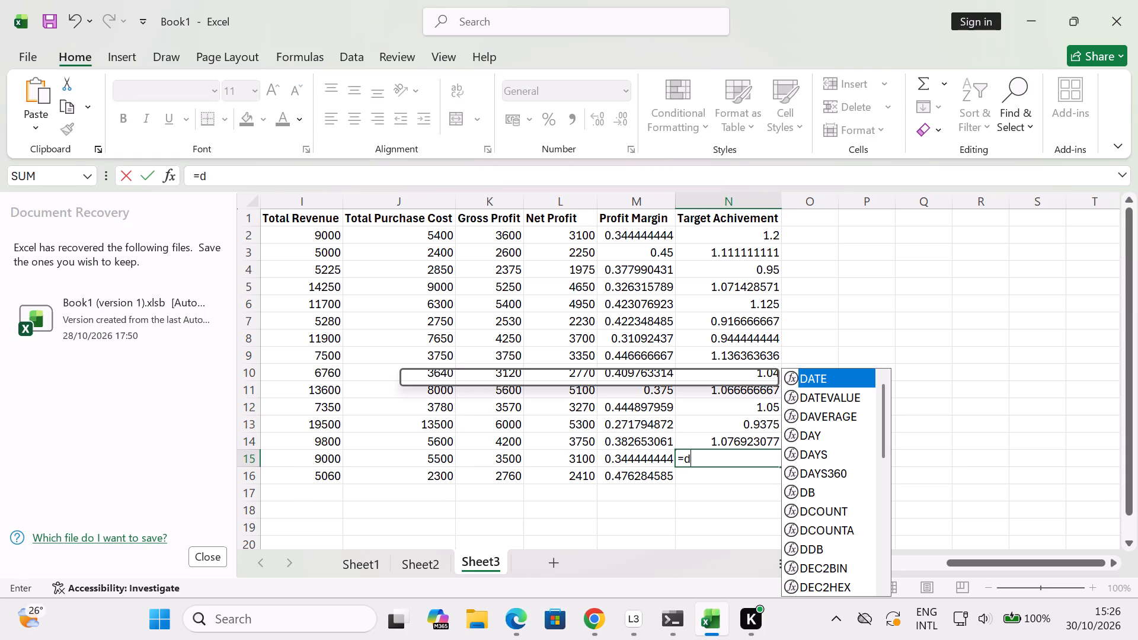
{"action": "type", "text": "15"}
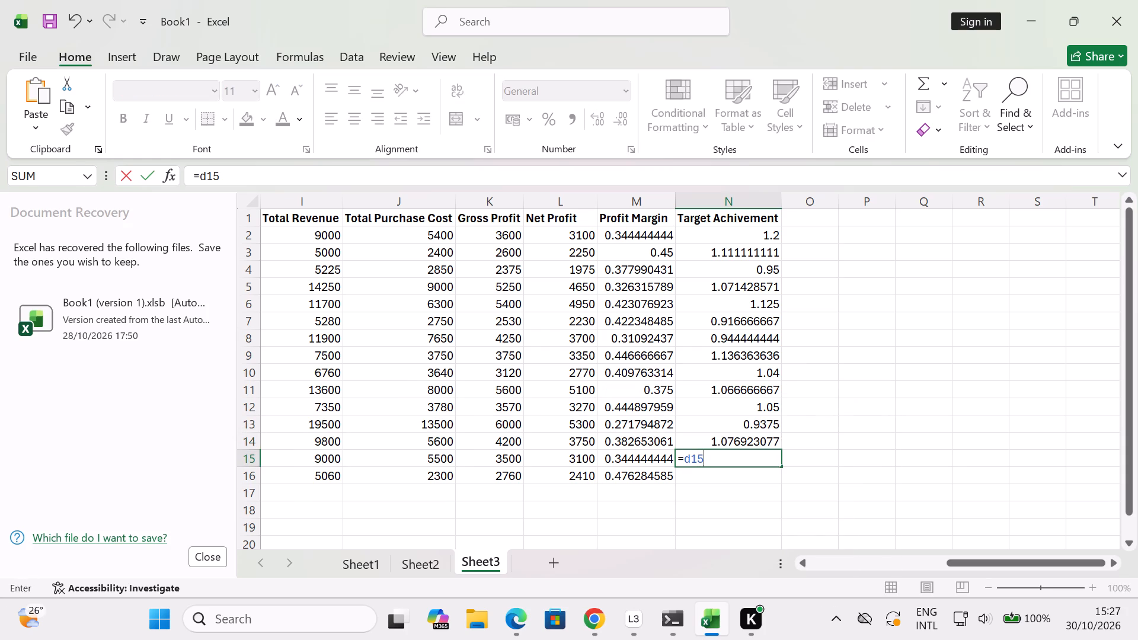
{"action": "key", "text": "slash"}
{"action": "type", "text": "h15"}
{"action": "key", "text": "Return"}
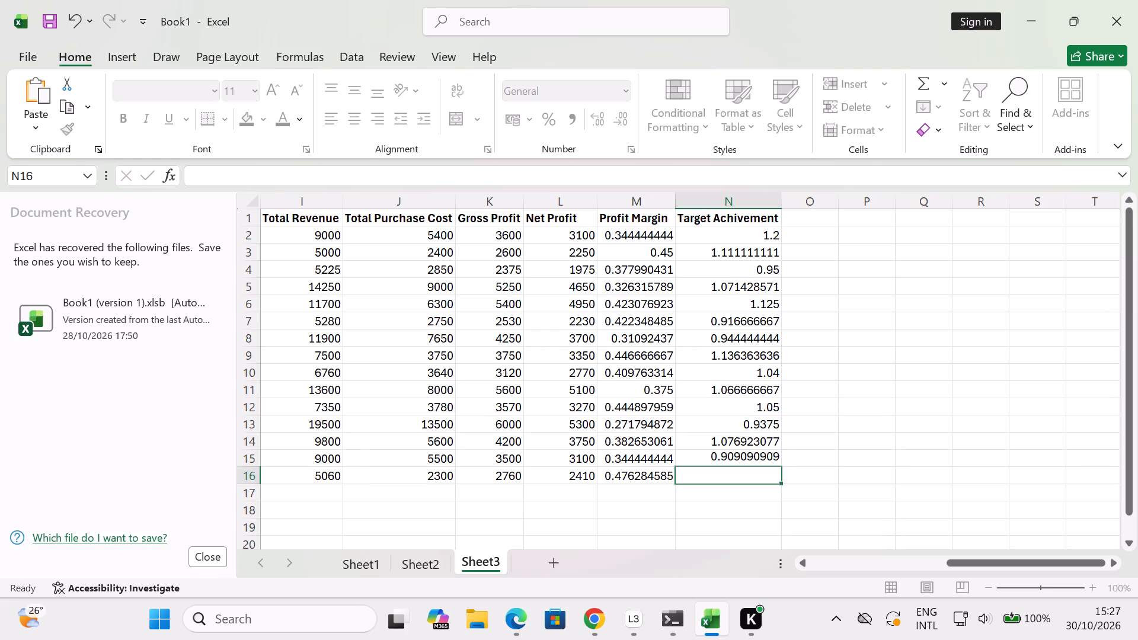
Complete the Target Achivement column by entering the formula =d16/h16 in N16.
{"action": "key", "text": "equal"}
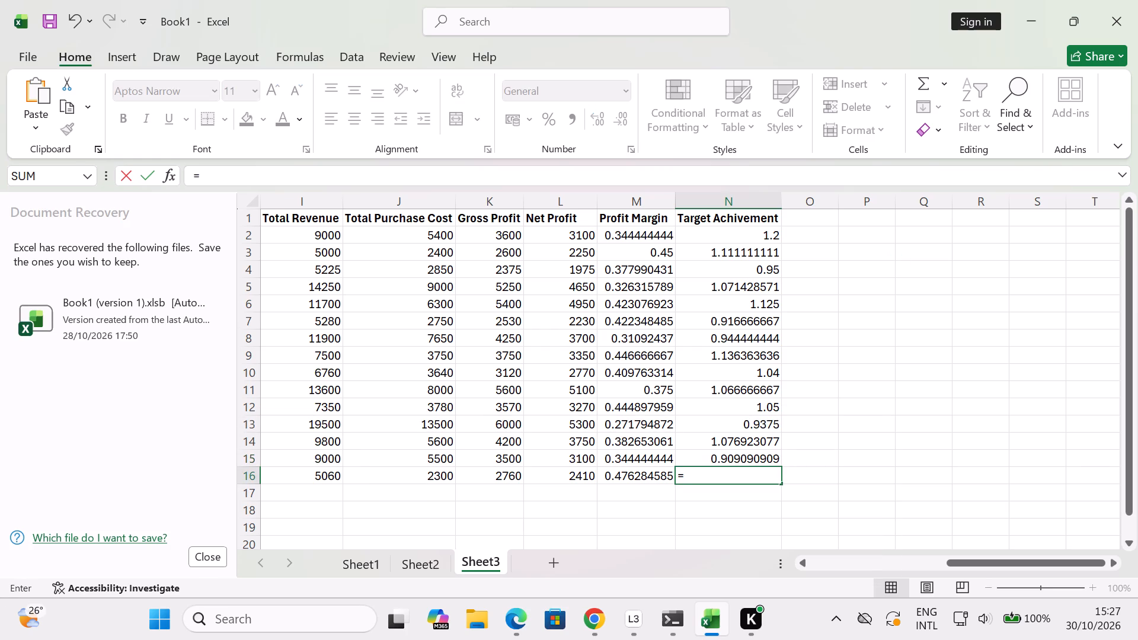
{"action": "key", "text": "d"}
{"action": "key", "text": "1"}
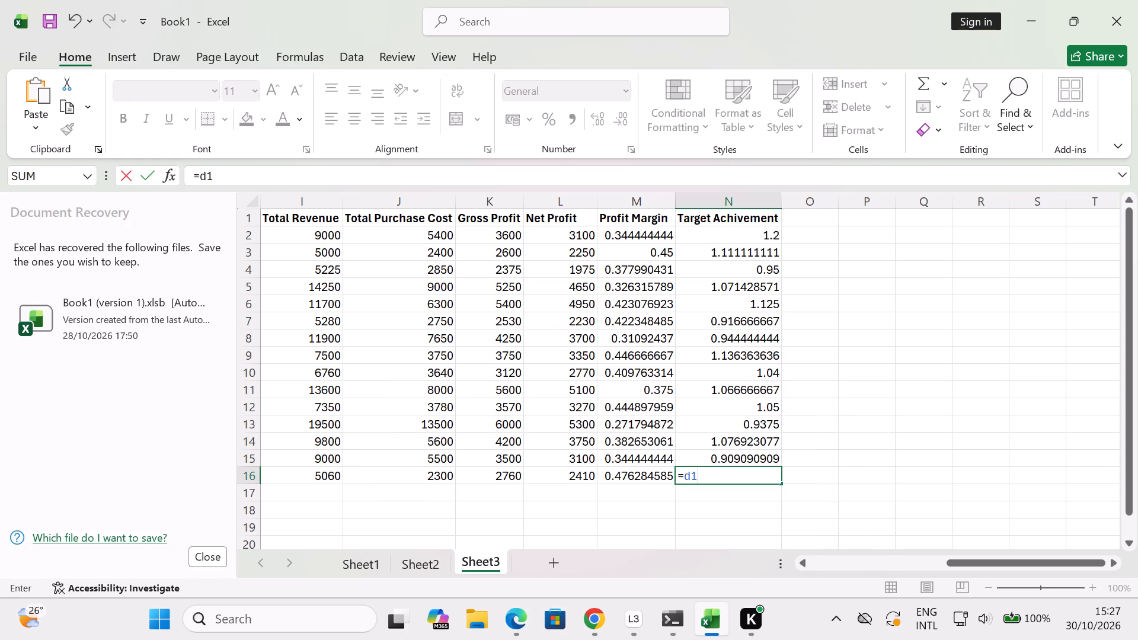
{"action": "type", "text": "6/"}
{"action": "type", "text": "h16"}
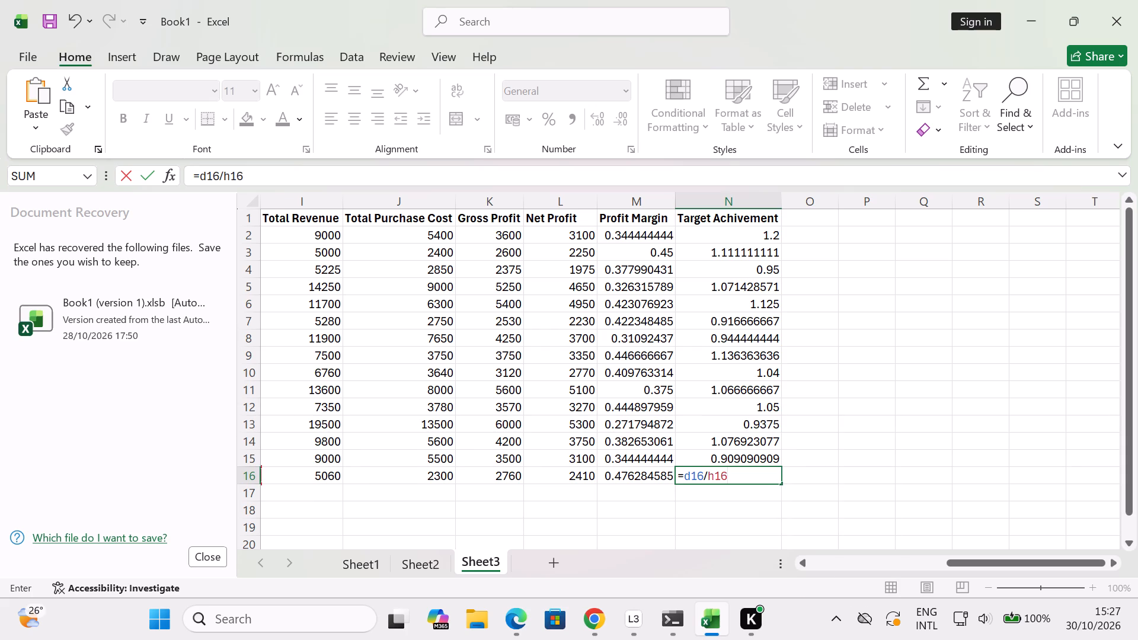
{"action": "key", "text": "Return"}
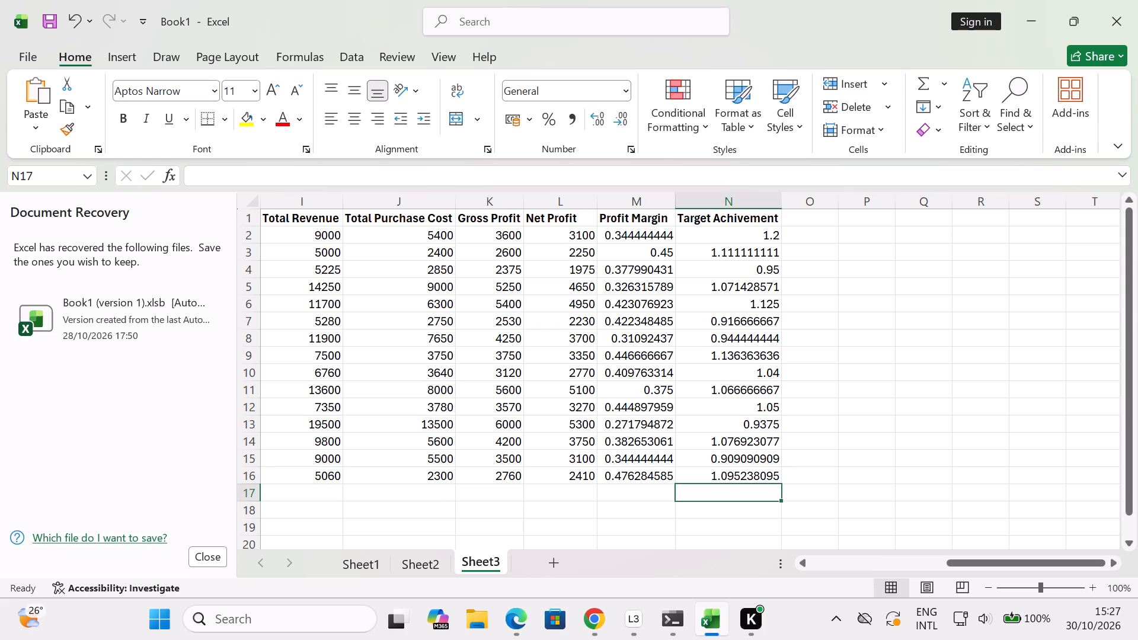
Switch to Loggy3, stop the running recording session and minimize its window.
{"action": "left_click", "coordinate": [638, 625]}
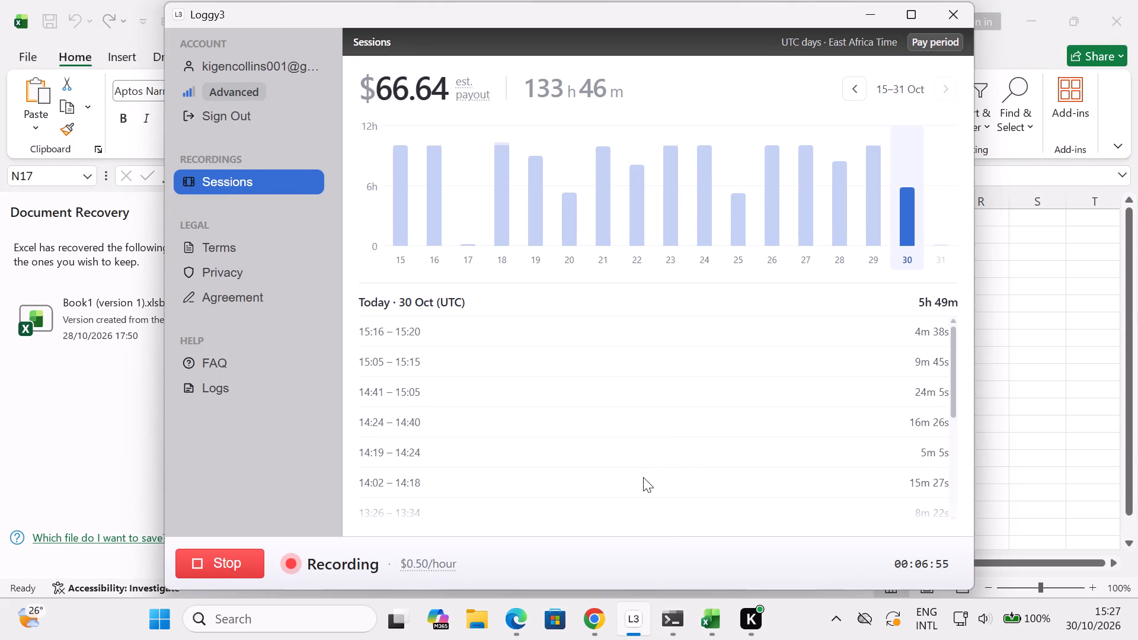
{"action": "left_click", "coordinate": [241, 561]}
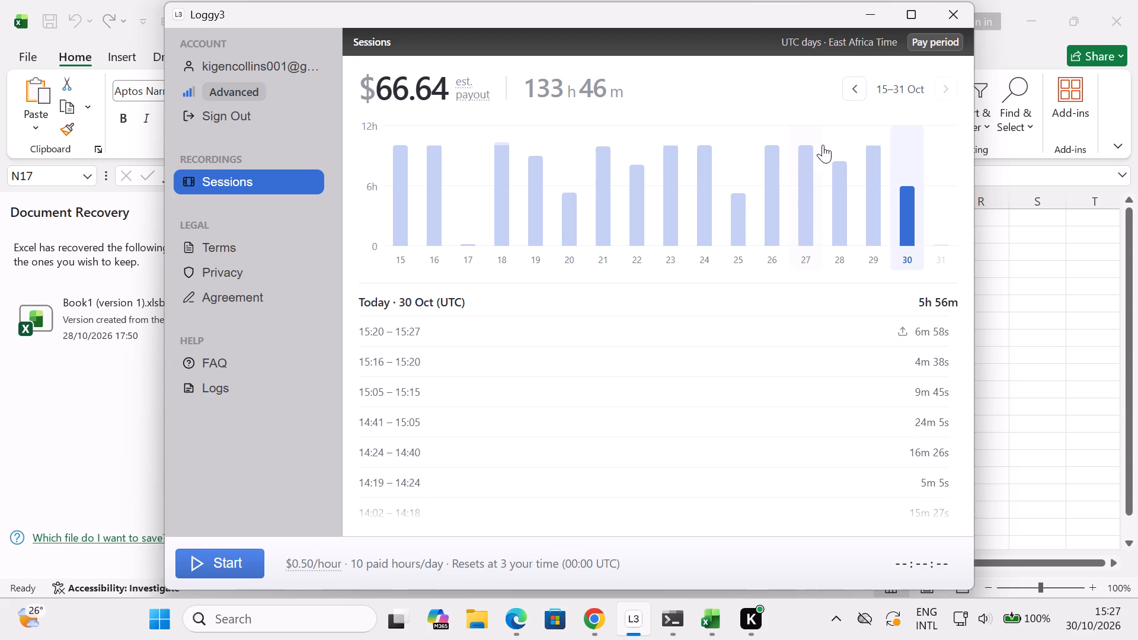
{"action": "left_click", "coordinate": [865, 19]}
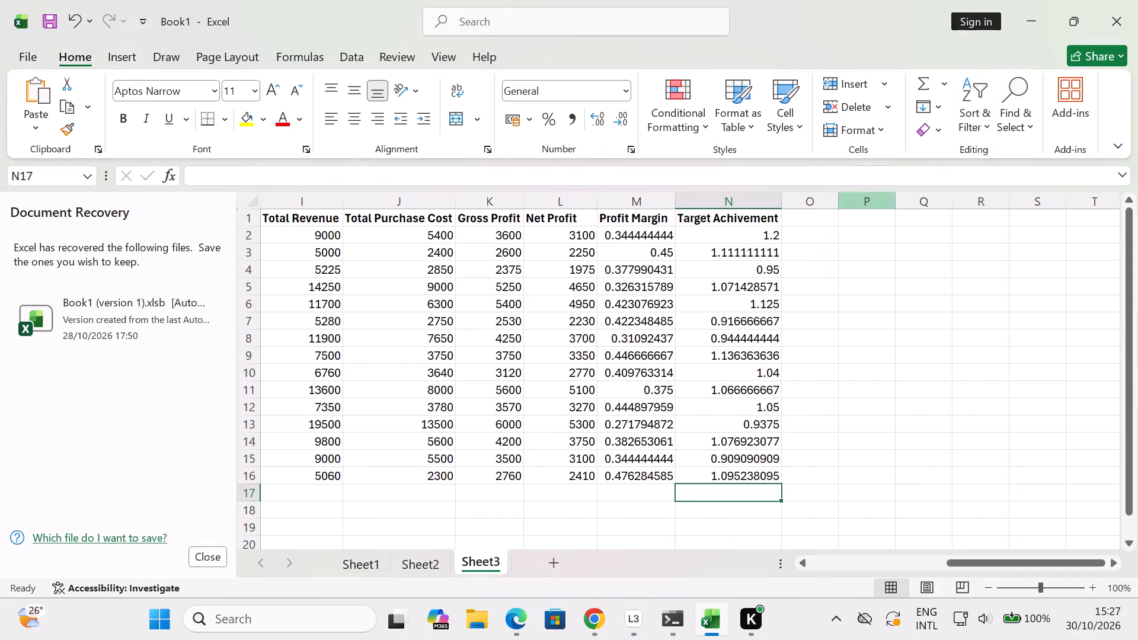